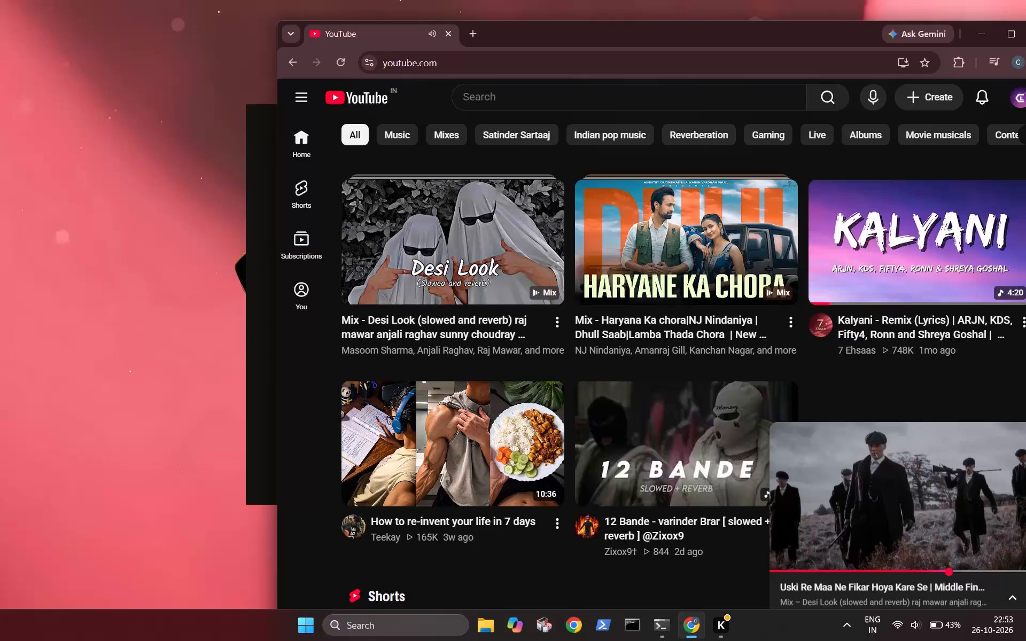
Open a new browser tab alongside the YouTube tab.
left_click(463, 29)
left_click(480, 33)
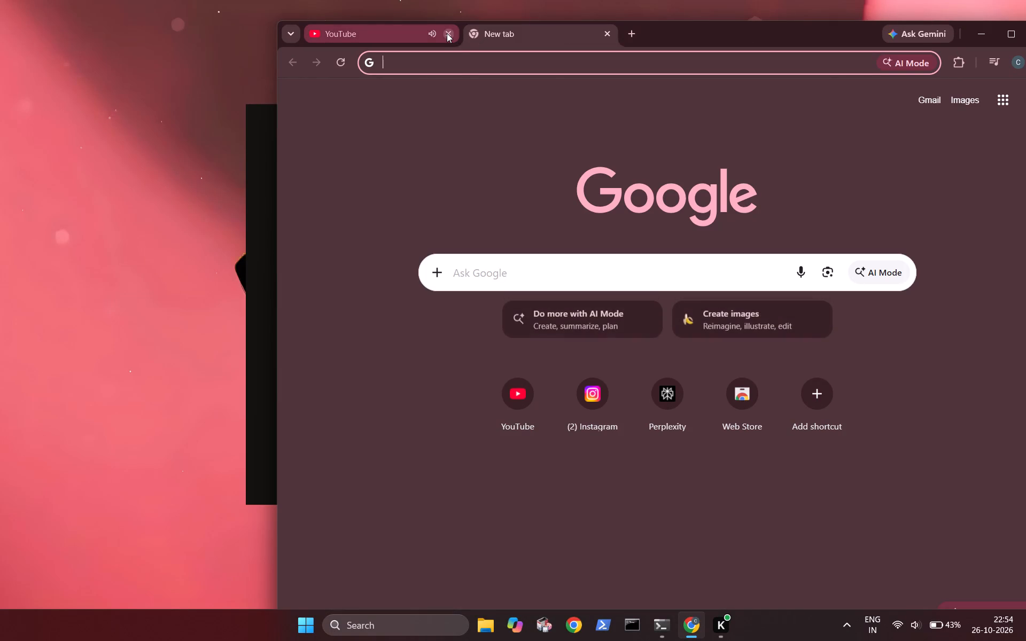
Return to the YouTube tab and pause the video playing in the miniplayer.
left_click(375, 32)
left_click(901, 475)
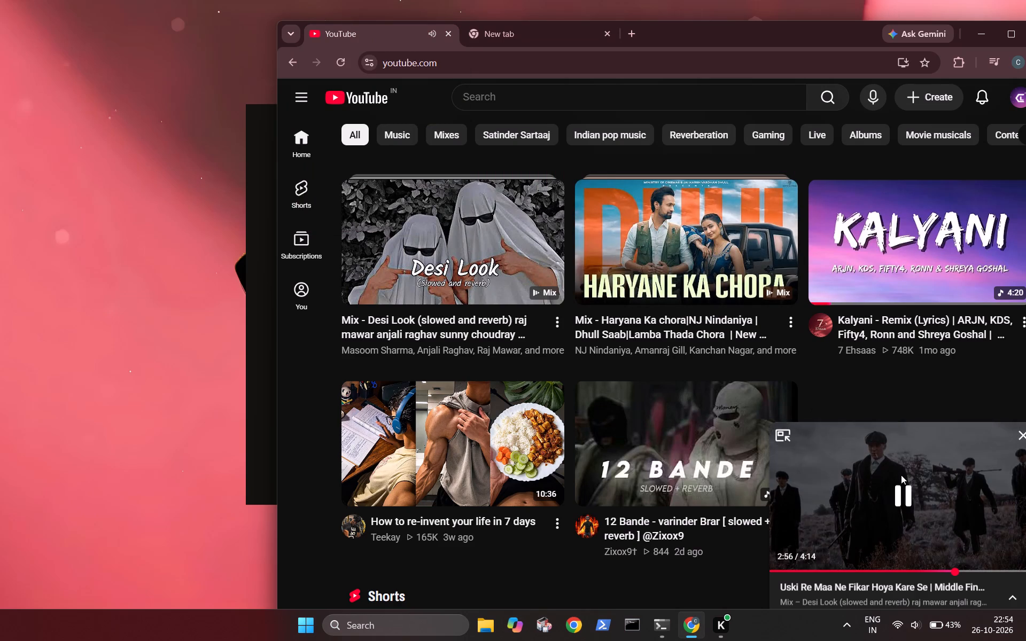
Play "Chalre Chalre Waal (Female Version)" from the Liked videos playlist and expand it to the full watch page.
left_click(297, 97)
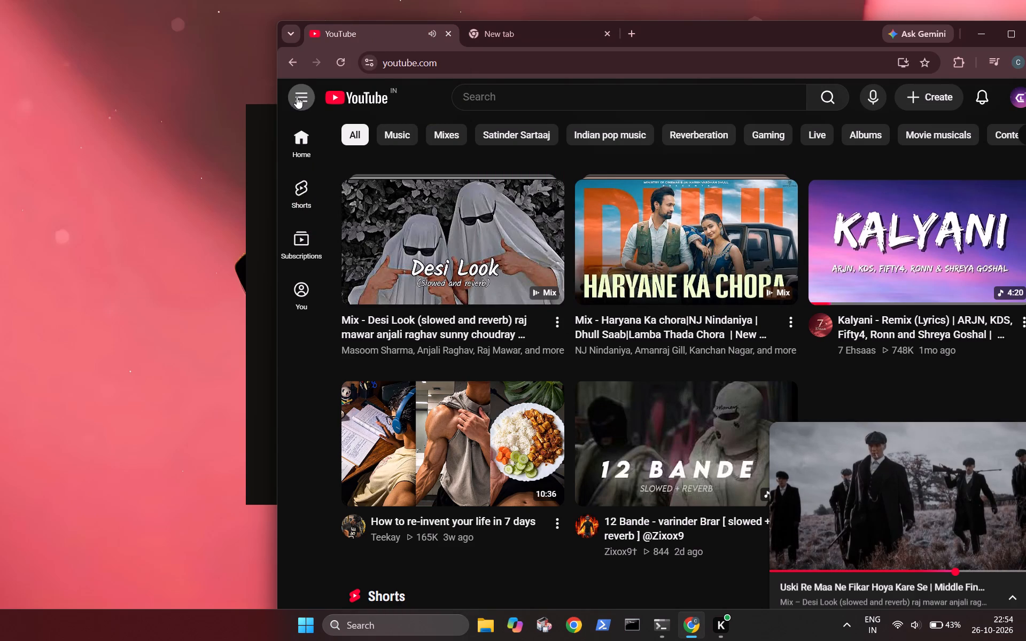
left_click(353, 408)
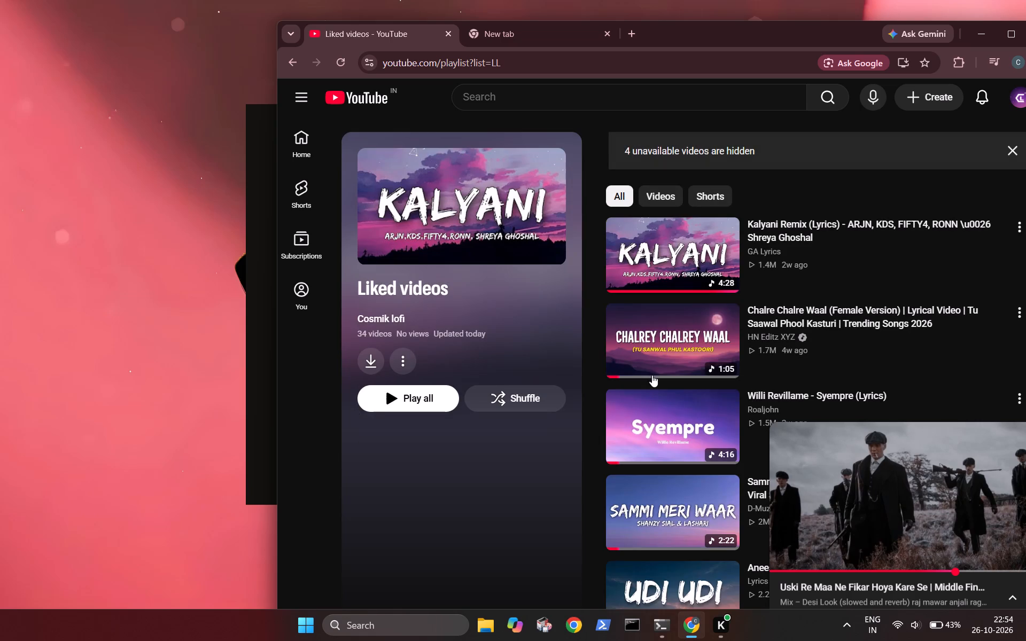
left_click(706, 343)
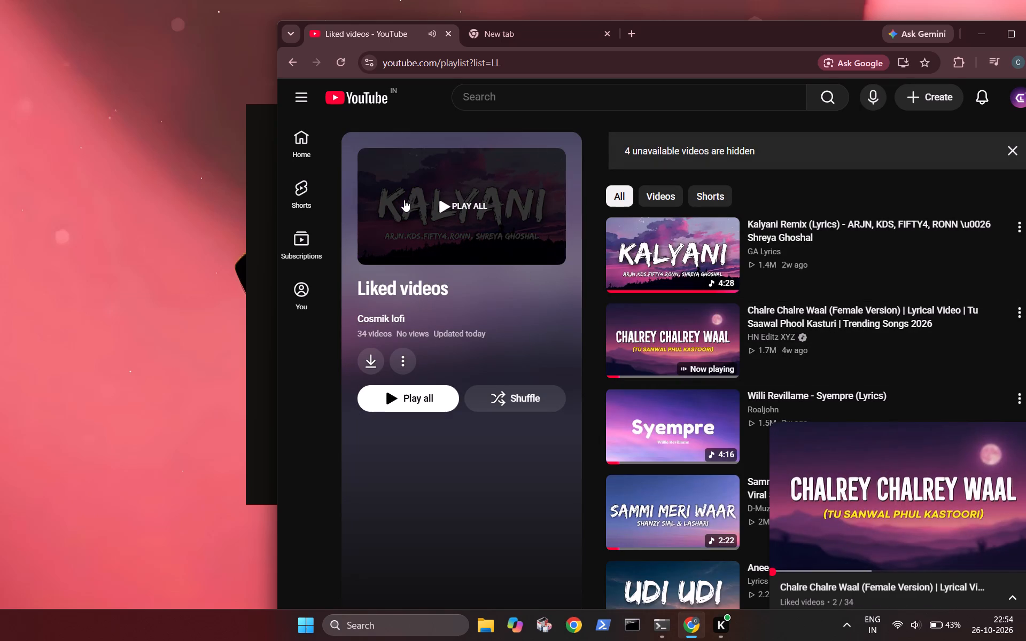
left_click(790, 434)
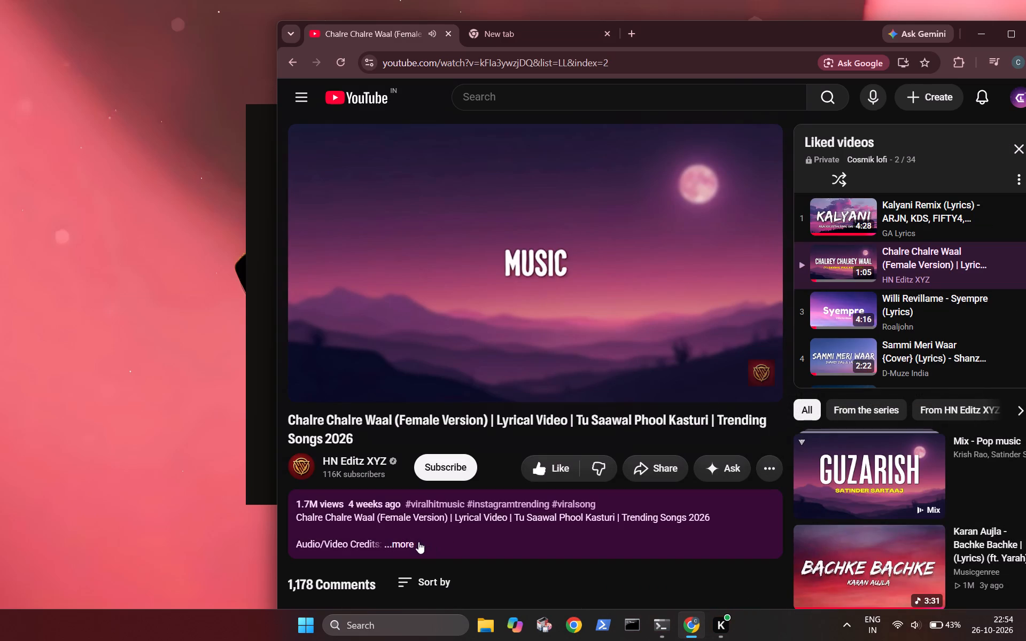
Expand the video's description and look through its credits and song lyrics.
left_click(407, 544)
scroll(407, 544, "down", 2)
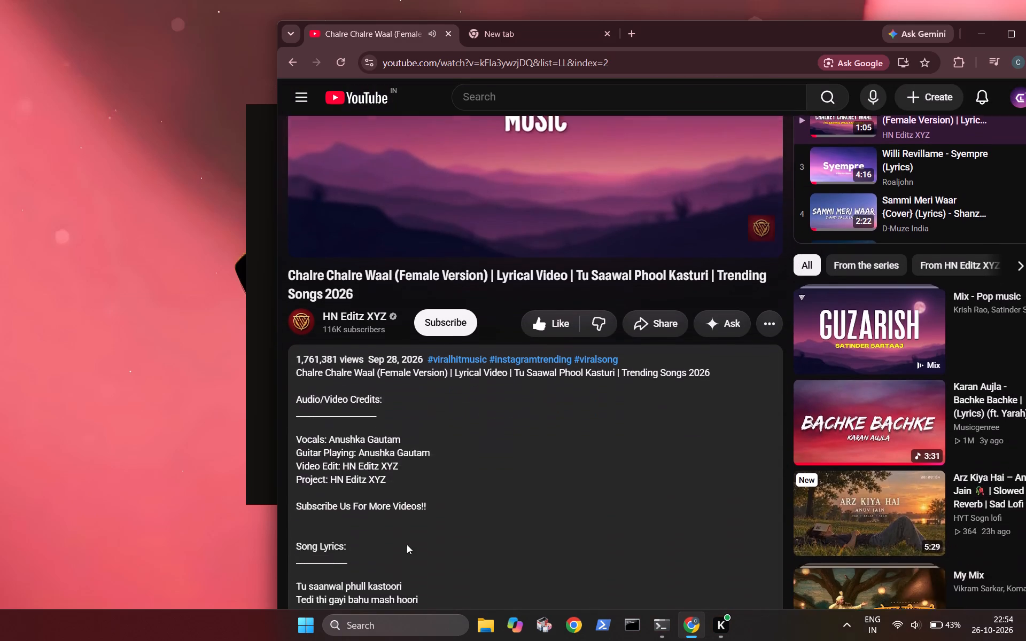
scroll(407, 544, "down", 3)
scroll(407, 544, "up", 3)
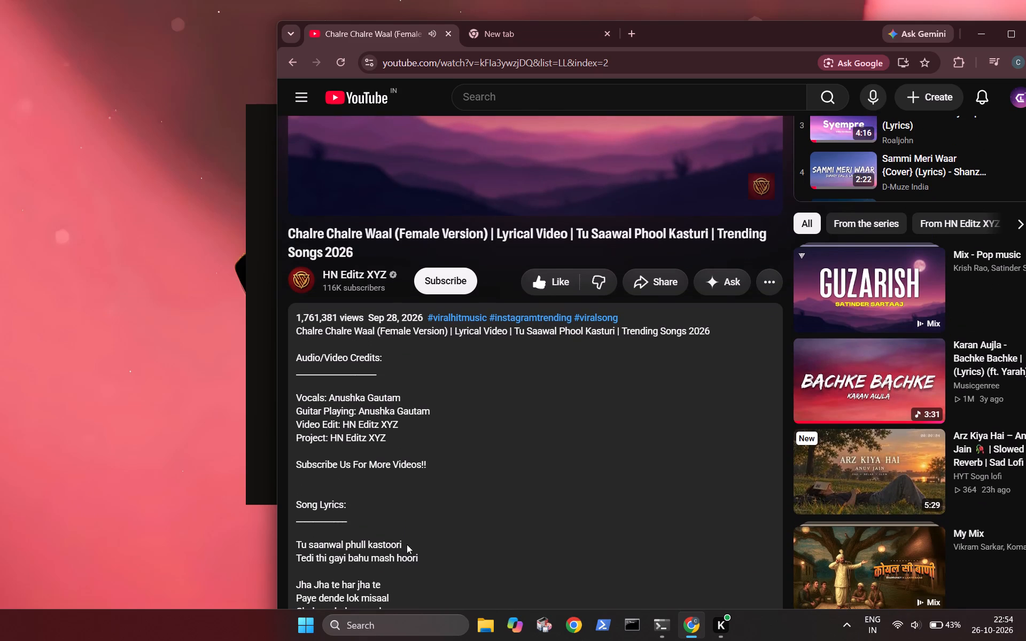
Pause the "Chalre Chalre Waal" video.
left_click(535, 179)
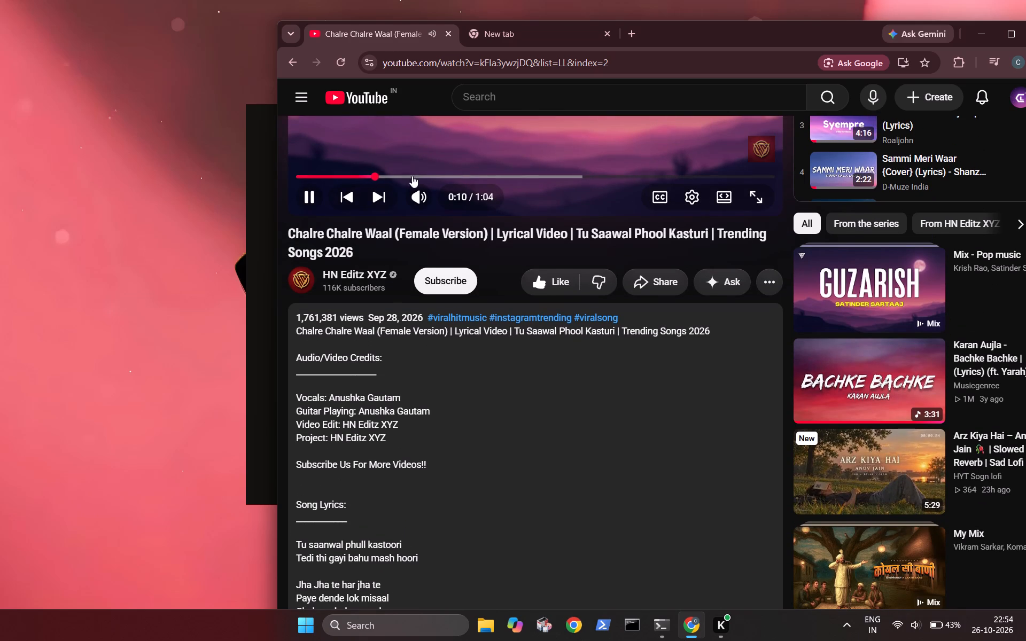
left_click(310, 198)
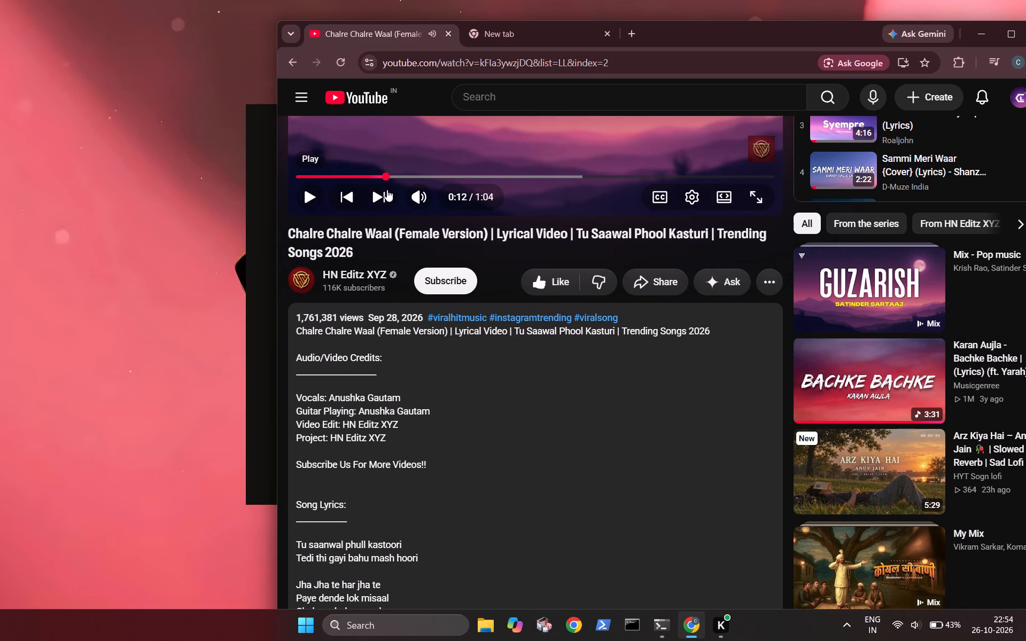
scroll(446, 407, "down", 2)
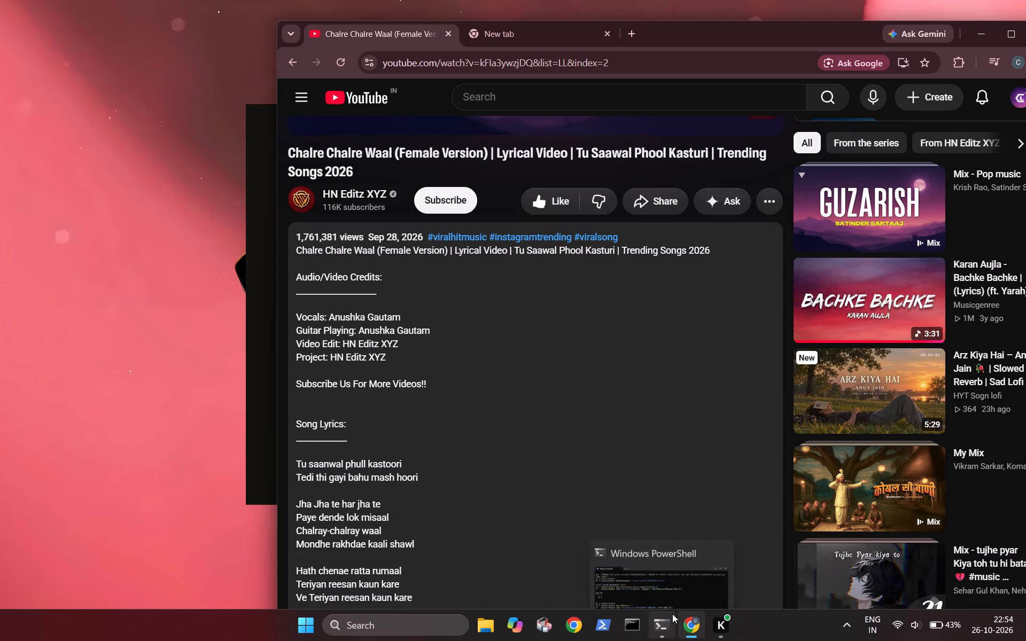
Search the computer for "pro", launch Proton VPN and minimize its window.
type("pro")
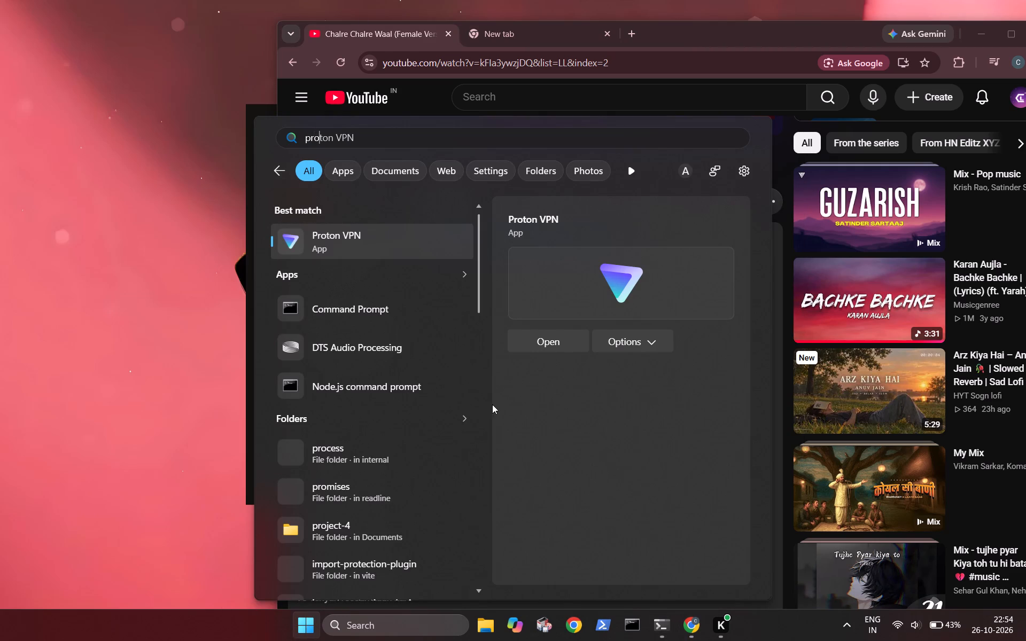
double_click(329, 233)
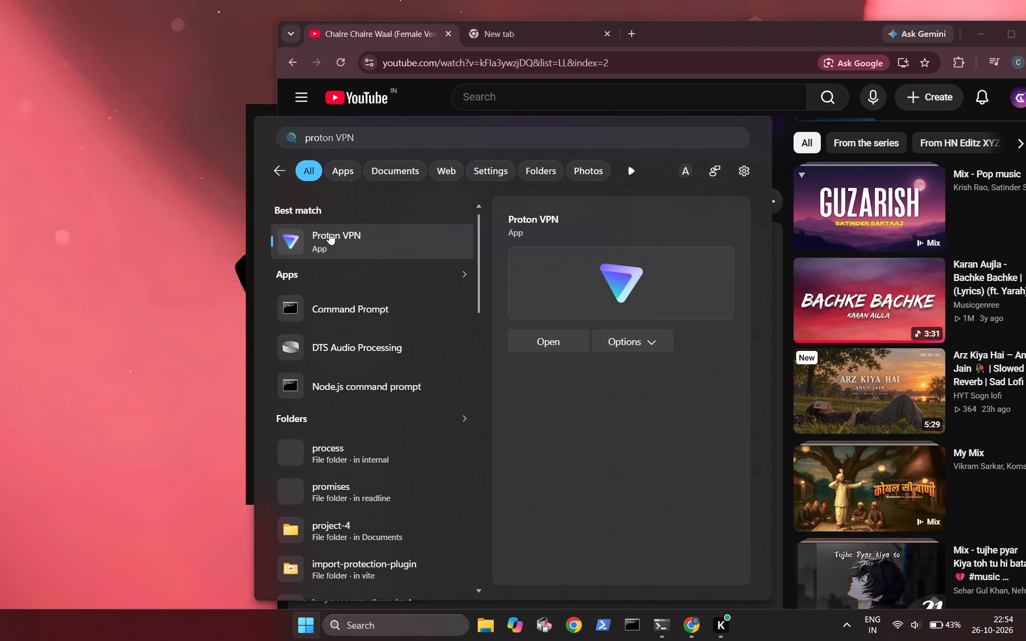
double_click(329, 233)
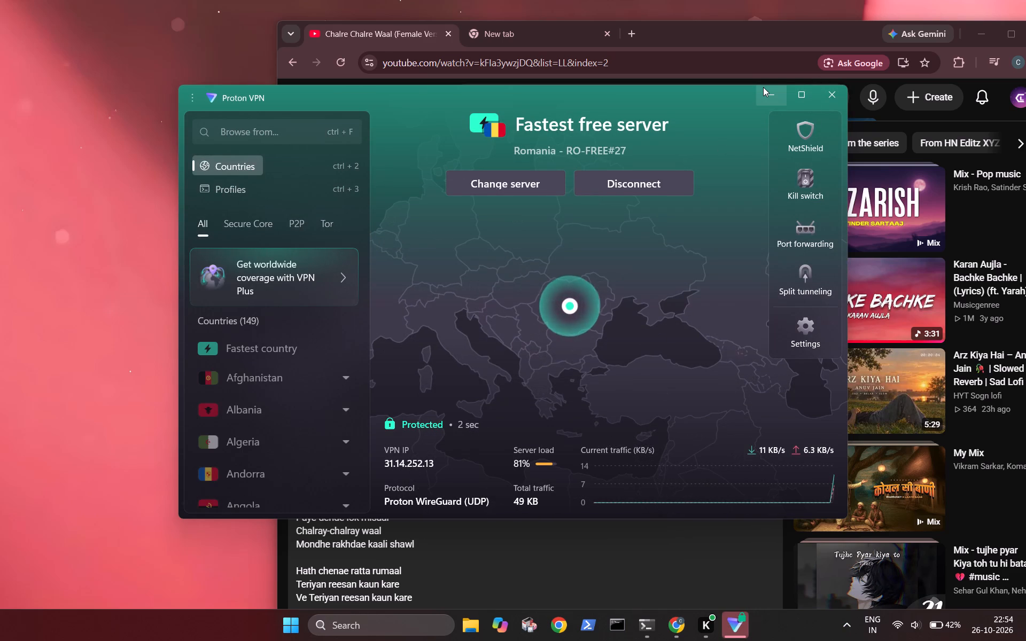
left_click(763, 87)
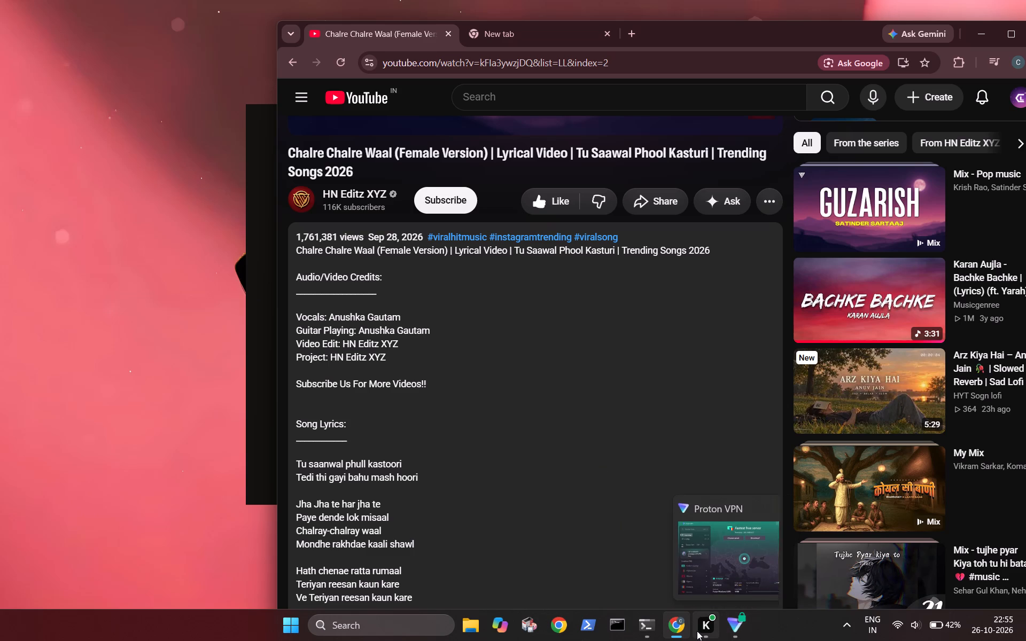
Search the computer for "cap" and launch the best match.
type("cap")
key("Return")
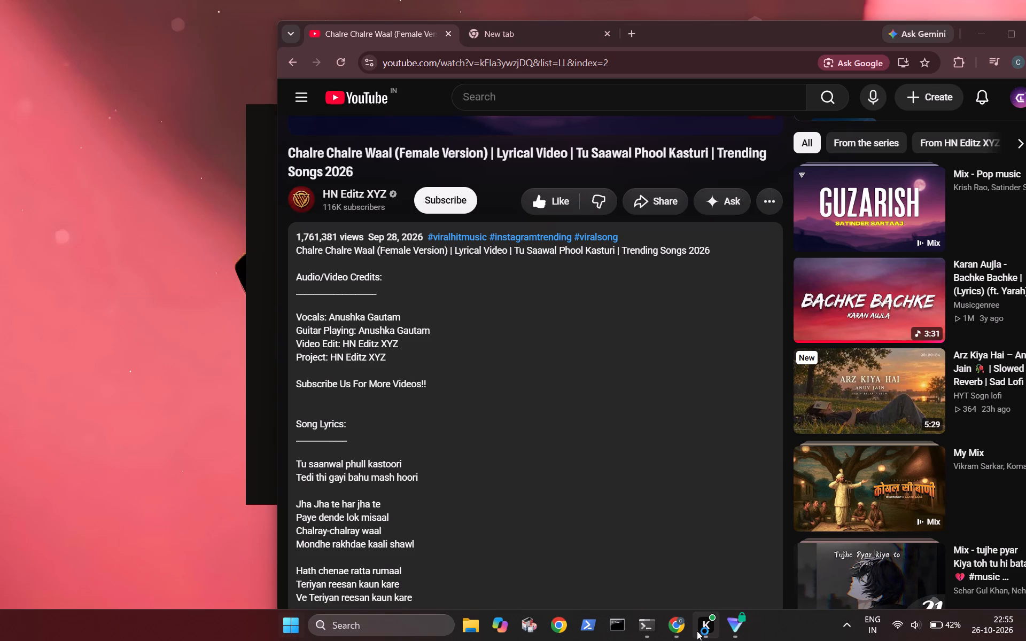
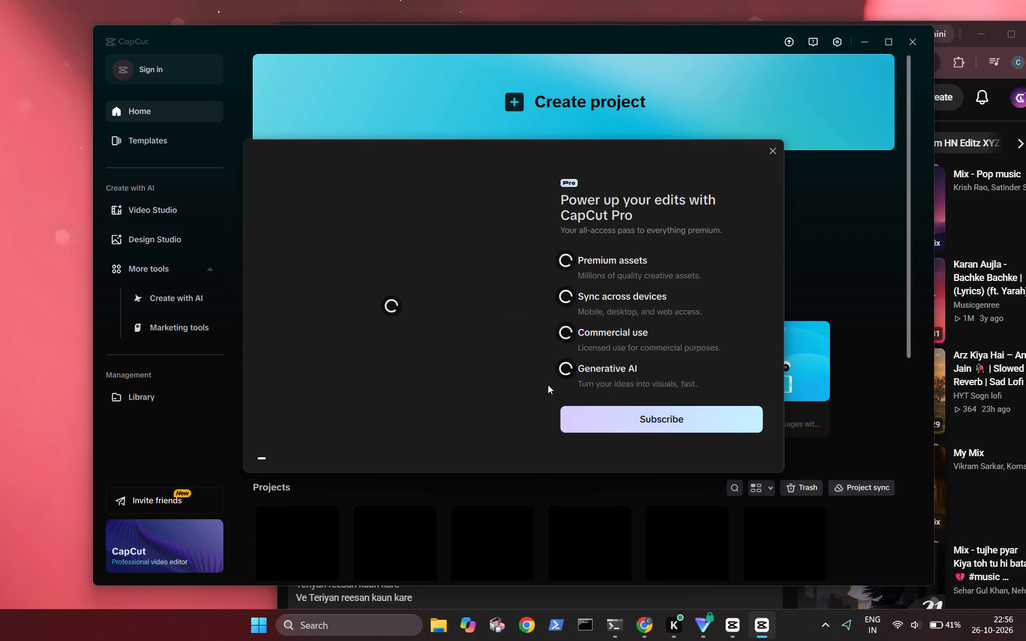
Dismiss the CapCut Pro offer and open the most recent project, the one with the purple sky thumbnail.
left_click(774, 150)
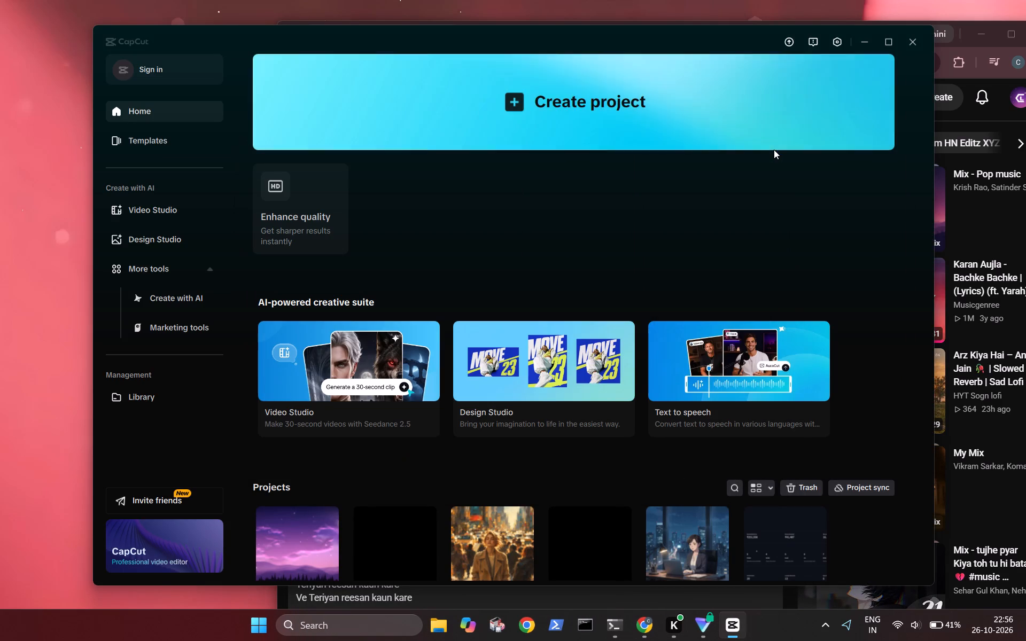
left_click(287, 548)
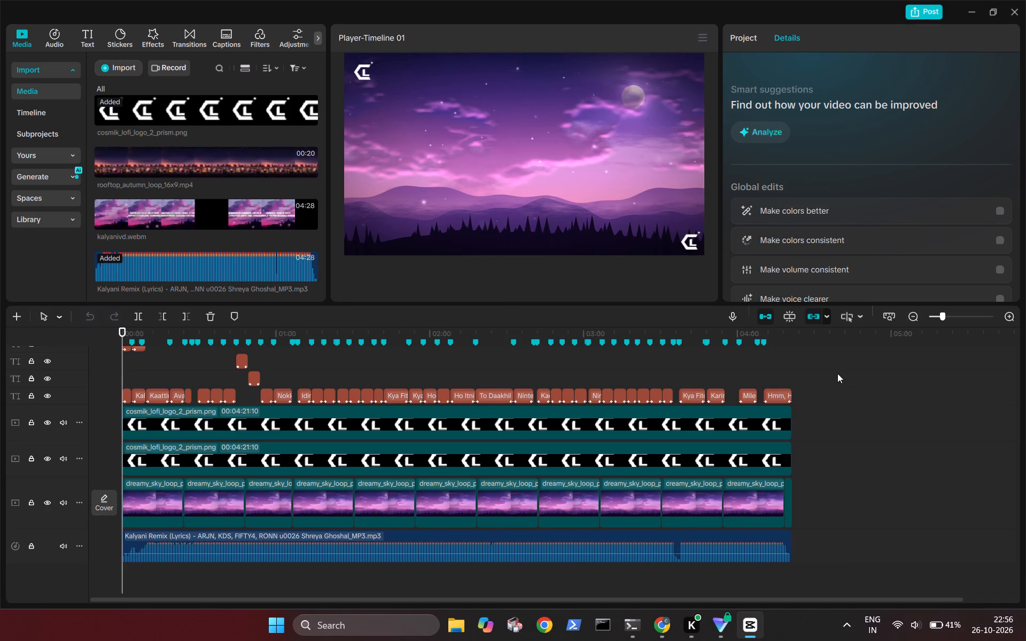
Delete all the old lyric text clips on the timeline that come after the clip starting with "Ava".
left_click_drag(822, 371, 303, 386)
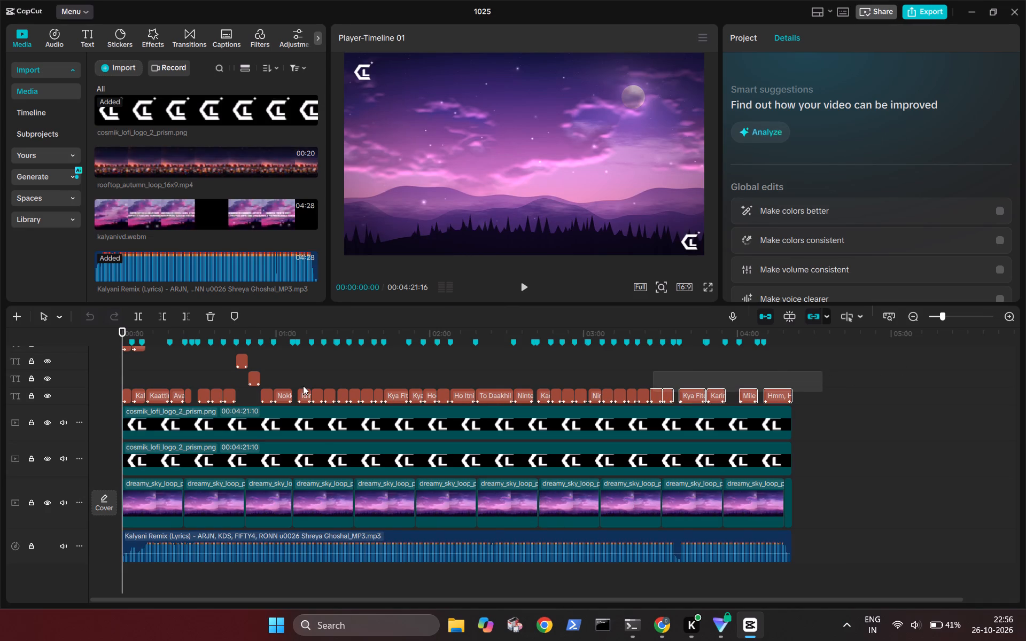
left_click_drag(303, 386, 236, 397)
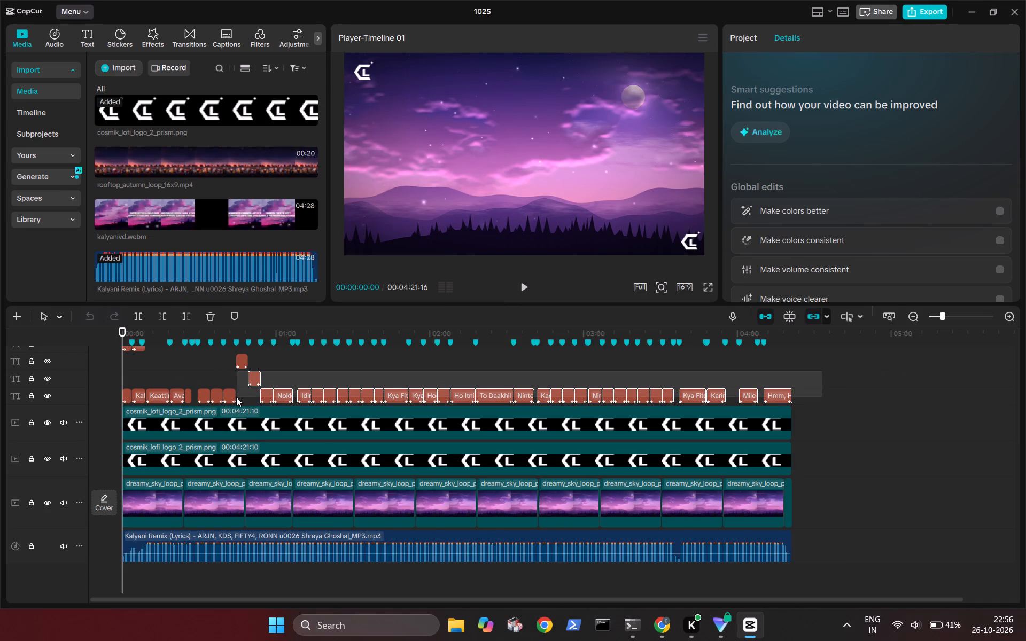
left_click_drag(236, 397, 207, 401)
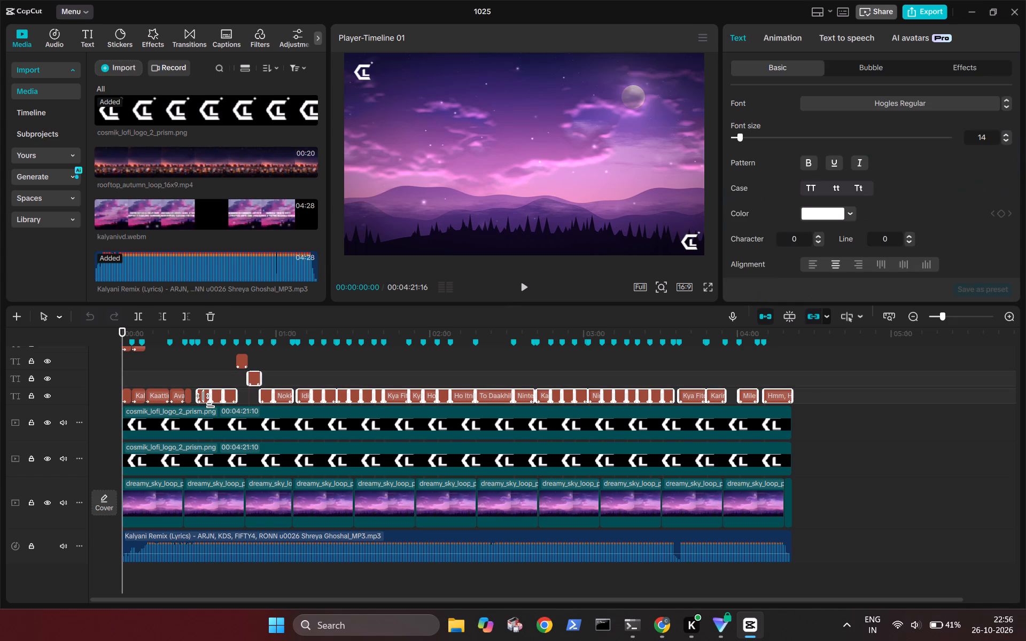
key("BackSpace")
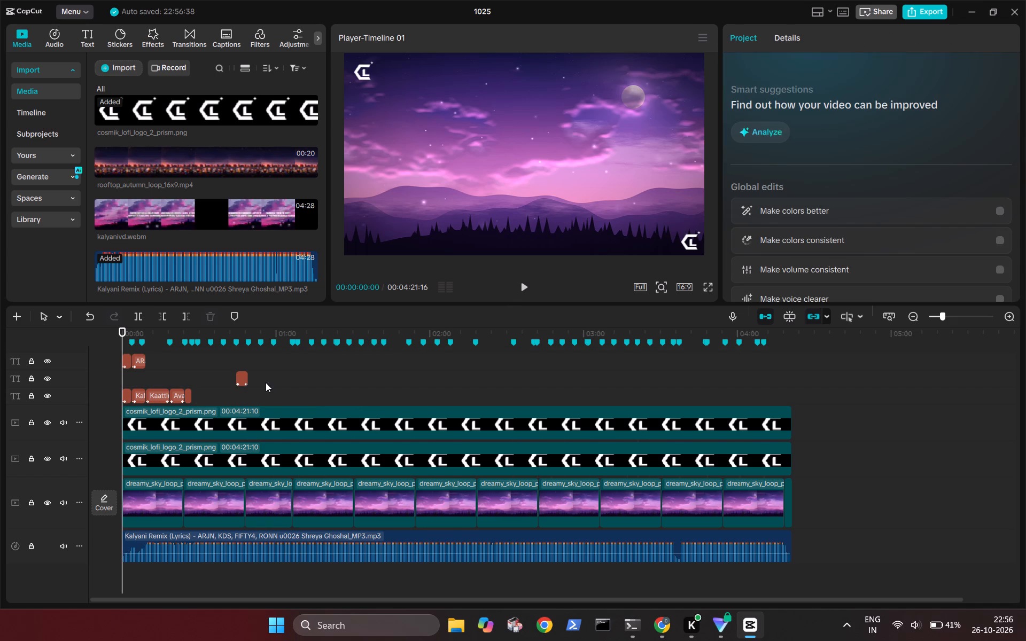
left_click_drag(266, 382, 234, 366)
key("BackSpace")
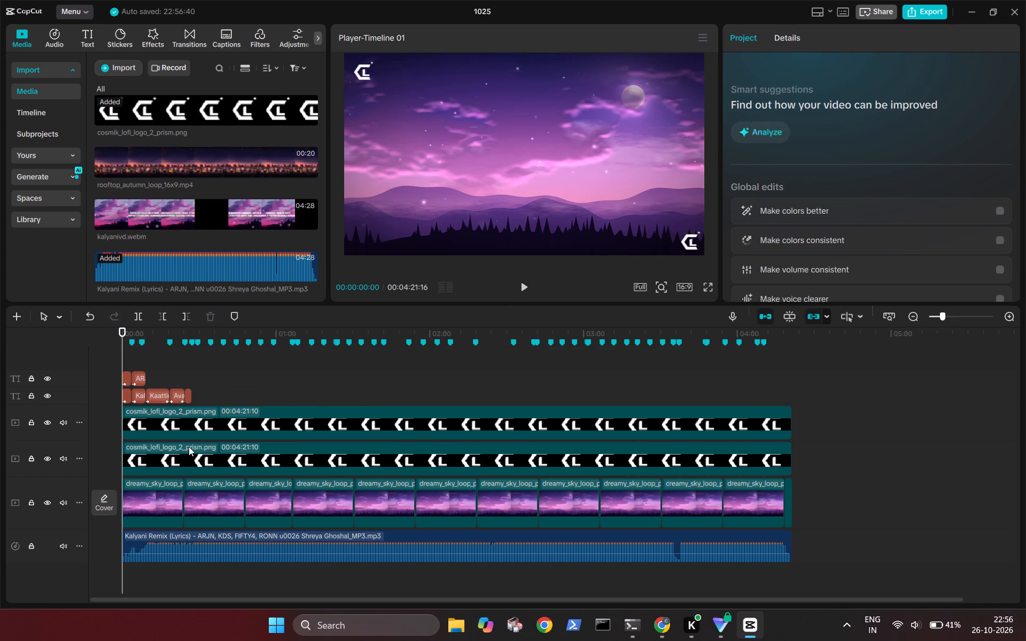
Delete the Kalyani Remix audio clip from the timeline.
left_click(197, 554)
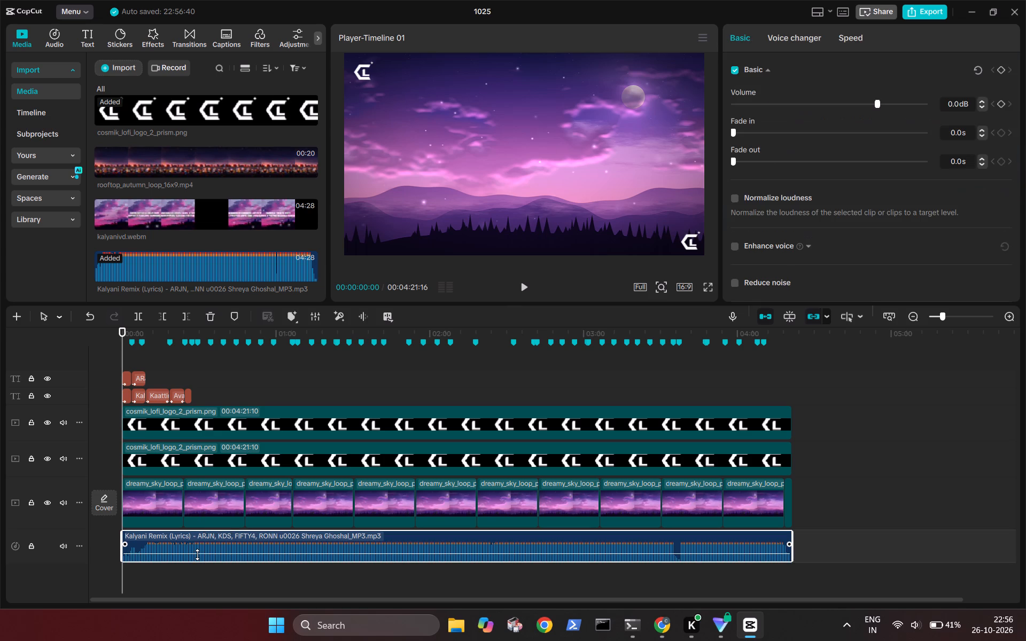
key("BackSpace")
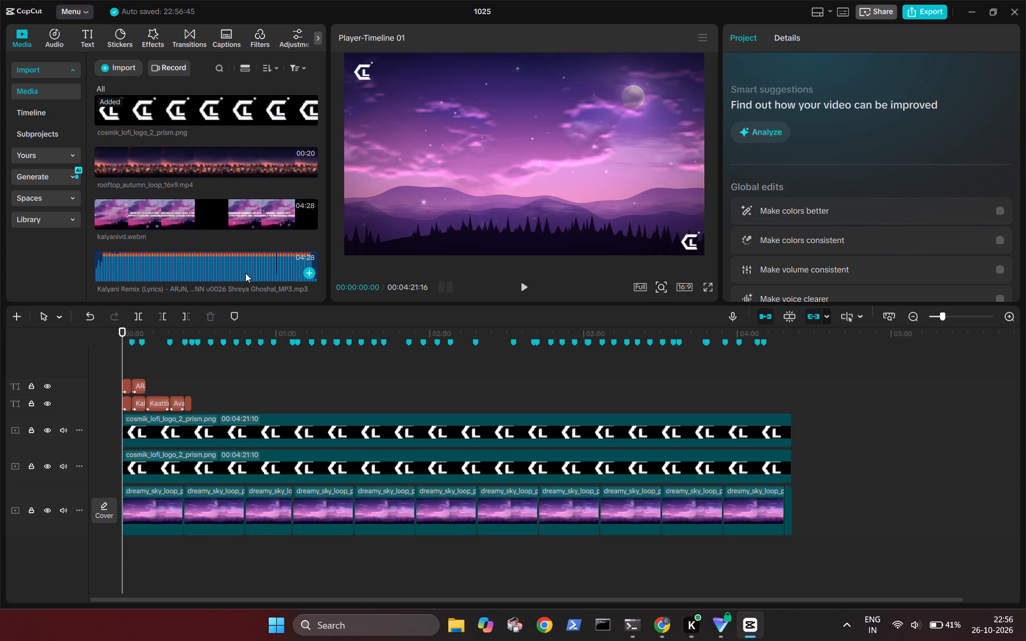
Remove the Kalyani Remix MP3, kalyanivd.webm and rooftop_autumn_loop_16x9.mp4 from the project's imported media.
right_click(245, 273)
left_click(274, 300)
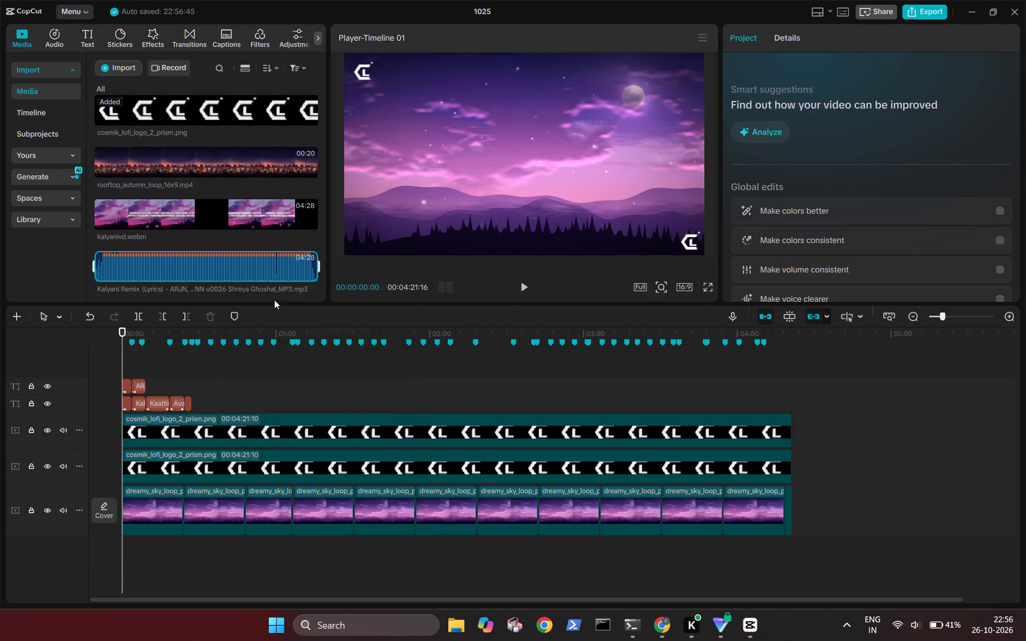
scroll(236, 243, "up", 1)
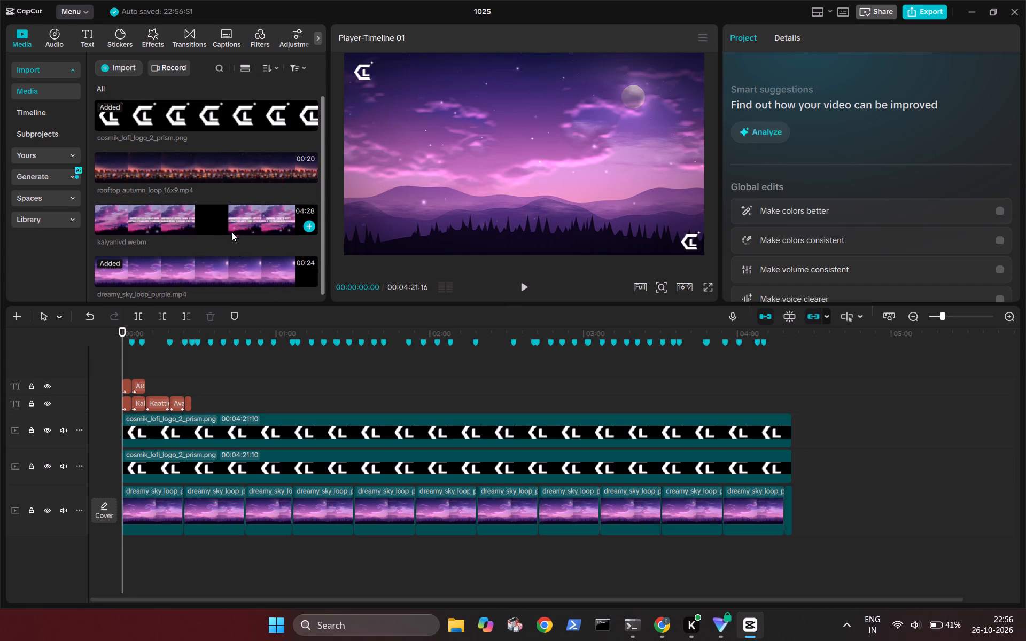
right_click(225, 218)
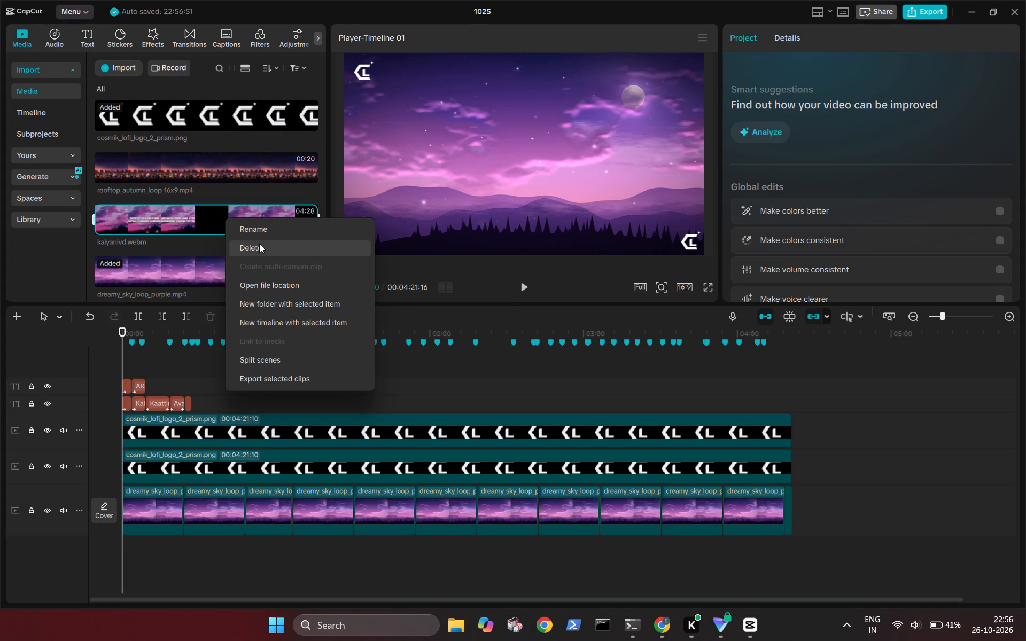
left_click(259, 244)
scroll(222, 201, "up", 1)
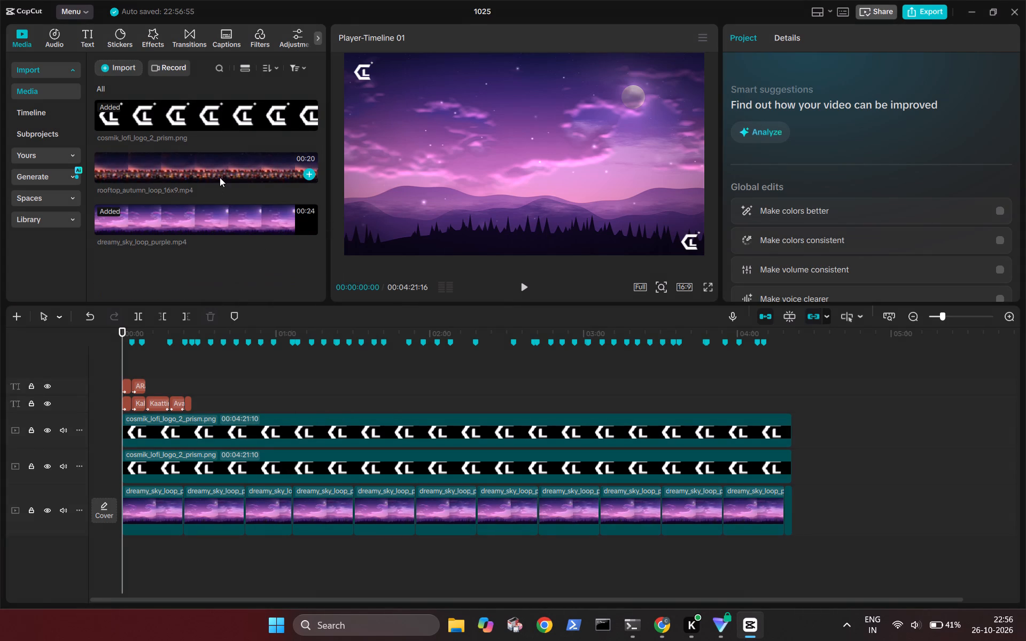
right_click(220, 177)
left_click(251, 208)
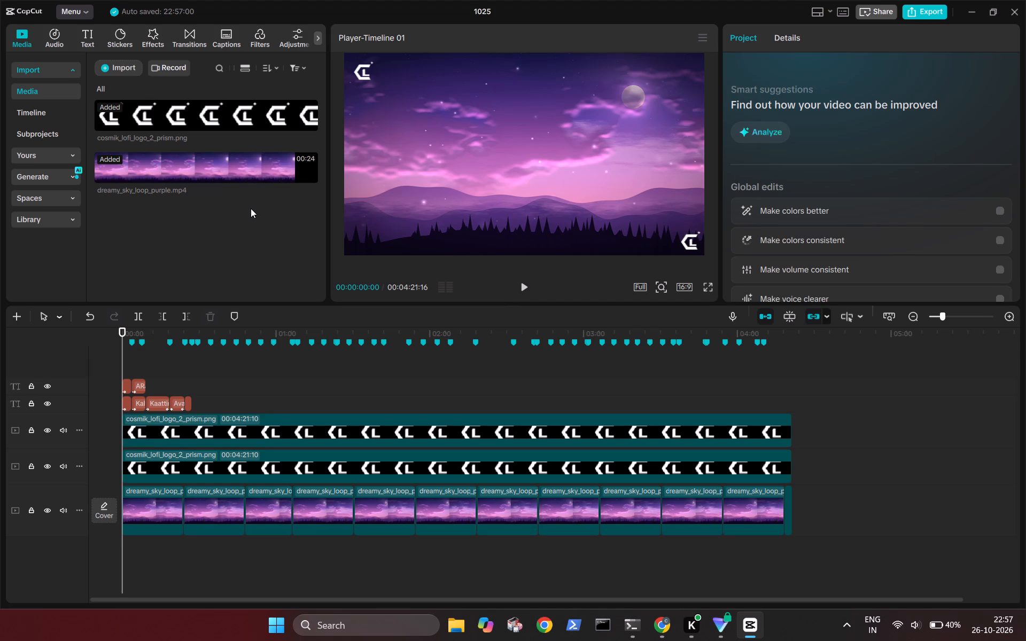
Import the charleys and charleyvd files from the Downloads folder into the project media.
left_click(116, 74)
left_click(138, 93)
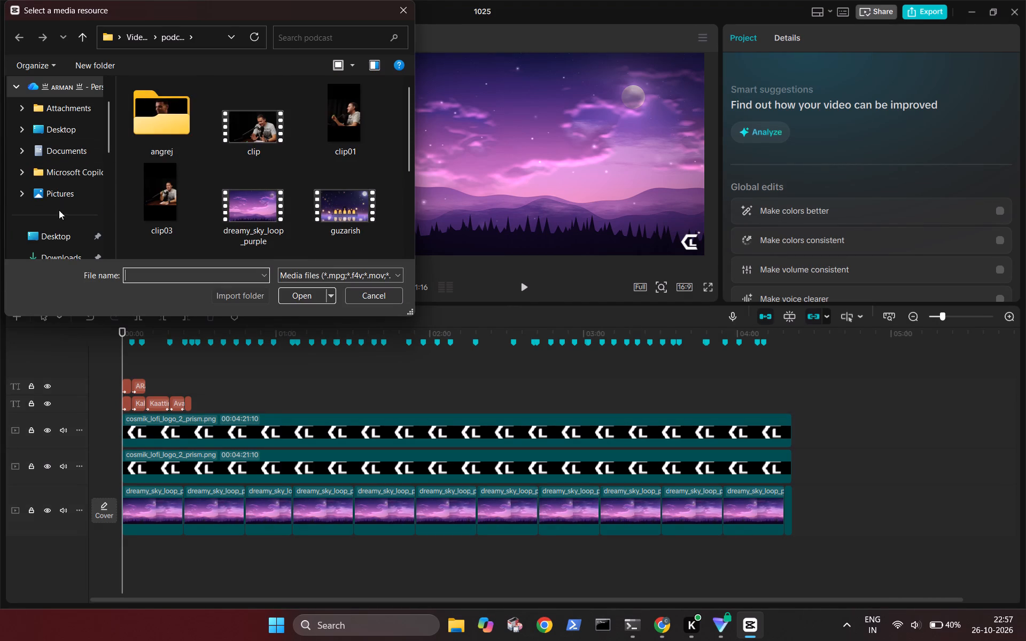
left_click(56, 259)
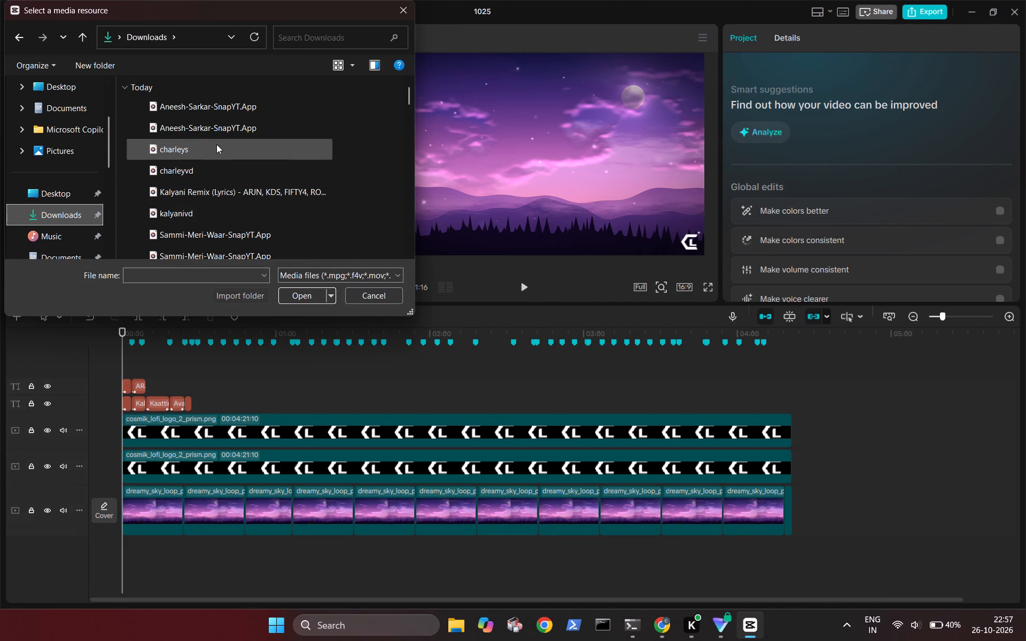
scroll(222, 209, "down", 1)
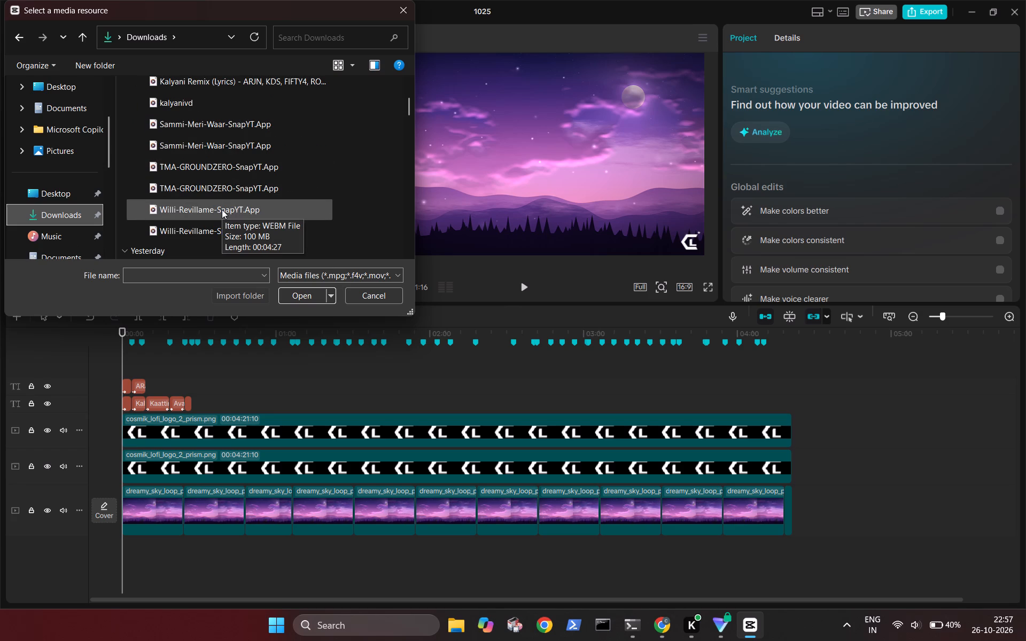
scroll(222, 209, "up", 1)
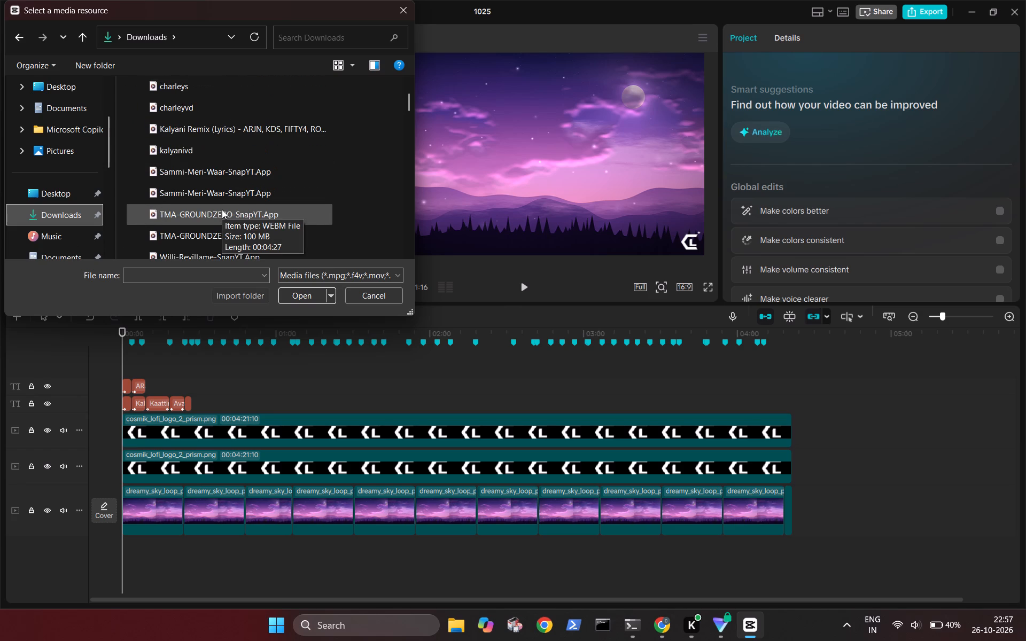
left_click(209, 88, "ctrl")
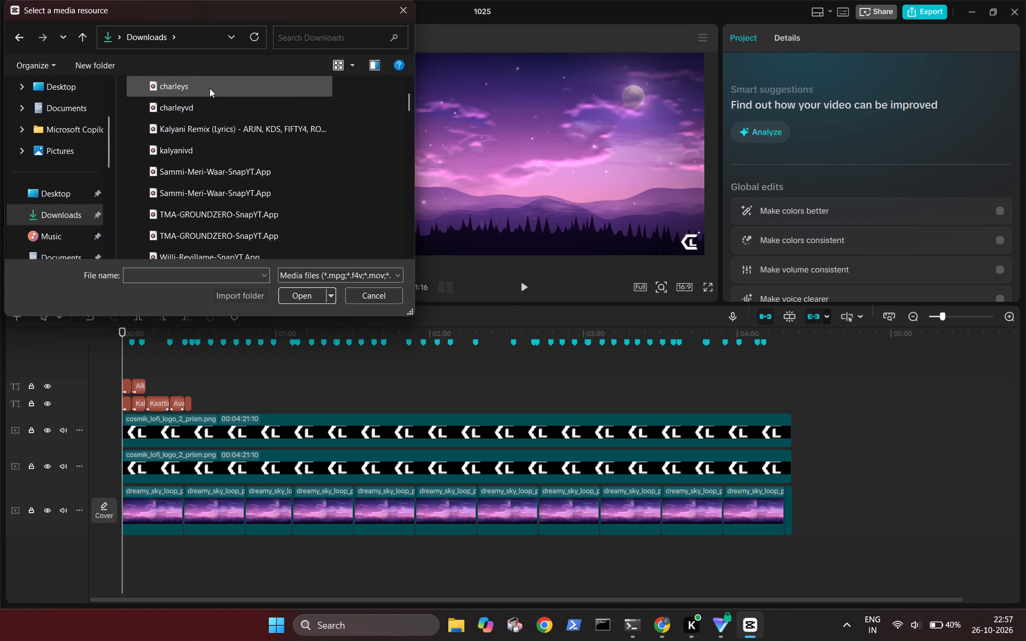
left_click(205, 110, "ctrl")
key("Return")
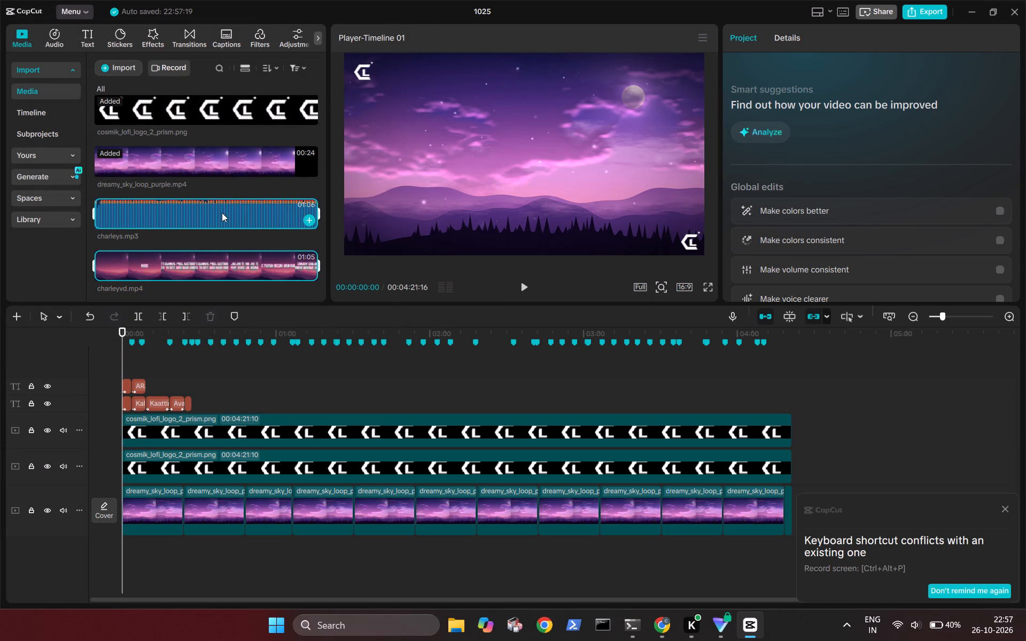
Add charleys.mp3 and charleyvd.mp4 at the start of the timeline, keeping only one copy of the video.
left_click(310, 220)
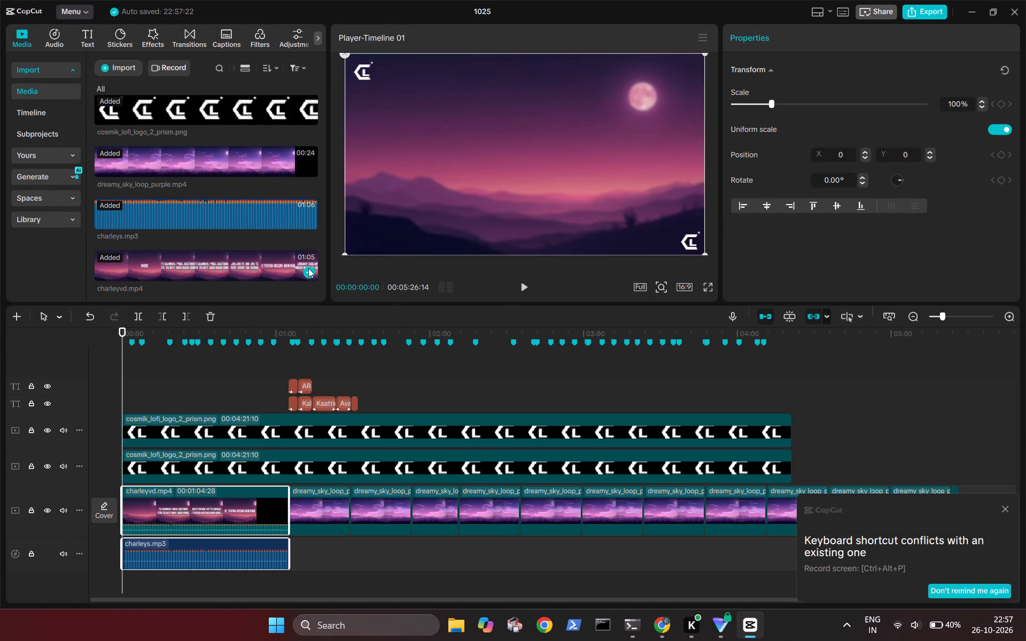
left_click(307, 268)
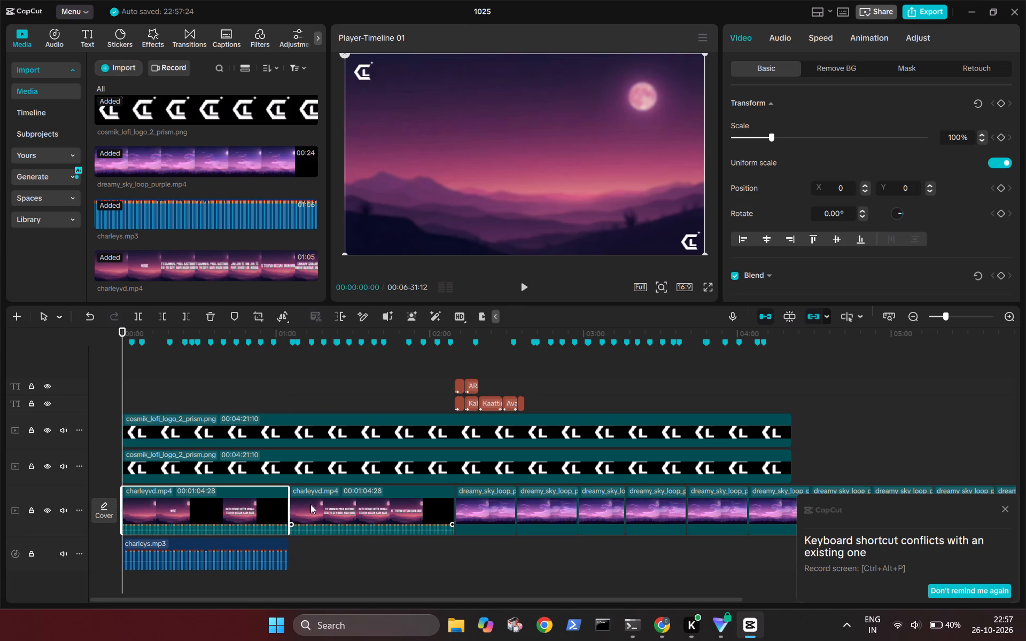
key("BackSpace")
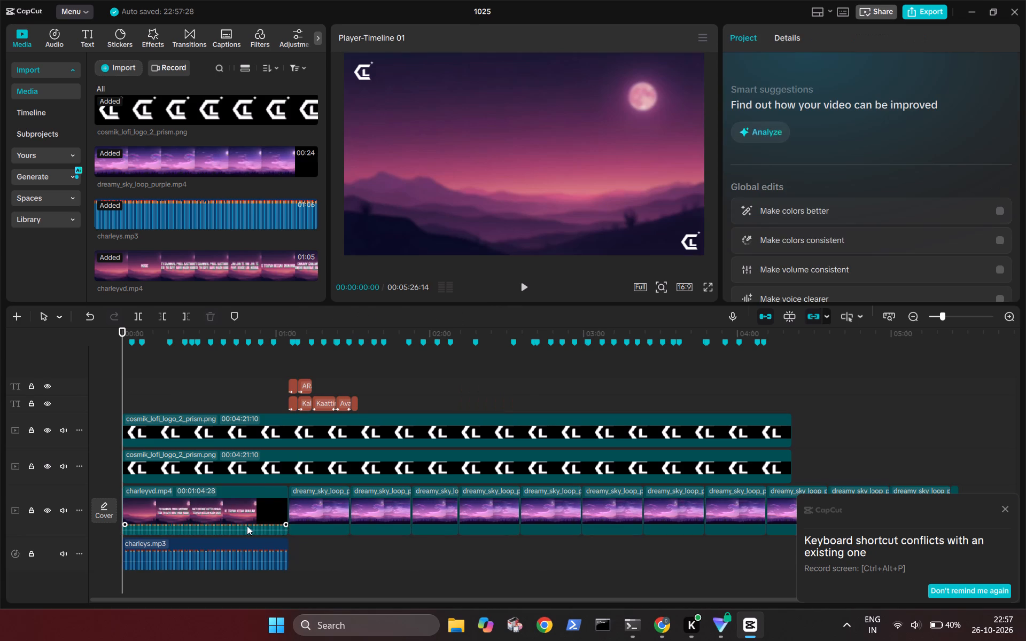
Move the charleyvd.mp4 clip to its own track above the two logo tracks, starting at 00:00.
left_click_drag(237, 511, 240, 450)
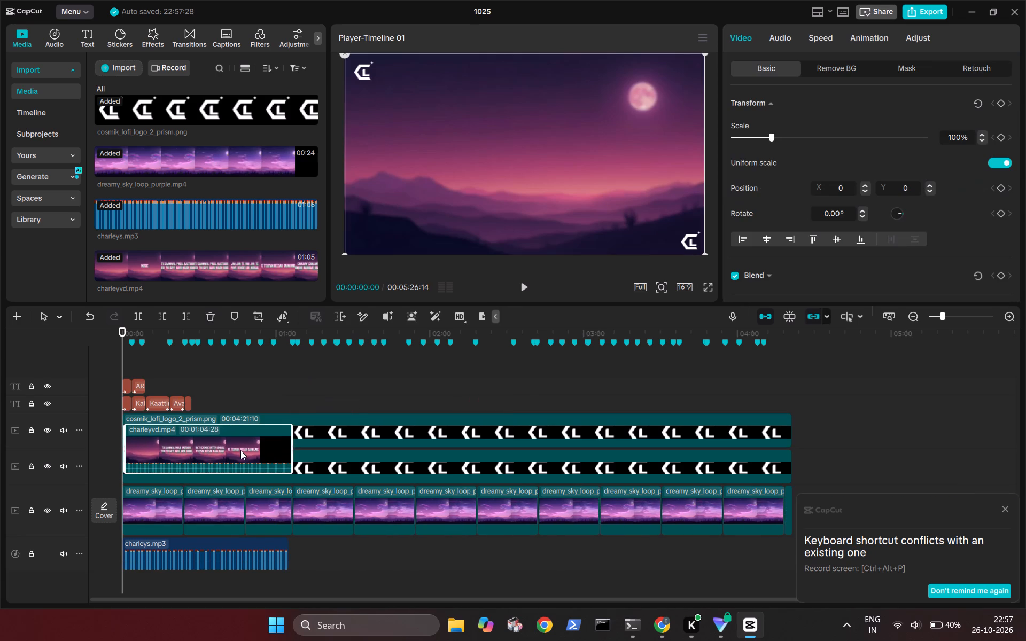
left_click_drag(240, 450, 243, 487)
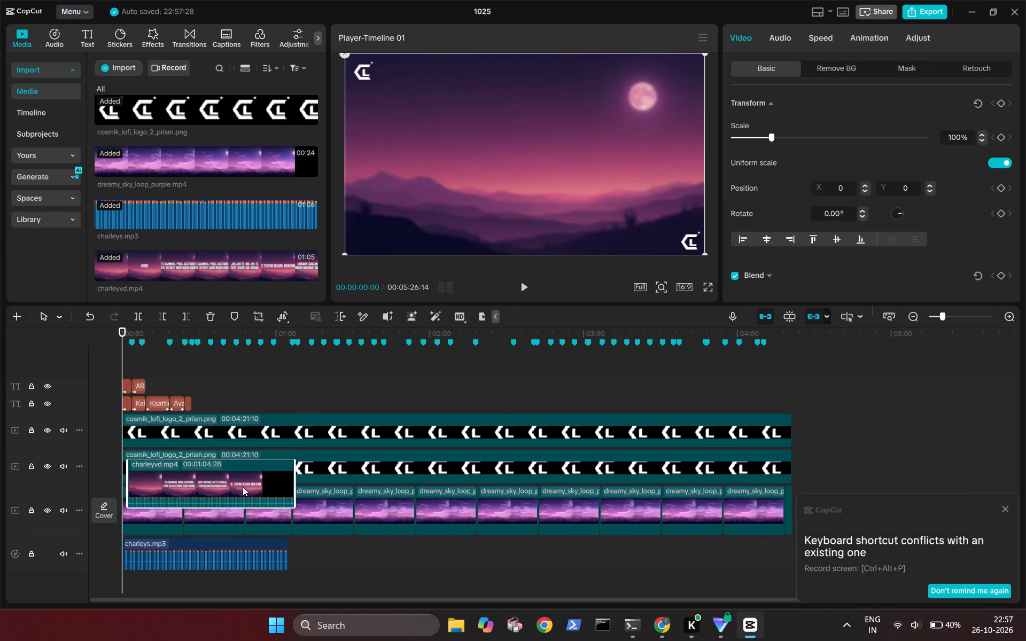
left_click_drag(243, 487, 248, 428)
left_click_drag(196, 421, 177, 416)
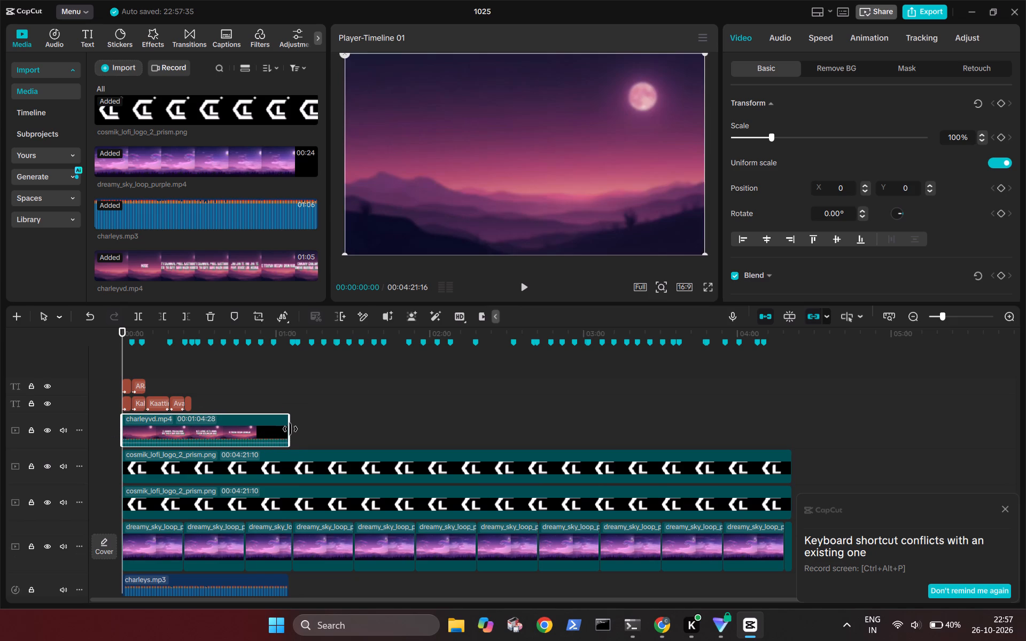
Delete the old timeline markers at 00:00:59:01, 00:00:54:00, 00:00:49:06, 00:00:44:14 and 00:00:39:14.
left_click(289, 403)
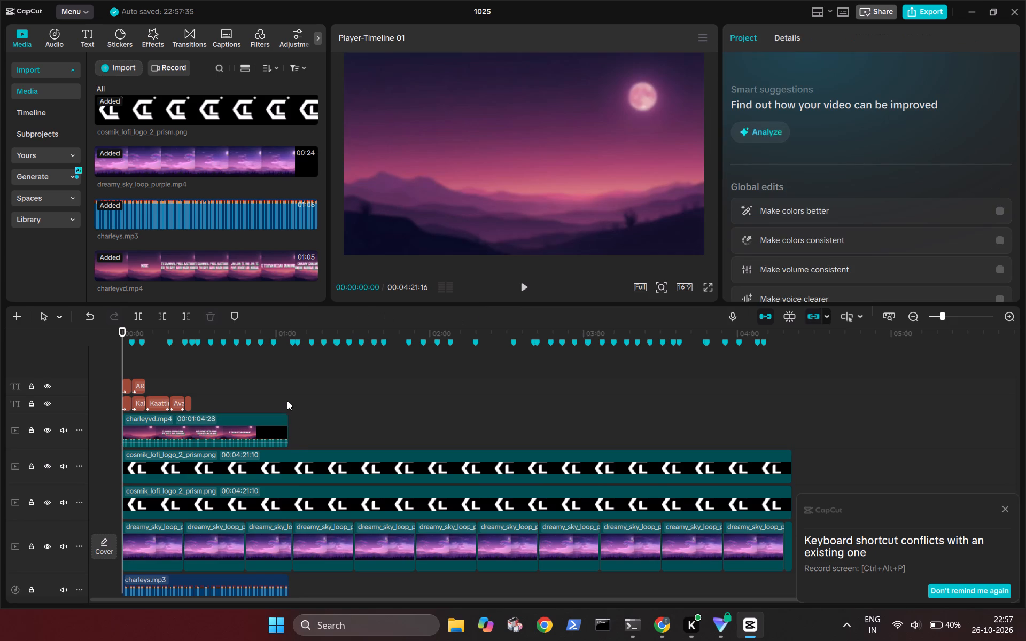
left_click(286, 401)
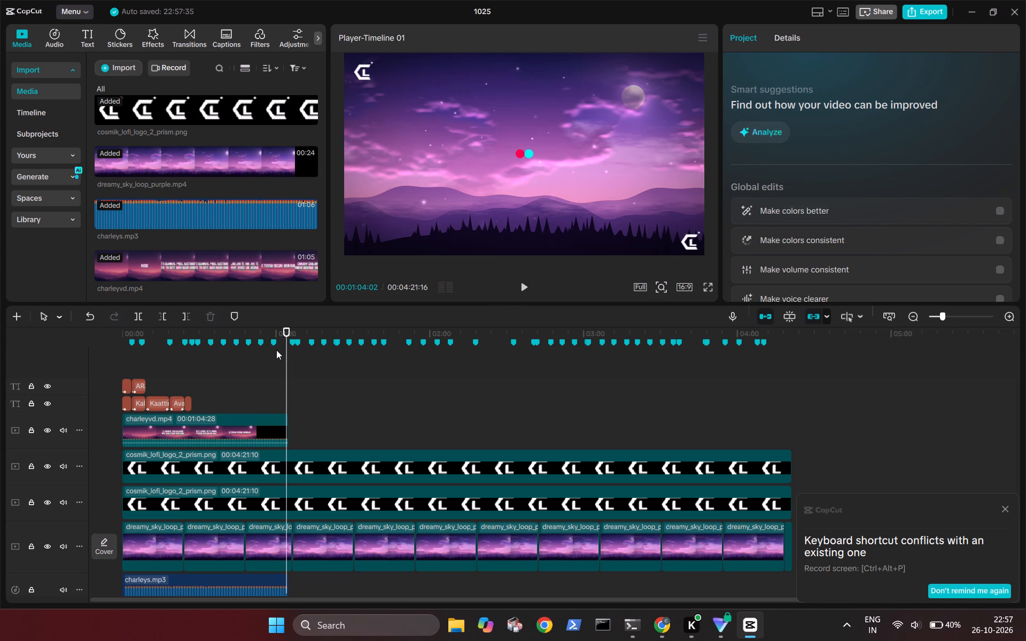
left_click(274, 349)
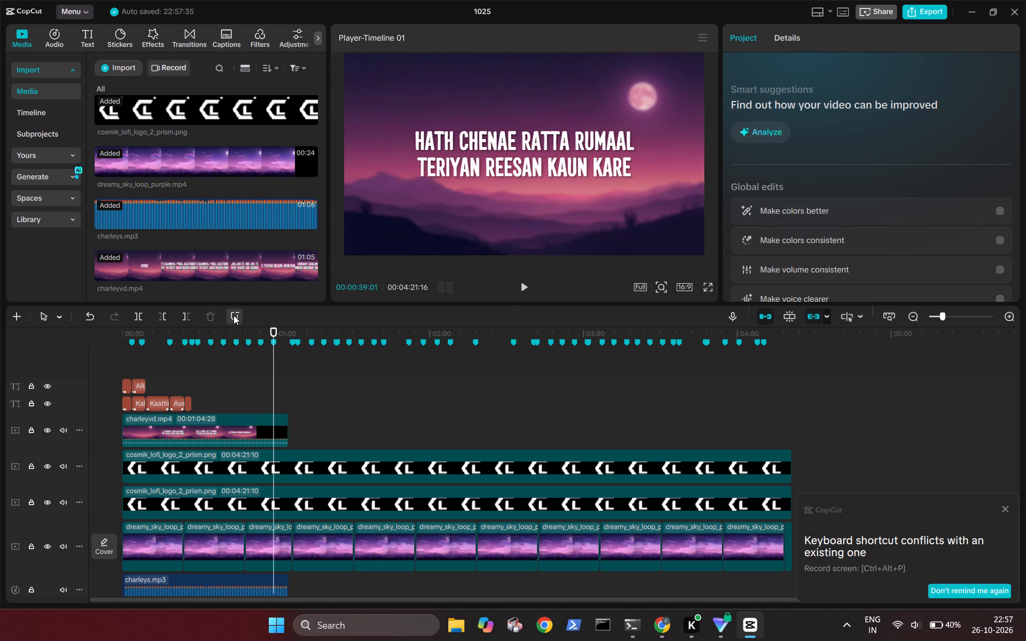
left_click(234, 315)
left_click(259, 350)
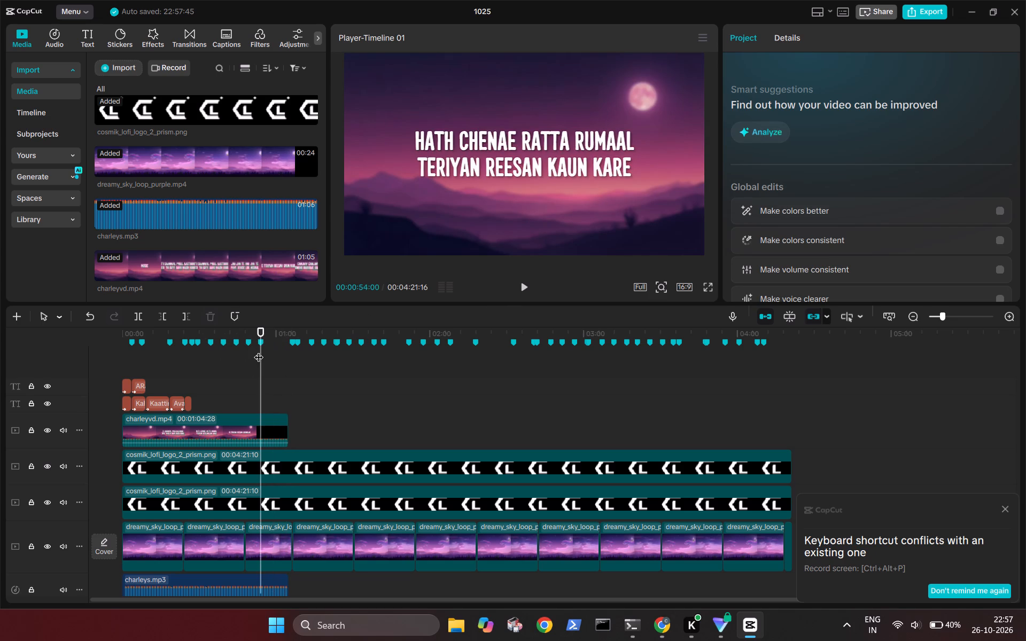
left_click(234, 317)
left_click(247, 350)
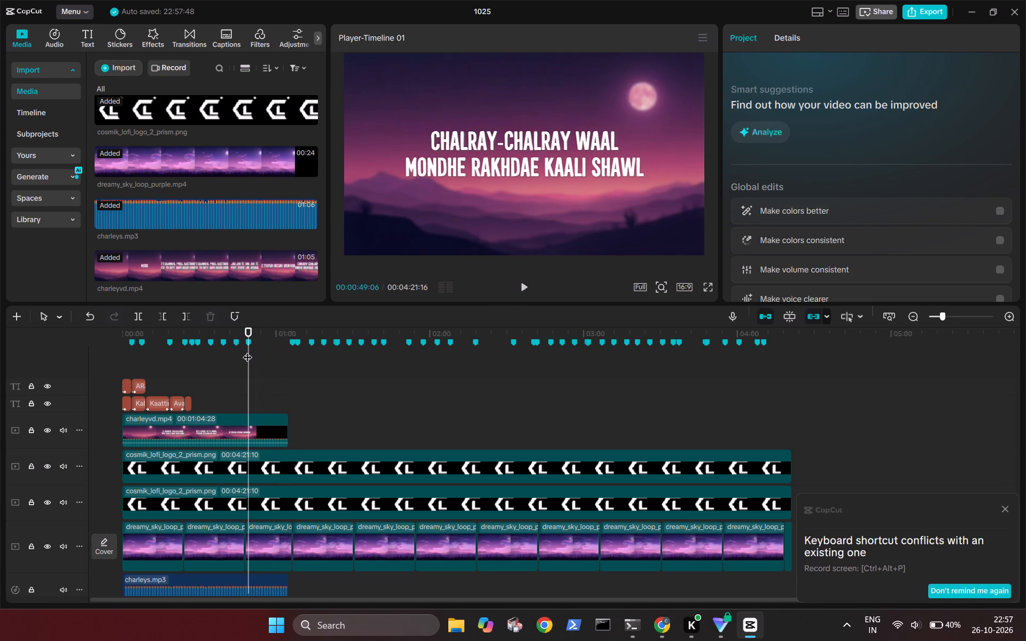
left_click(234, 317)
left_click(235, 347)
left_click(232, 316)
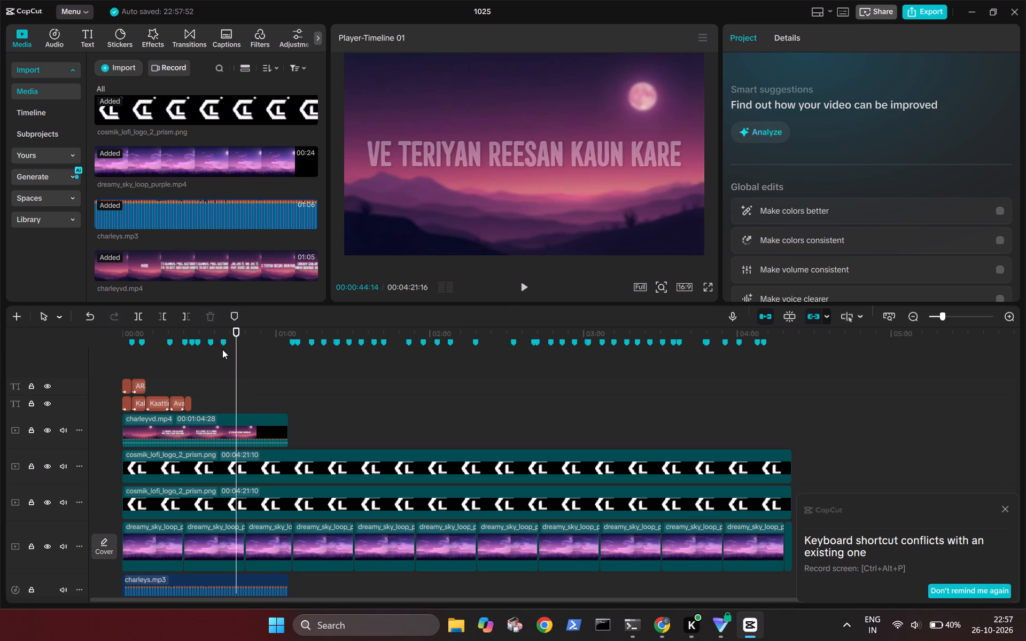
left_click(222, 349)
left_click(235, 320)
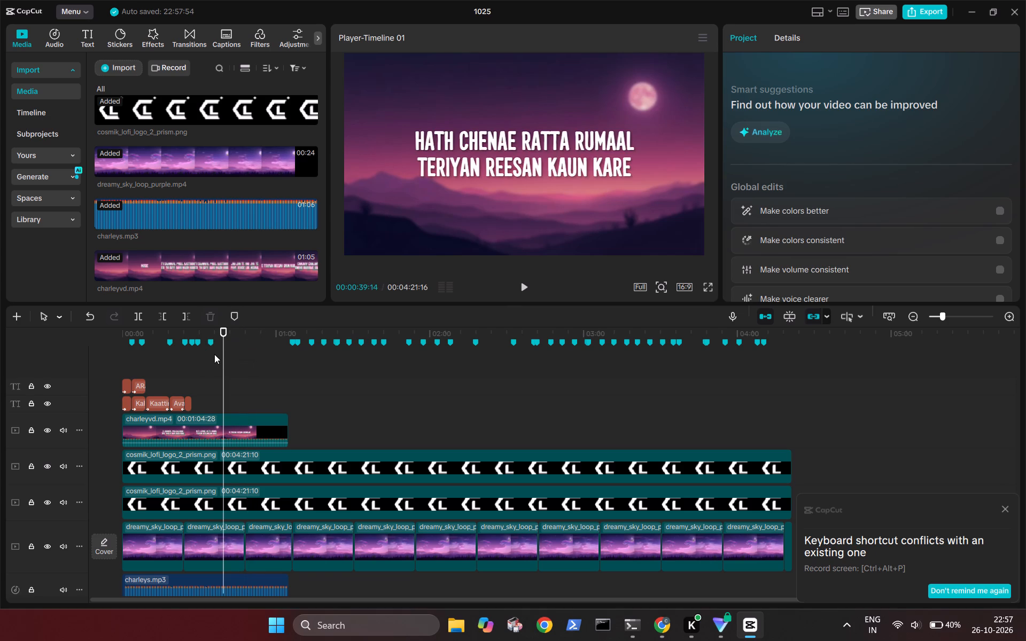
Delete the old timeline markers at 00:00:34:16, 00:00:29:13, 00:00:27:07, 00:00:24:13 and 00:00:18:17.
left_click(213, 353)
left_click(234, 317)
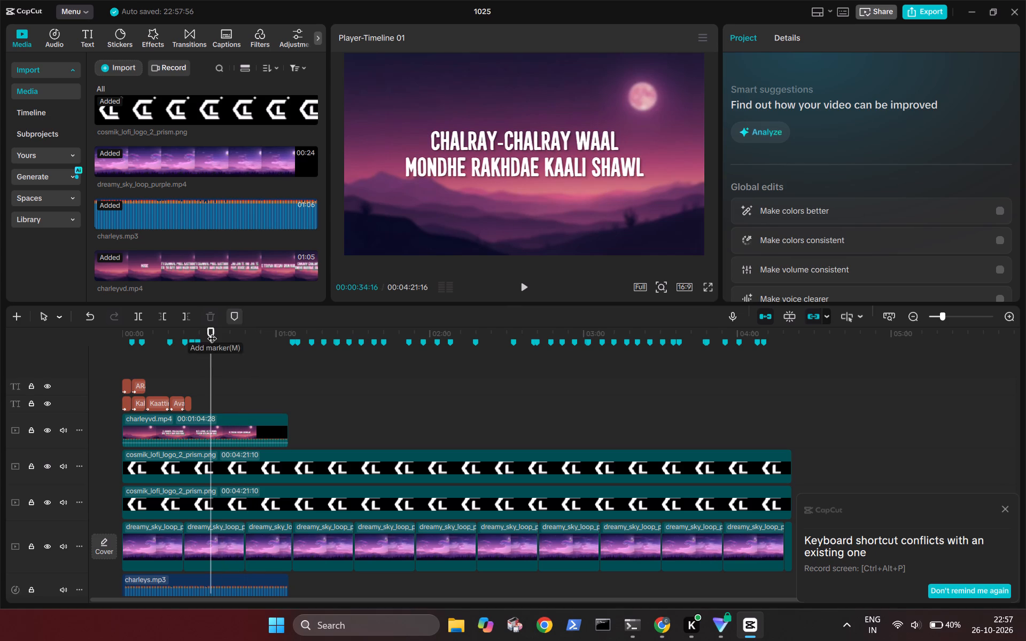
left_click(200, 348)
left_click(231, 314)
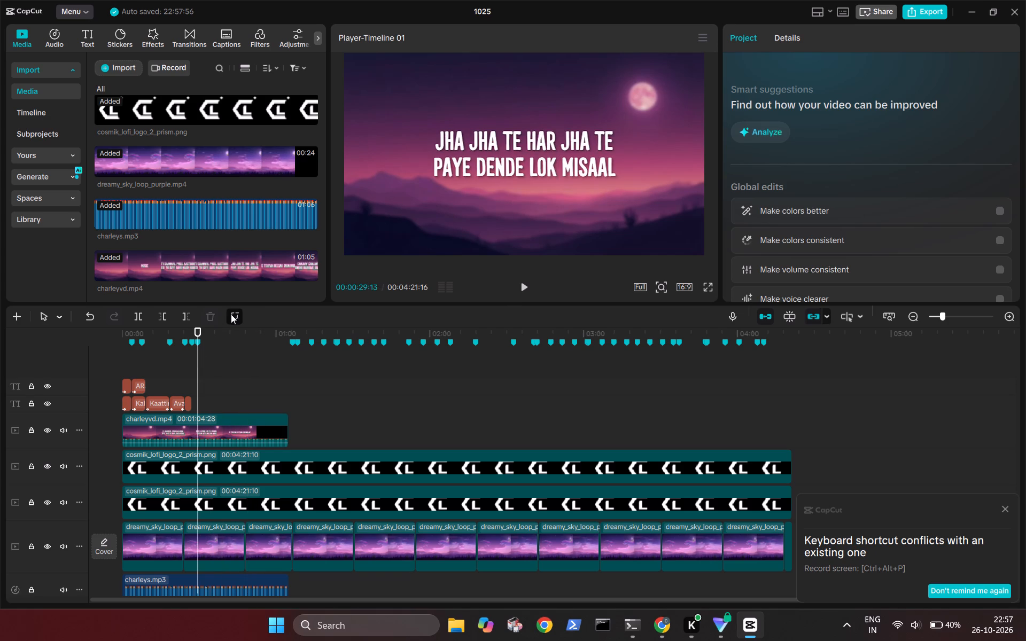
left_click(191, 353)
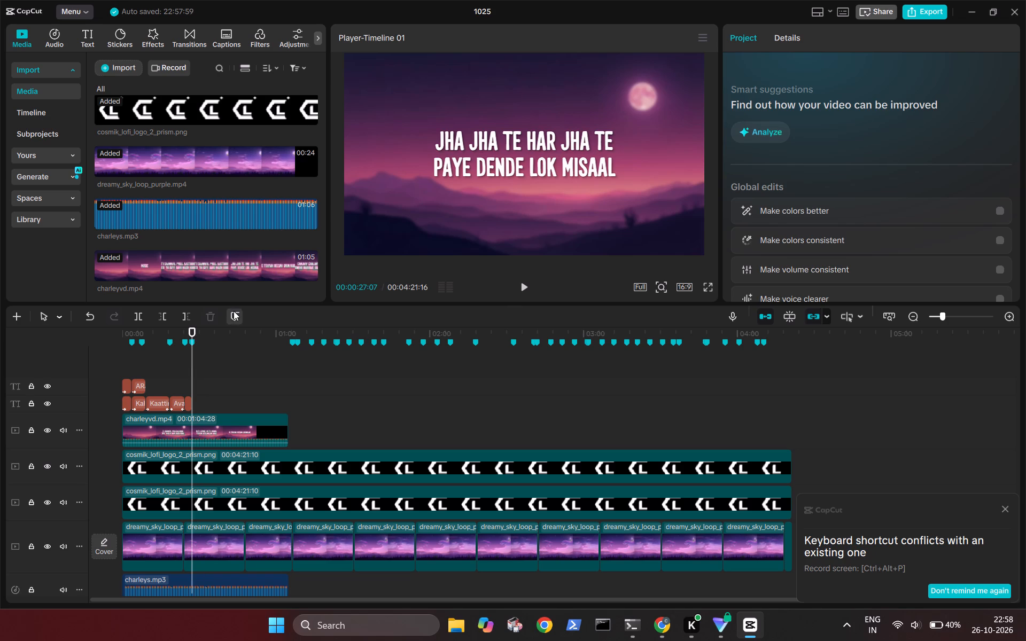
left_click(234, 311)
left_click(187, 349)
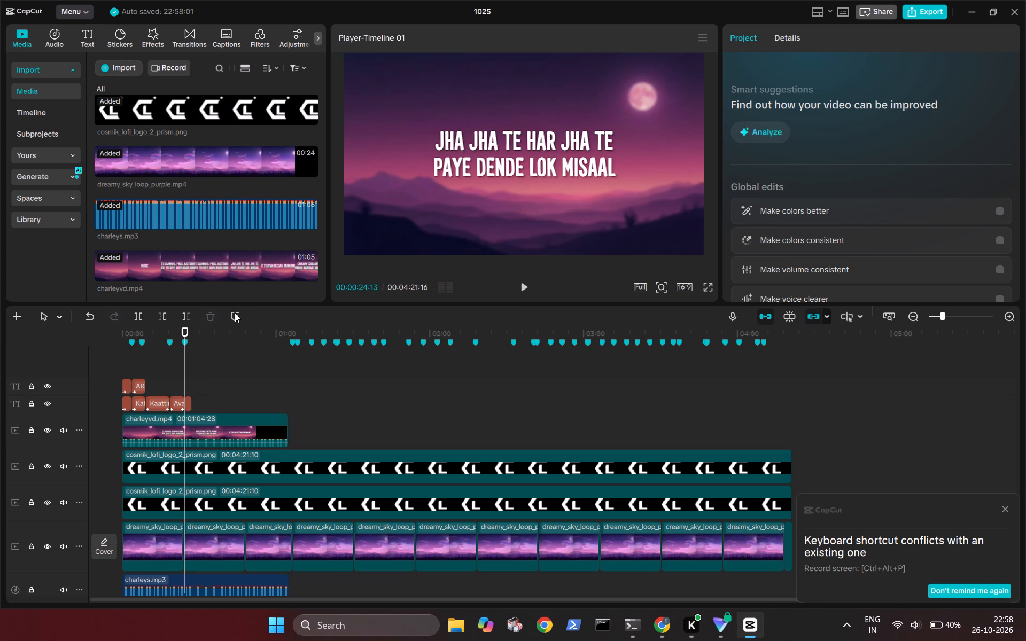
left_click(235, 313)
left_click(169, 358)
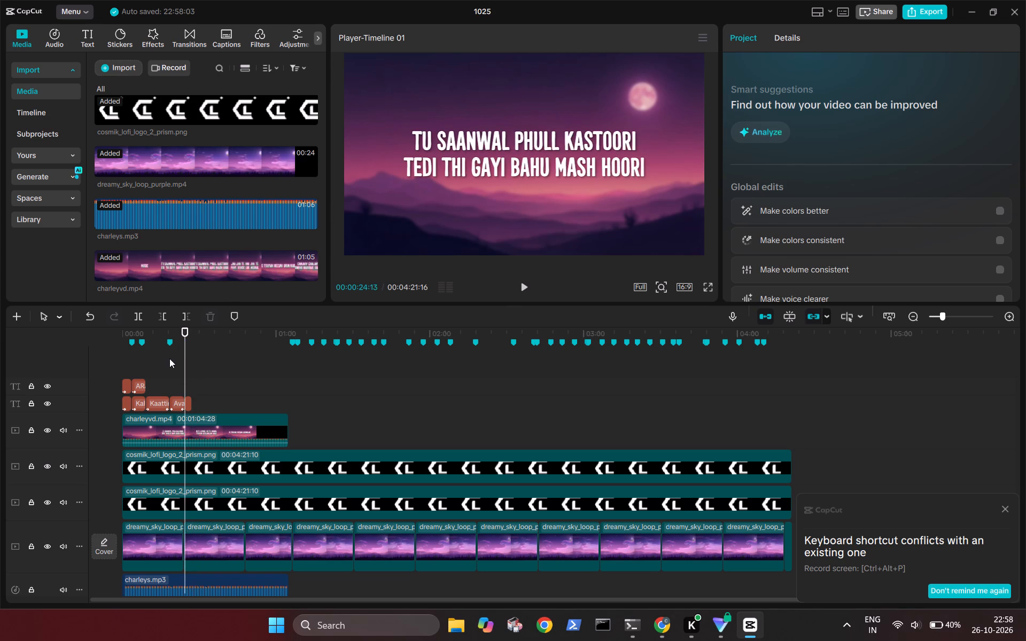
left_click(235, 312)
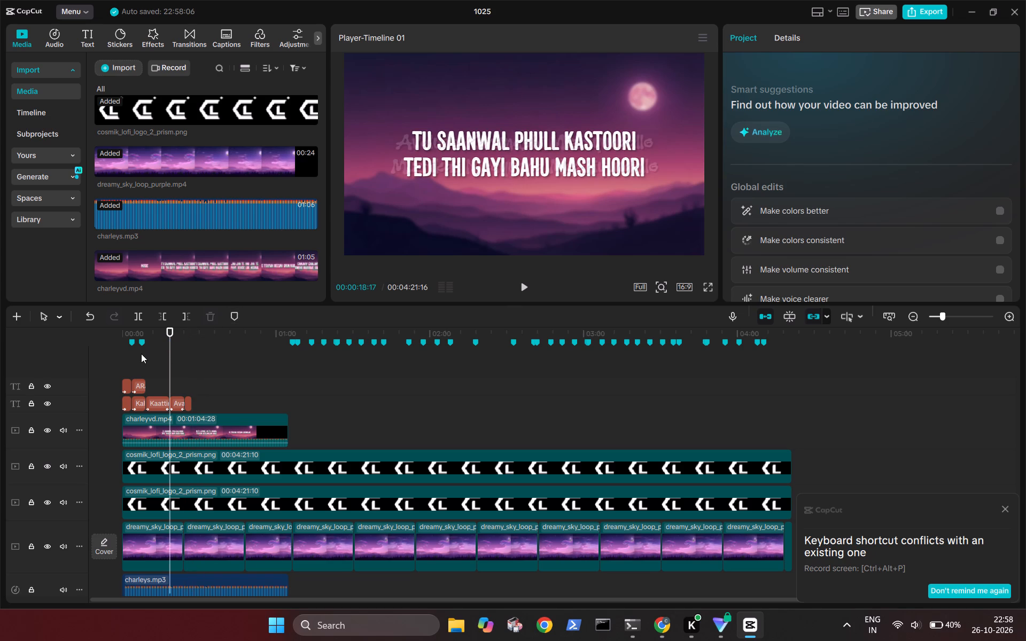
Play the timeline from the start to find where the first lyric line of charleyvd.mp4 begins.
left_click(139, 354)
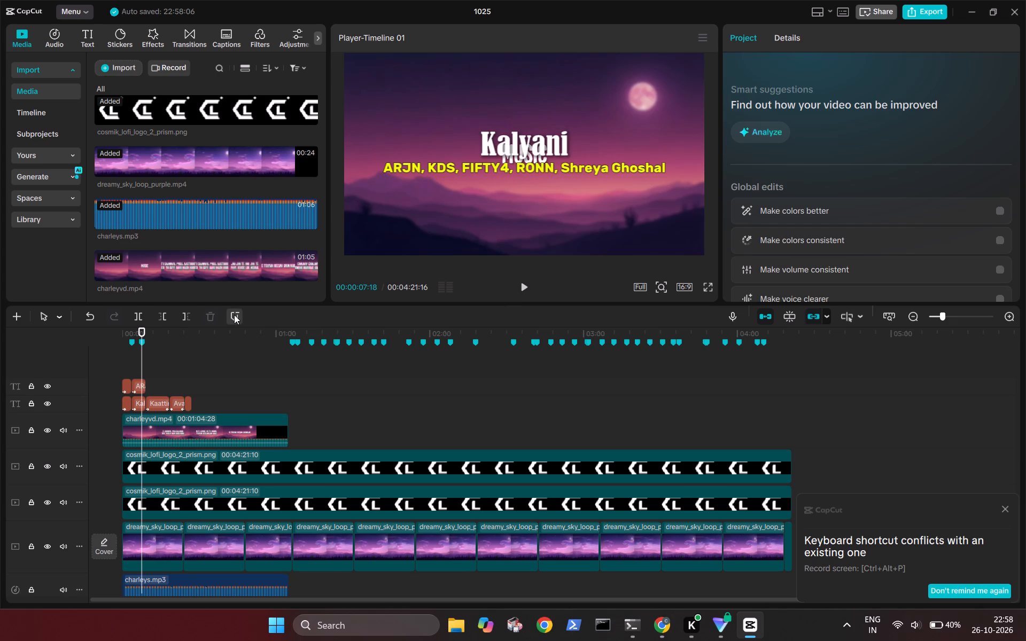
left_click(172, 356)
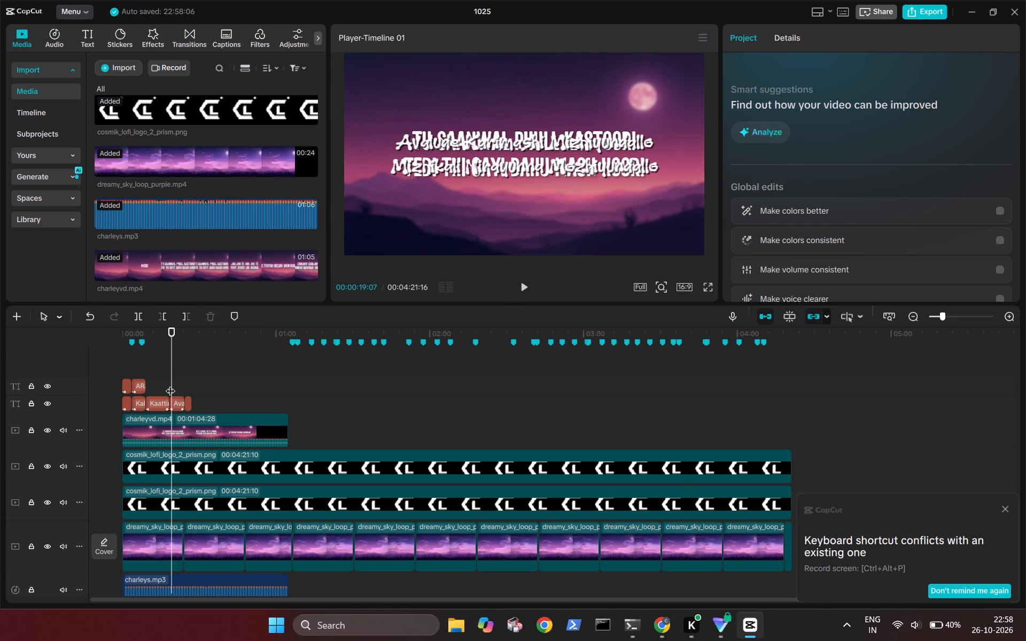
scroll(176, 384, "up", 4, "ctrl")
scroll(176, 384, "right", 1)
scroll(176, 384, "up", 3, "ctrl")
scroll(176, 384, "right", 1)
scroll(176, 384, "up", 3, "ctrl")
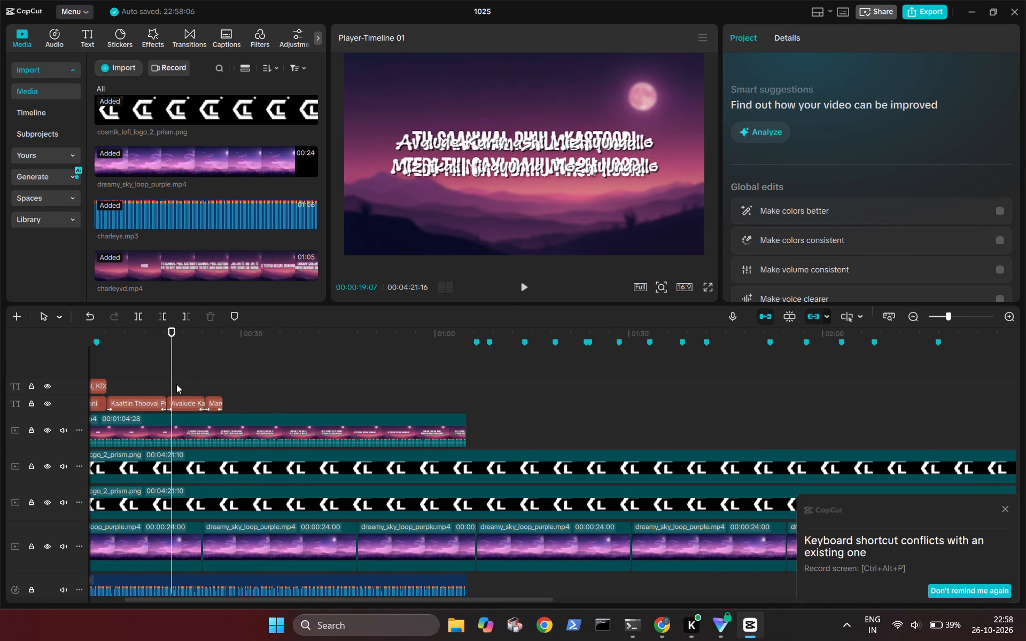
scroll(176, 384, "right", 2)
scroll(176, 384, "up", 6, "ctrl")
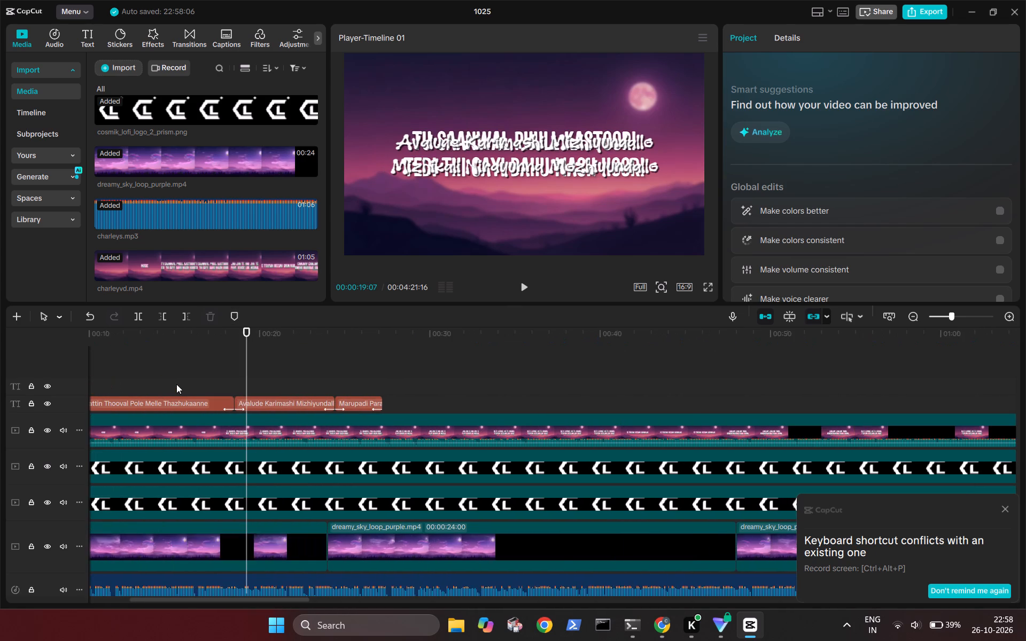
scroll(176, 384, "right", 4)
left_click(126, 367)
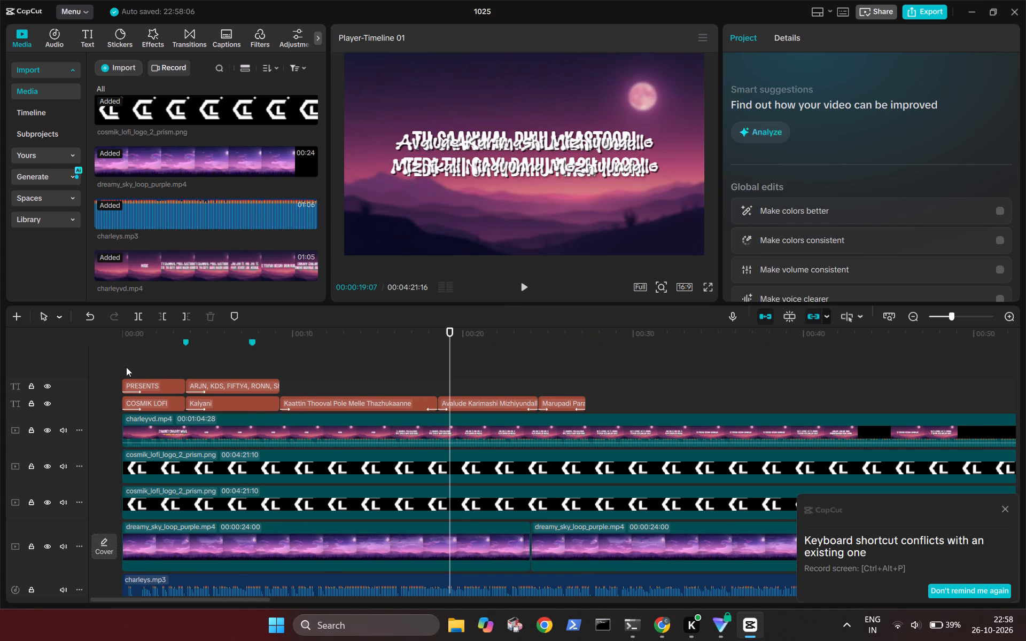
key("space")
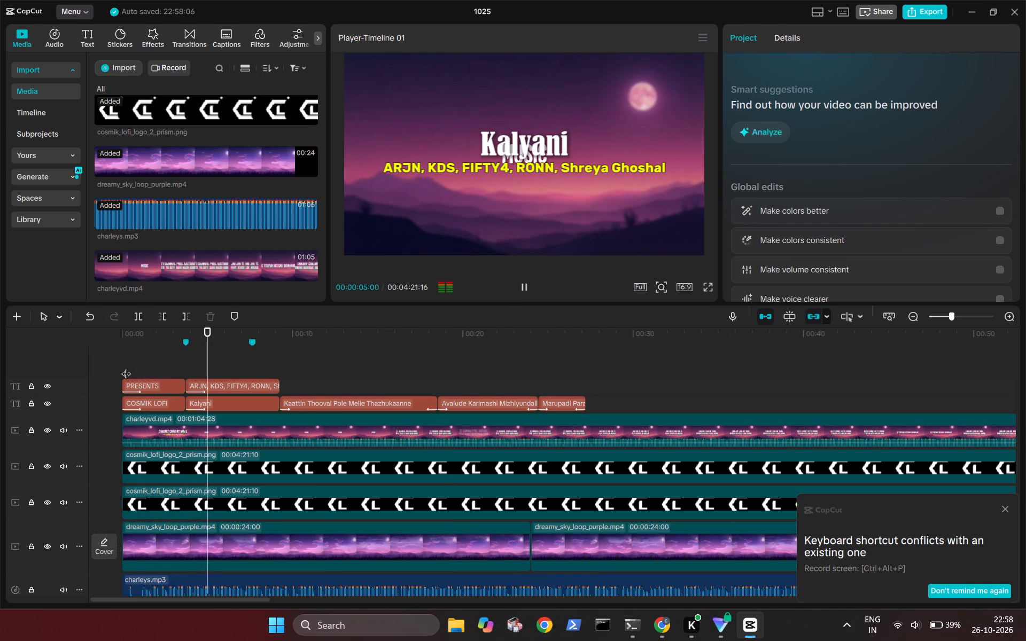
key("space")
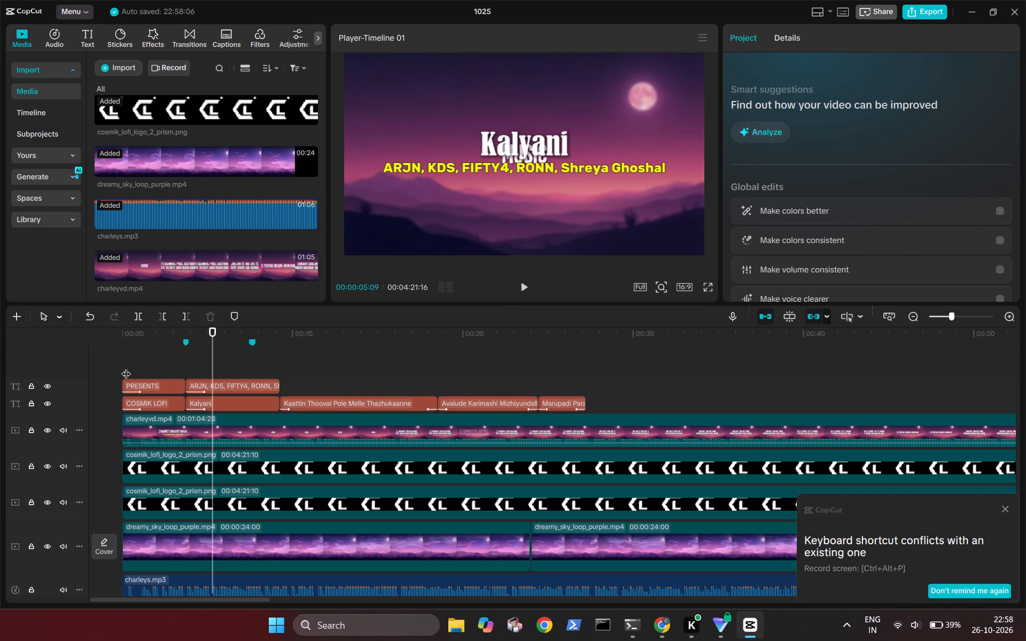
key("space")
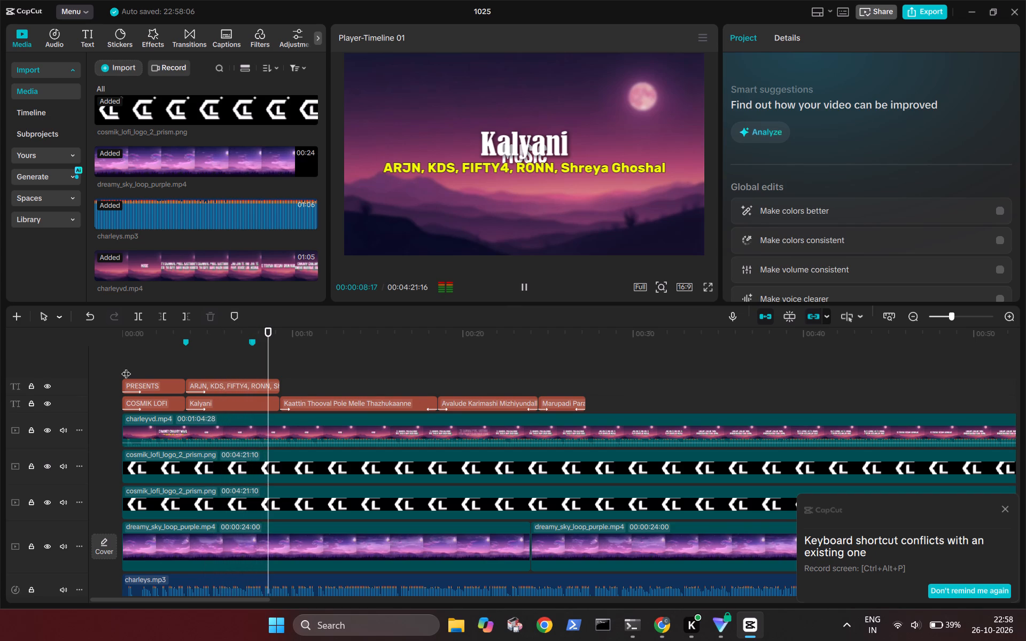
key("space")
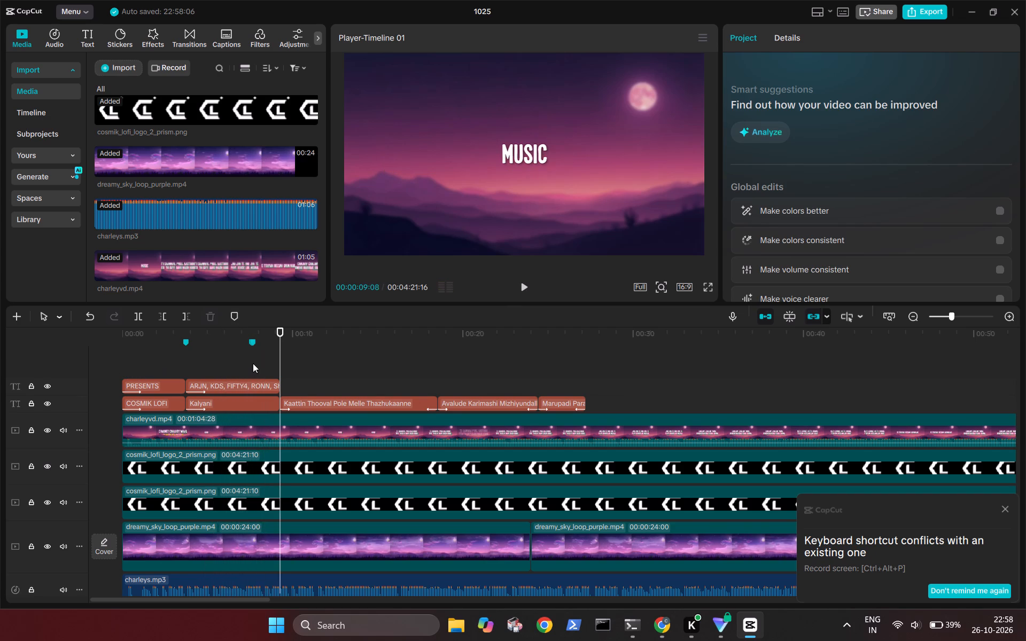
key("space")
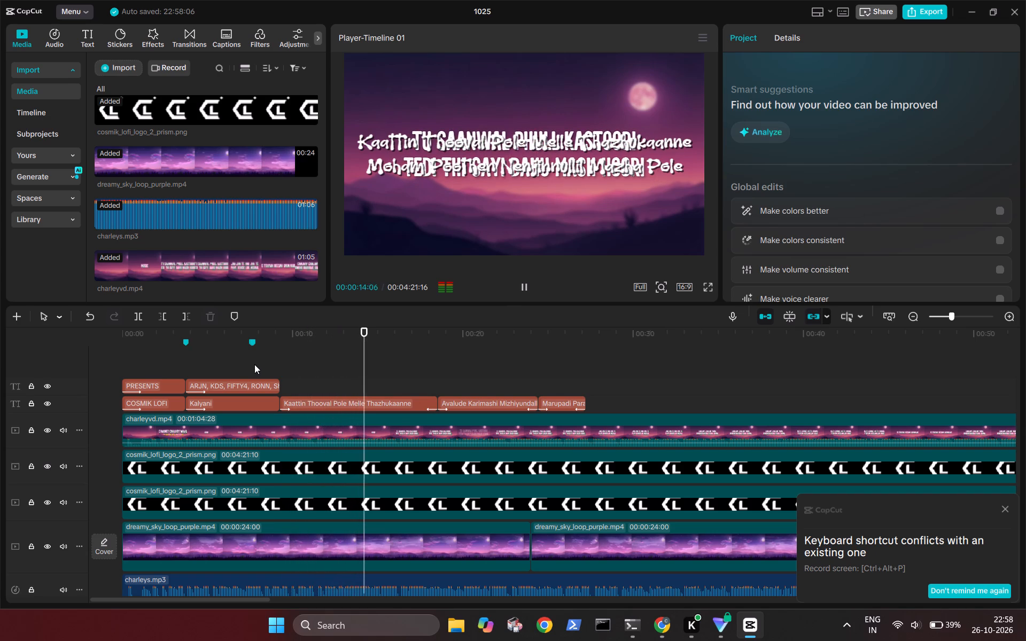
key("space")
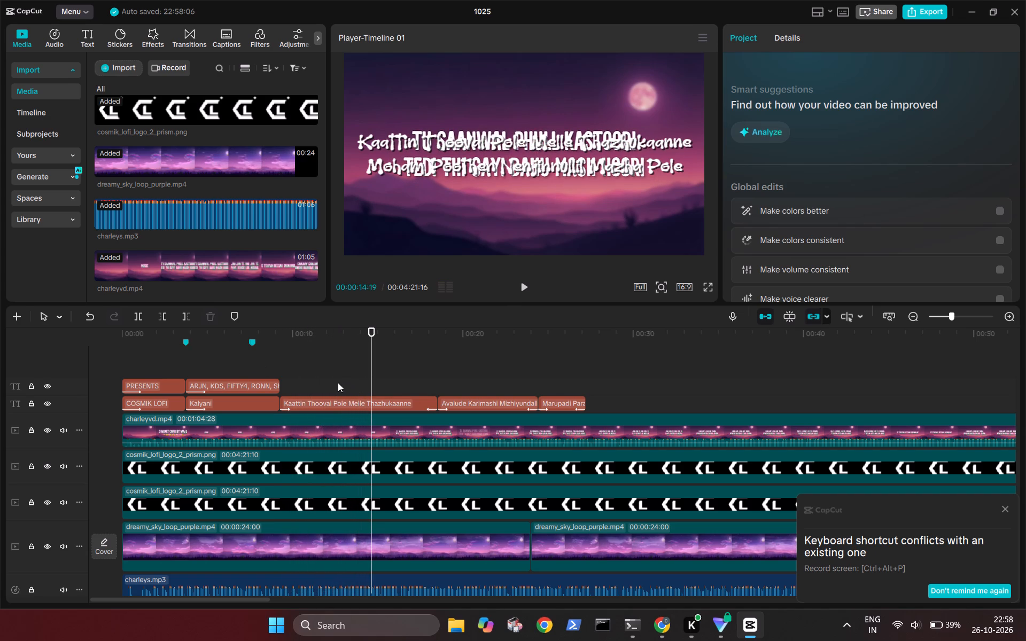
Add a timeline marker at 00:00:12:23, the frame where the "Tu Saanwal Phull Kastoori" lyric starts fading in.
left_click(333, 381)
key("space")
key("space")
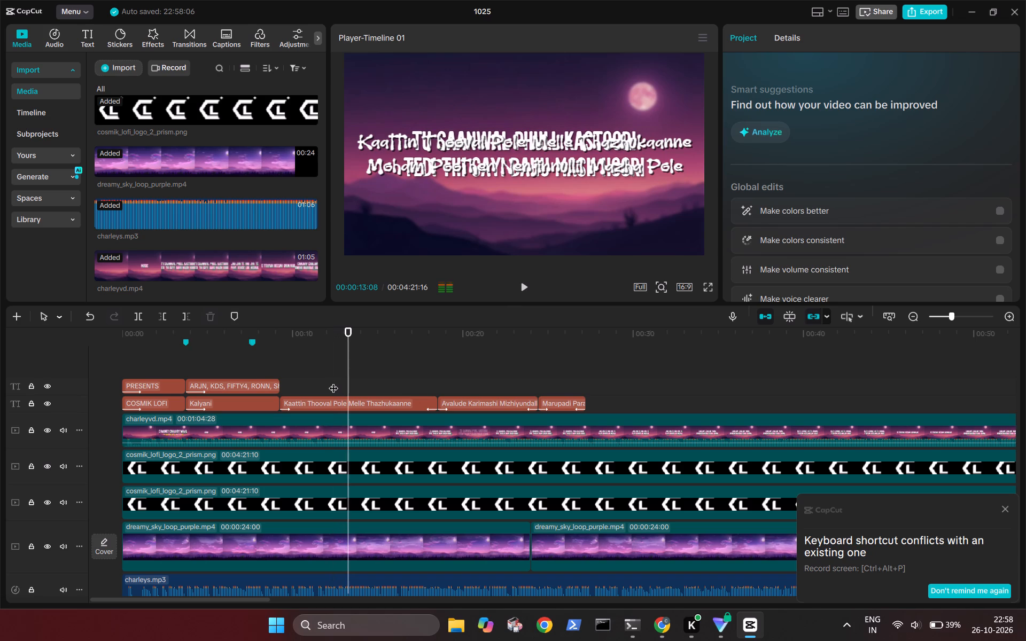
key("Left")
key("Left")
key("Left")
key("Left")
key("Left")
key("Left")
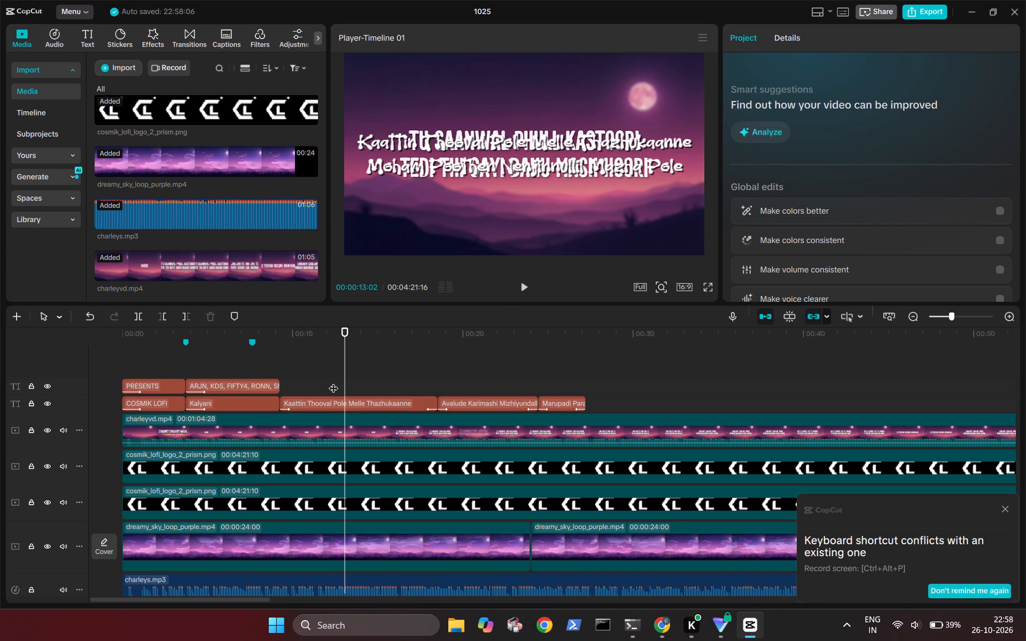
scroll(333, 381, "up", 10, "ctrl")
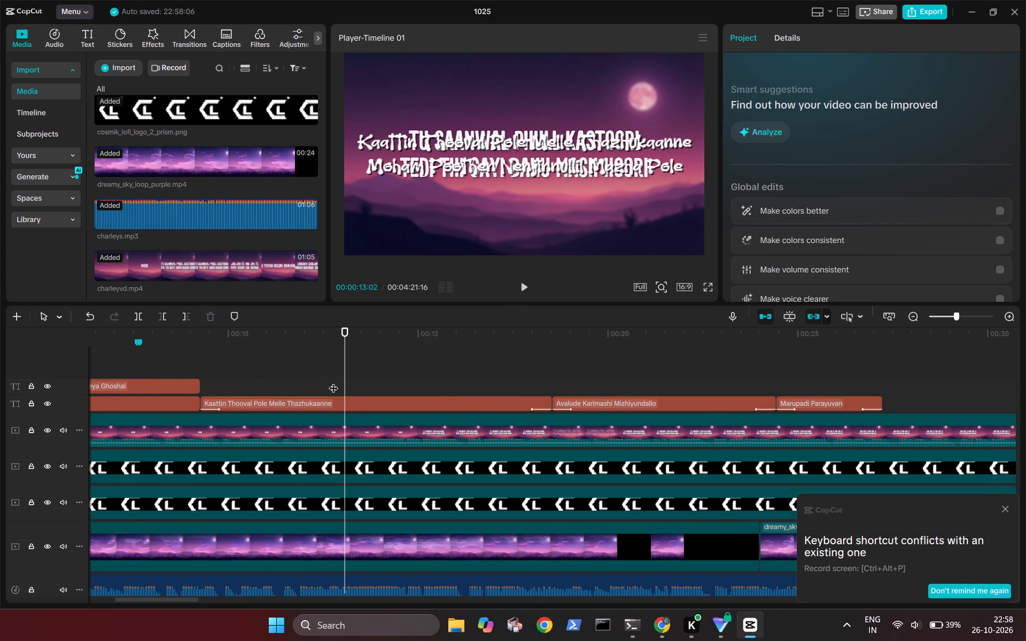
key("Left")
key("Left")
key("Left")
key("Left")
key("Left")
key("Left")
key("Left")
key("Left")
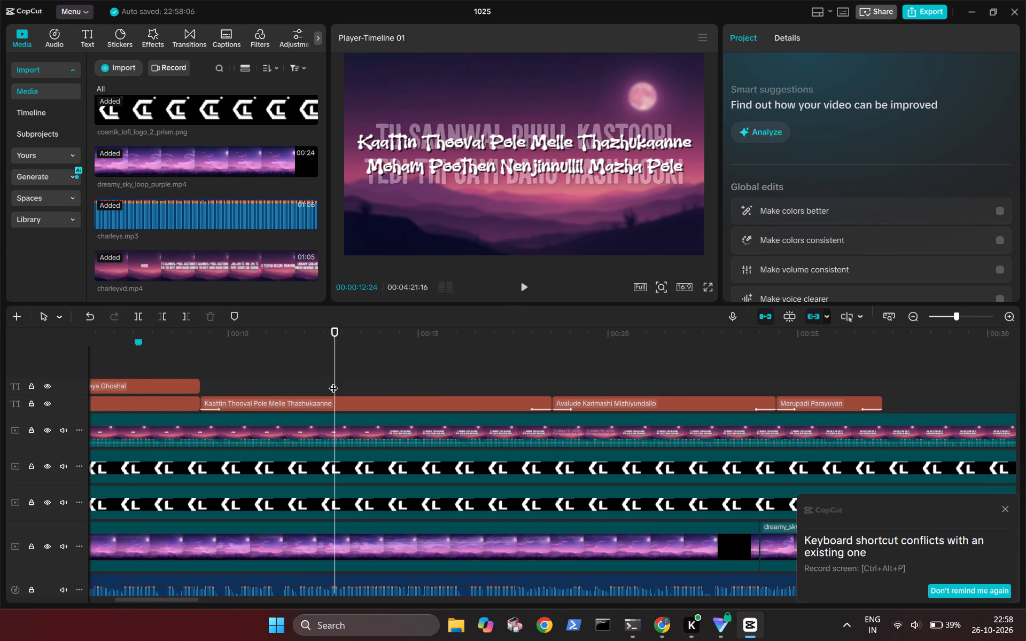
key("Left")
key("Left")
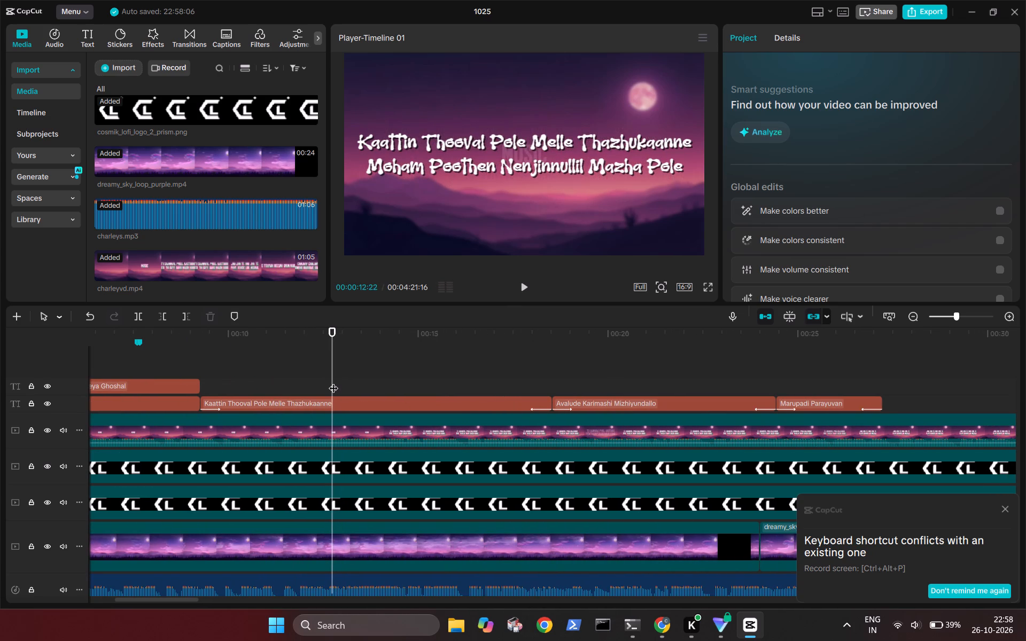
key("Right")
key("m")
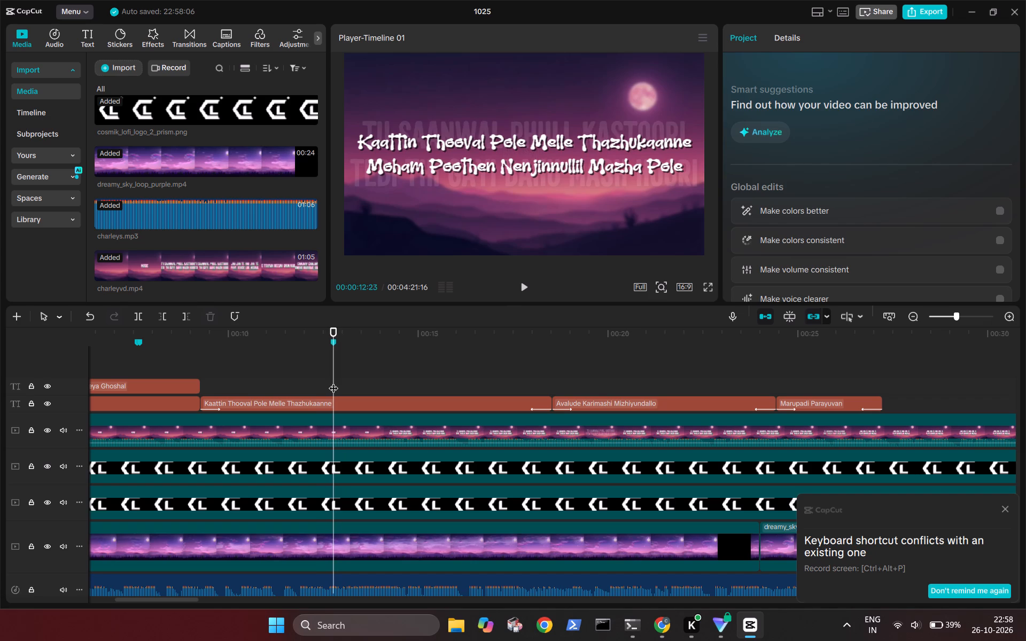
Add a timeline marker at 00:00:19:16, the frame where the "Tu Saanwal Phull Kastoori" lyric in charleyvd.mp4 fades out before repeating.
key("space")
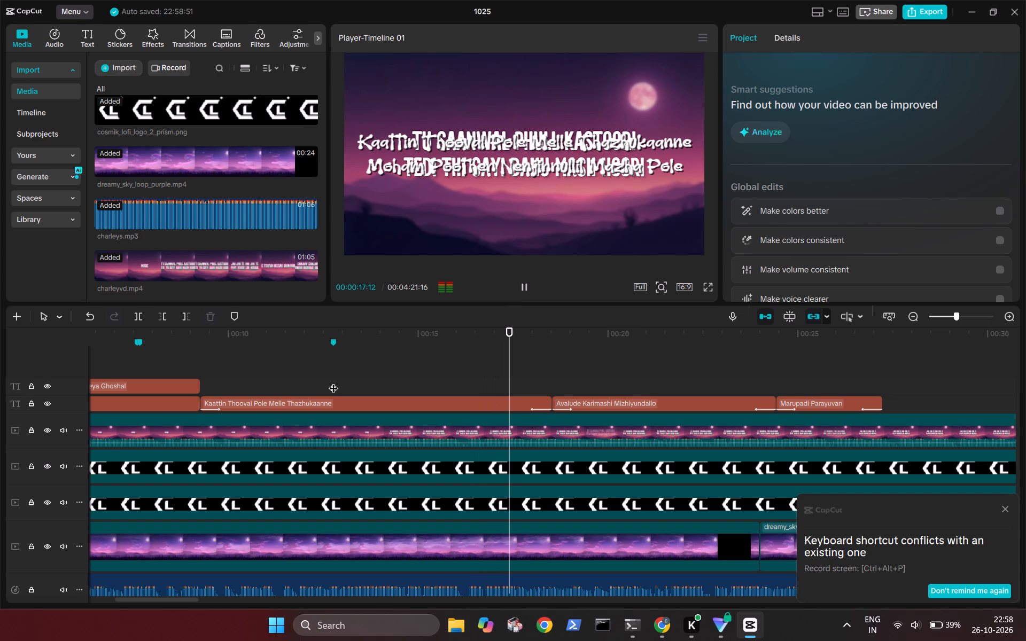
key("space")
key("Left")
key("Left")
key("Left")
key("Left")
key("Left")
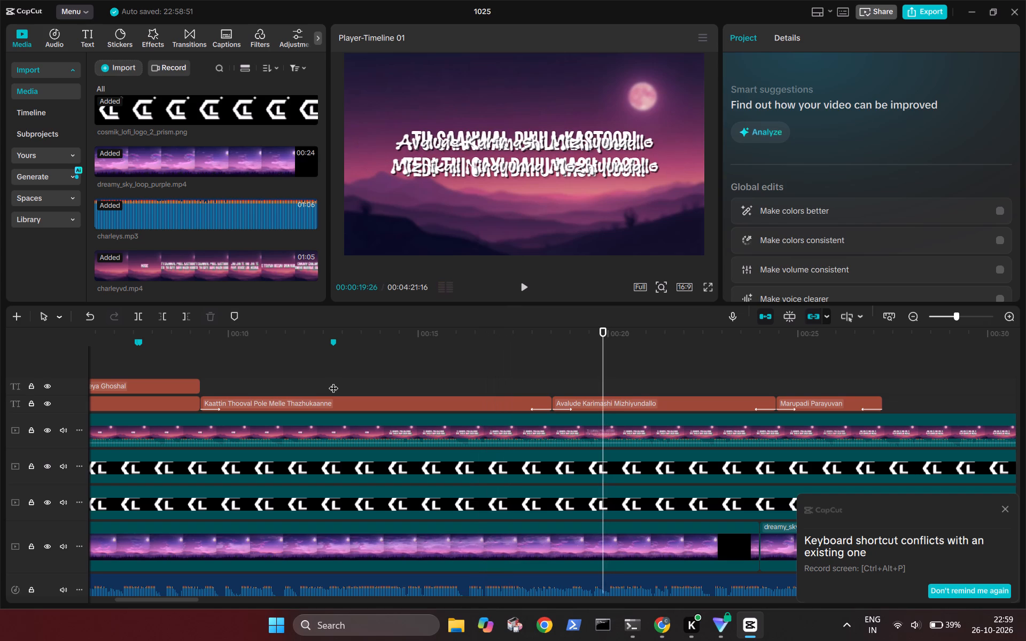
key("Left")
key("Left")
key("Left")
key("Left")
key("Left")
key("Left")
key("Left")
key("Left")
key("Left")
key("Left")
key("Left")
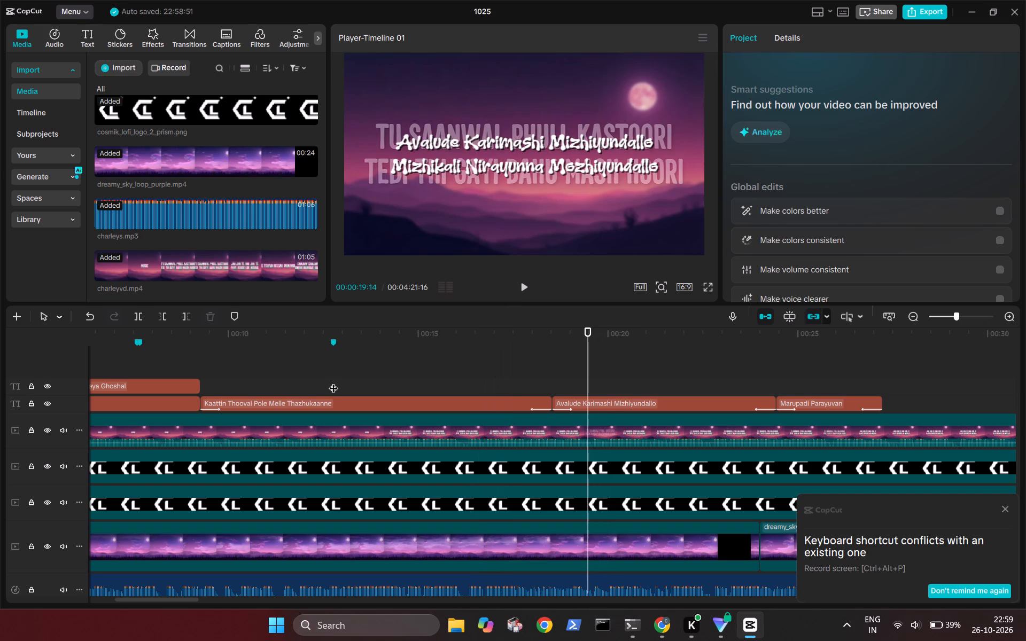
key("Left")
key("Right")
key("Right")
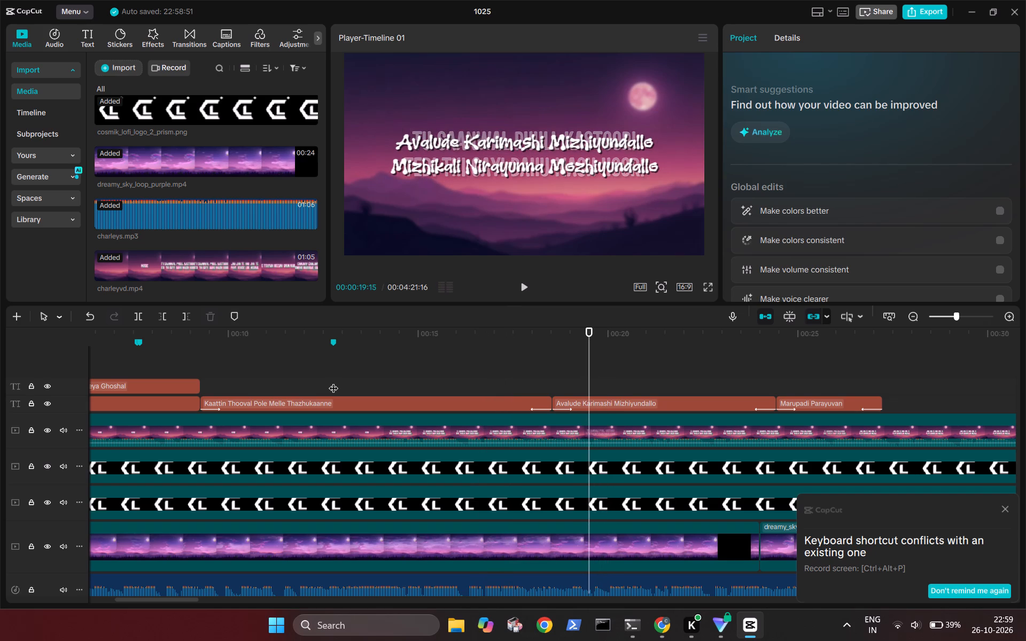
key("Right")
type("m")
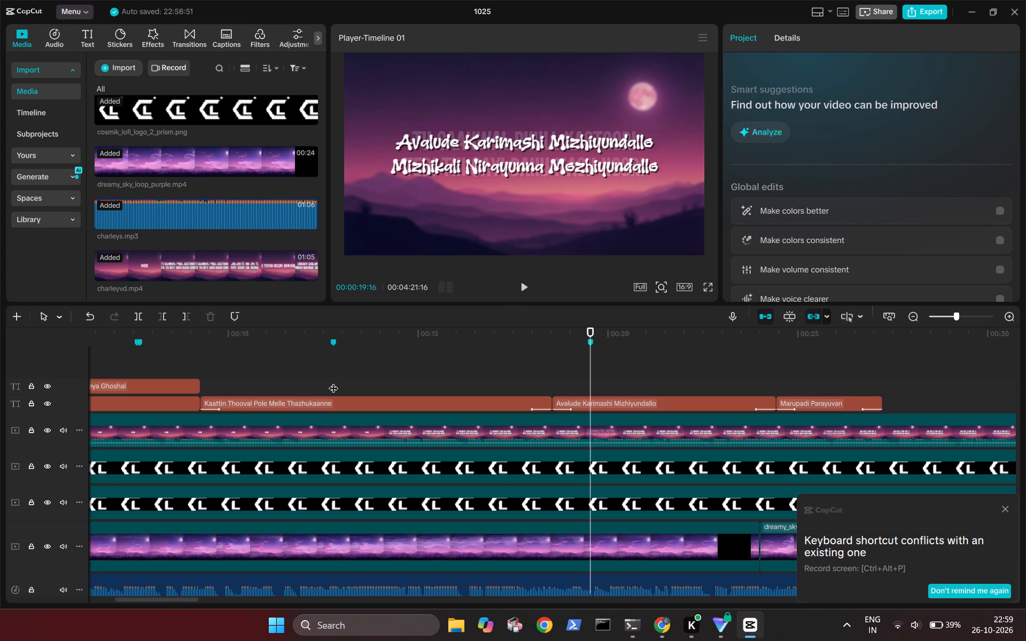
Add a timeline marker at 00:00:25:20, where "Tu Saanwal Phull Kastoori" fades out before the "Jha Jha Te Har Jha Te" lyric.
key("space")
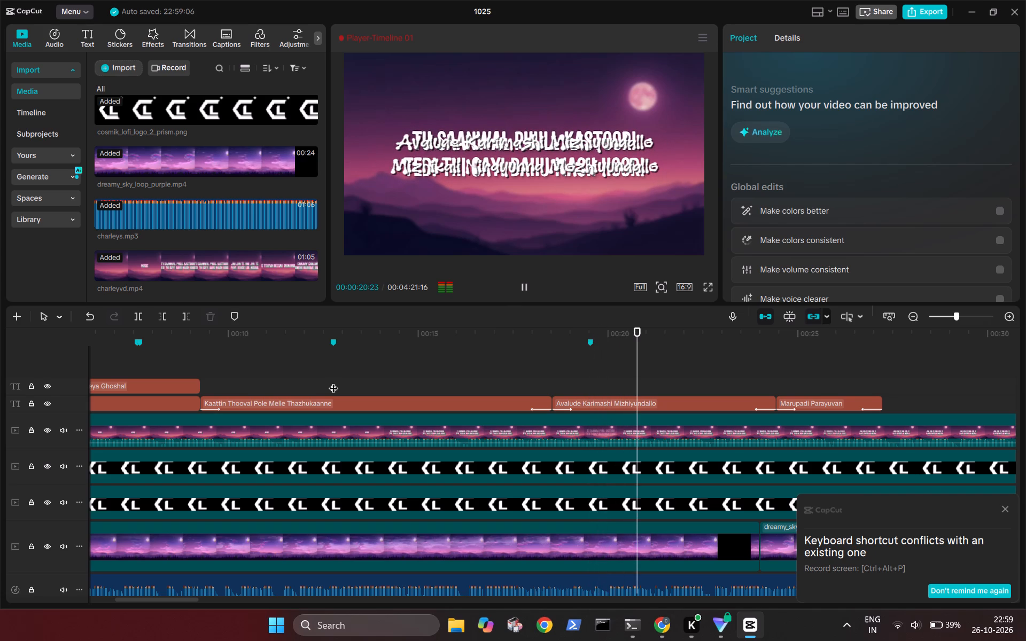
key("space")
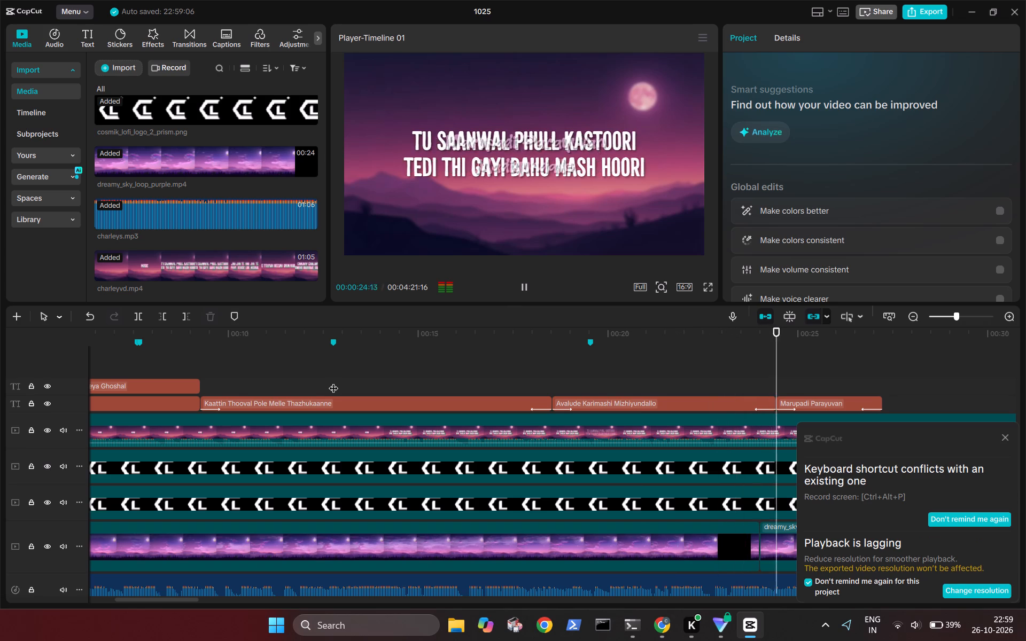
key("space")
key("Left")
key("Left")
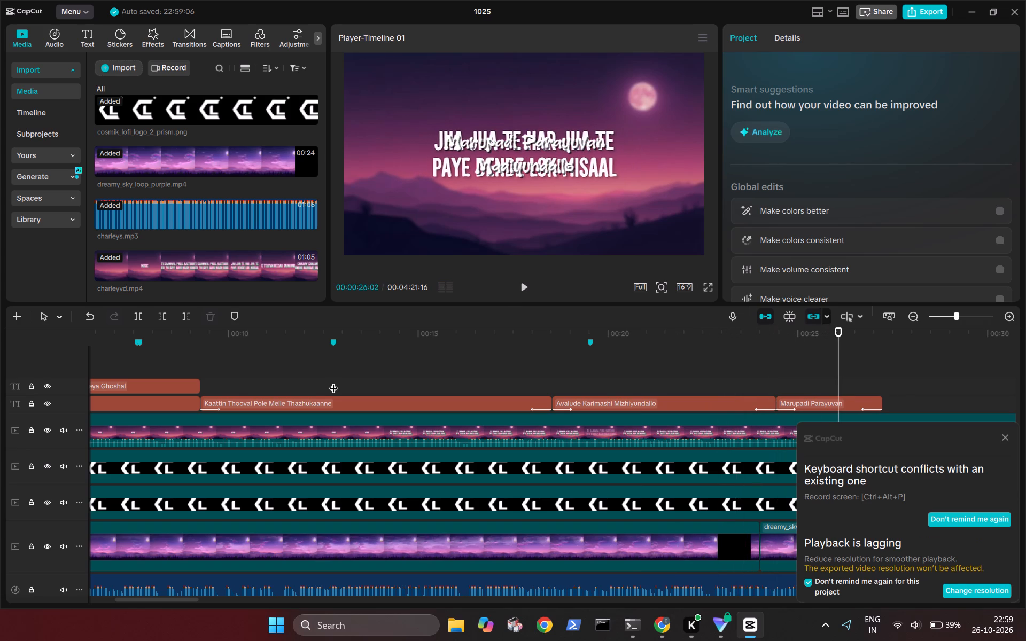
key("Left")
key("Left")
key("Left")
key("Left")
key("Left")
key("Left")
key("Left")
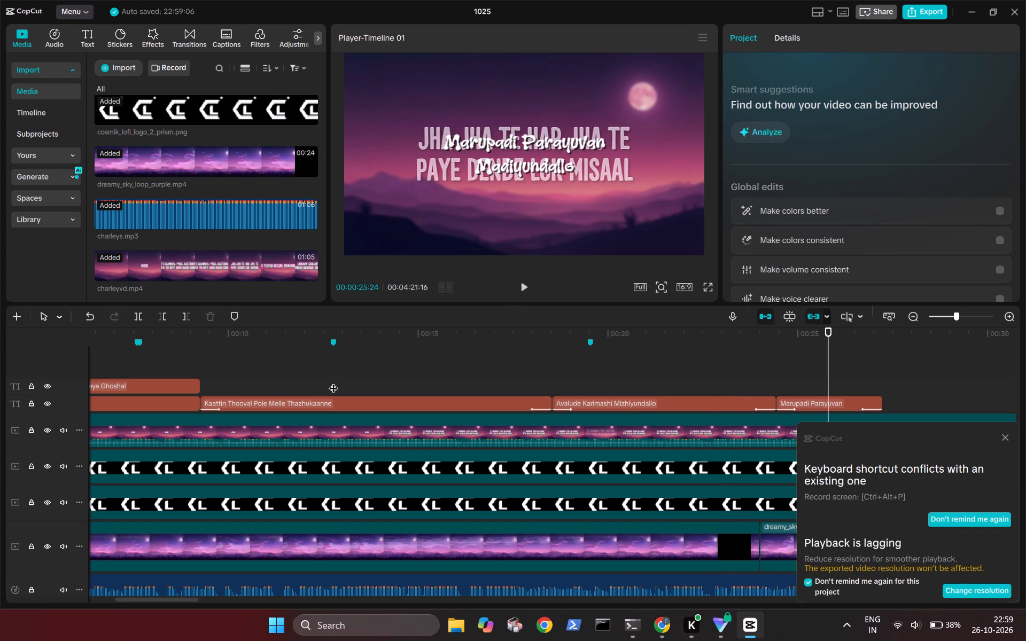
key("Left")
key("Left")
key("Left")
key("Left")
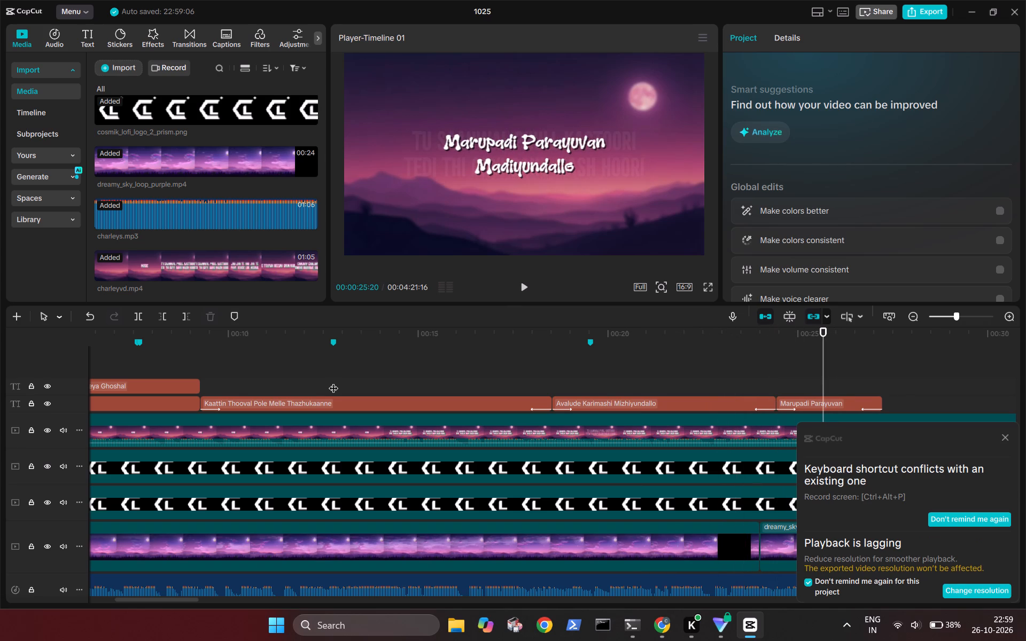
key("m")
Dismiss the shortcut-conflict and playback-lagging notifications covering the timeline.
scroll(333, 381, "left", 2)
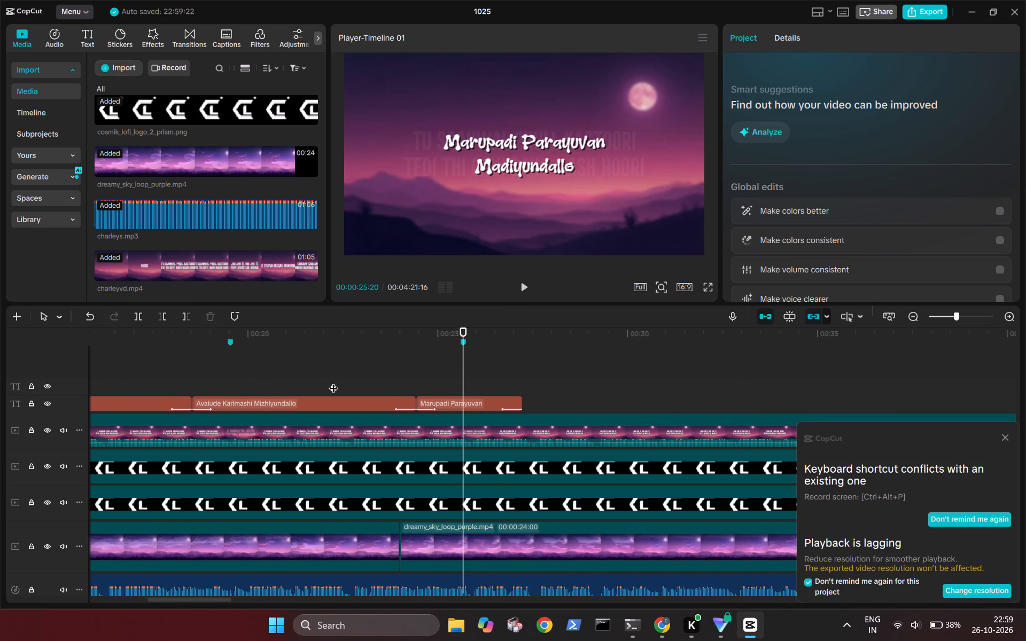
scroll(333, 381, "left", 1)
left_click(1003, 437)
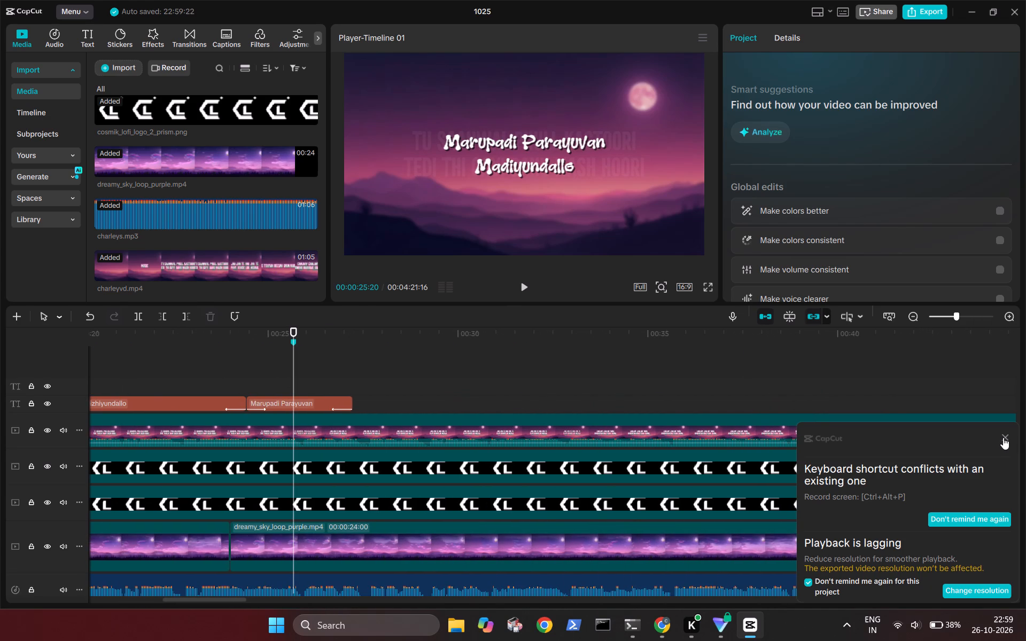
Add a timeline marker at 00:00:32:21, the frame where the "Chalray-Chalray Waal" lyric starts fading in.
key("space")
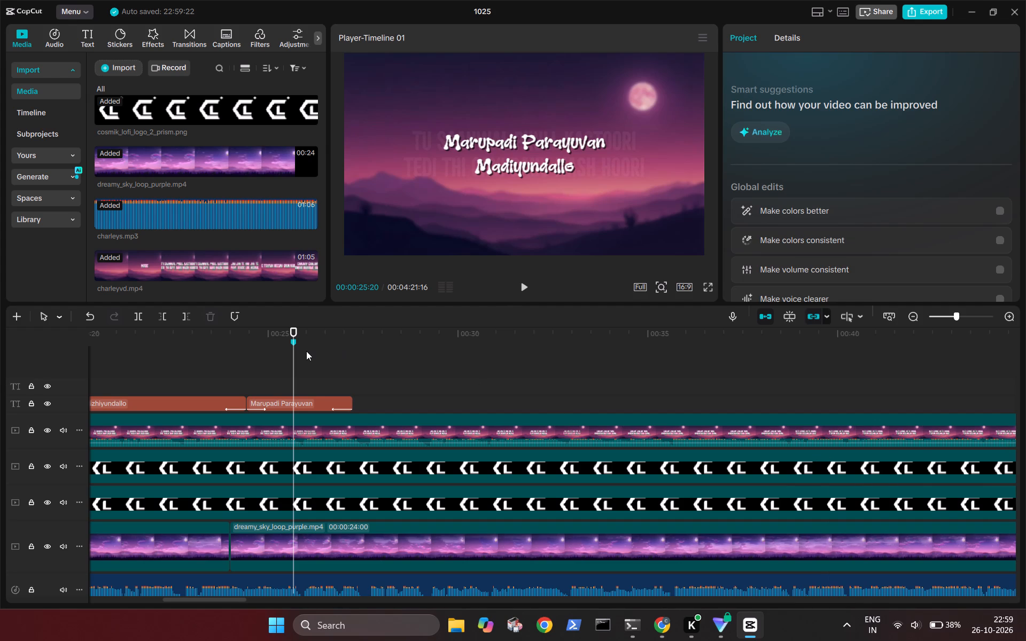
key("space")
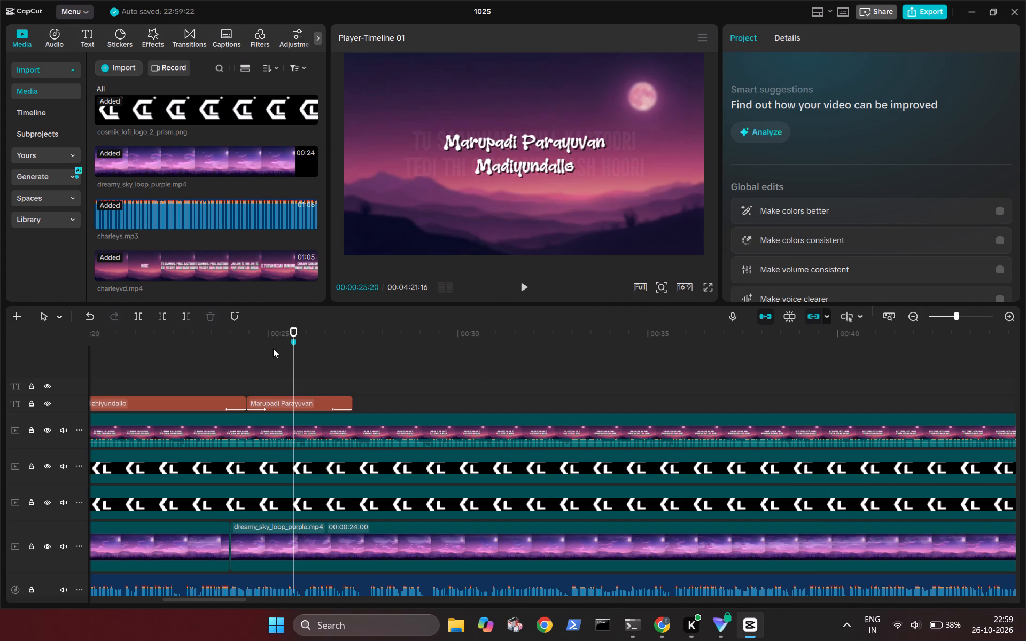
left_click(274, 358)
left_click(294, 361)
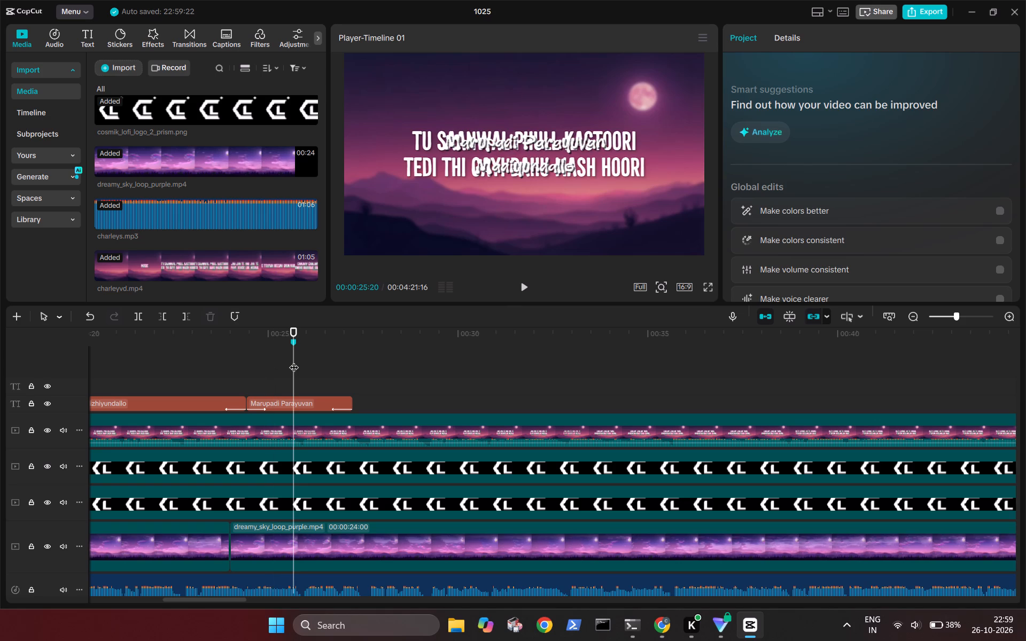
key("space")
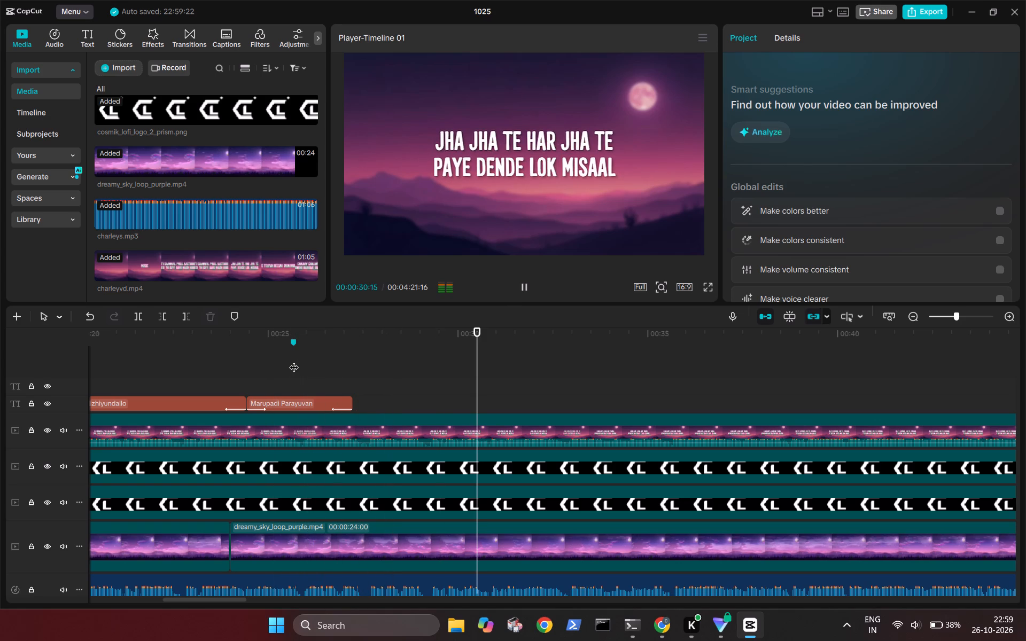
key("space")
key("Left")
key("Left")
key("Left")
key("Left")
key("Left")
key("Left")
key("Left")
key("Left")
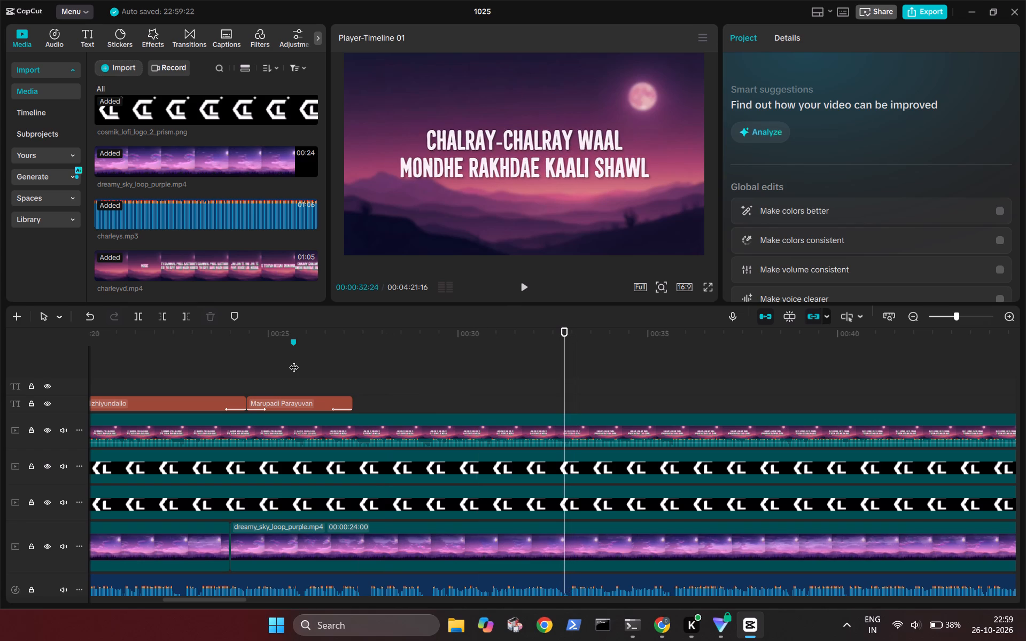
key("Left")
key("Left")
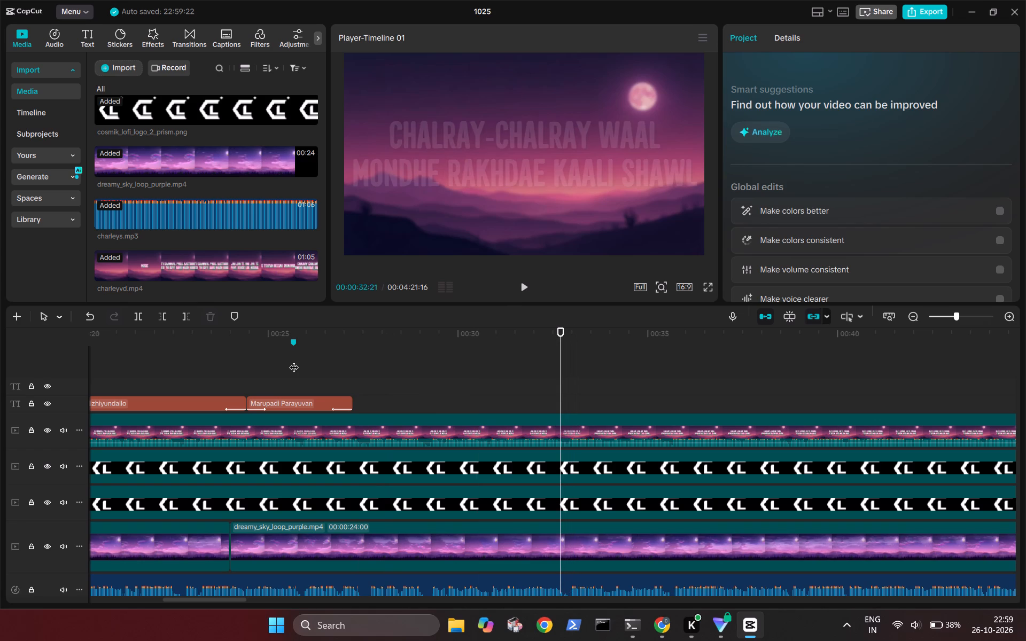
type("m")
Add a timeline marker at 00:00:38:14, the empty frame just before the "Hath Chenae Ratta Rumaal" lyric.
key("space")
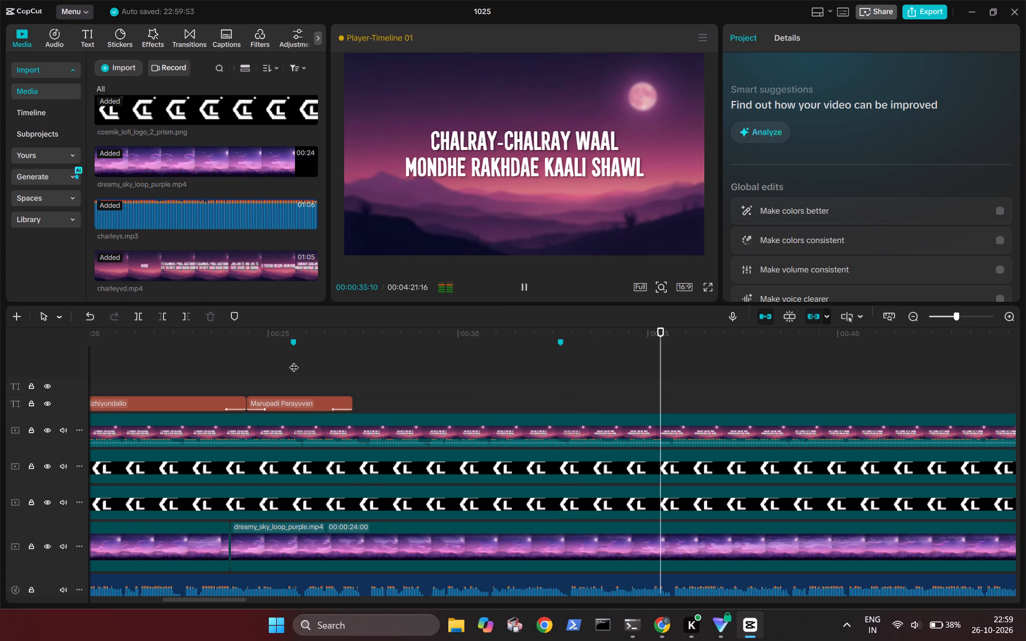
key("space")
key("Left")
key("Left")
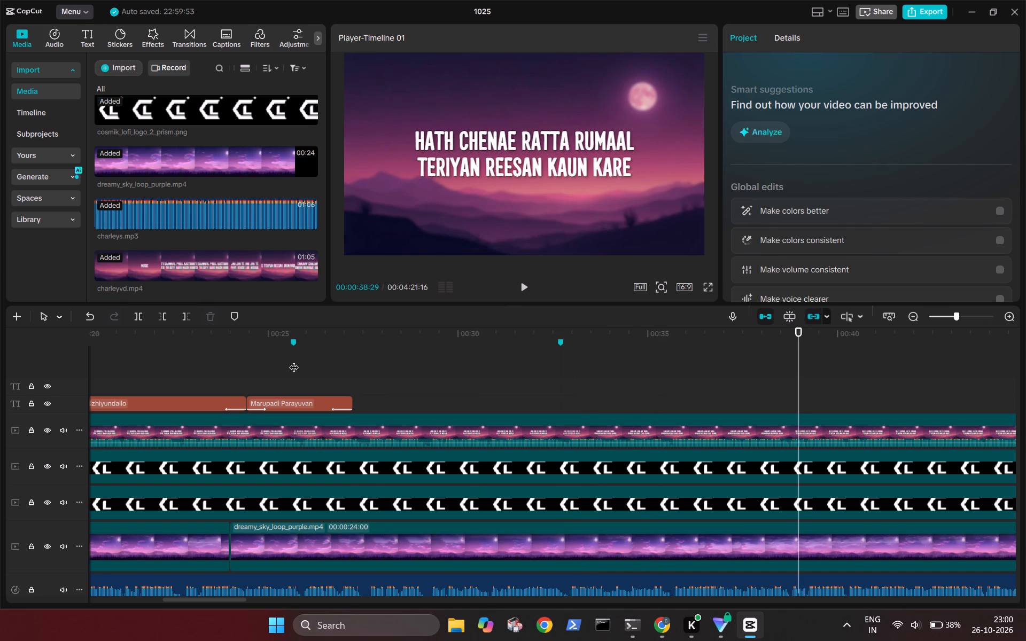
key("Left")
key("Left")
key("Left")
key("Left")
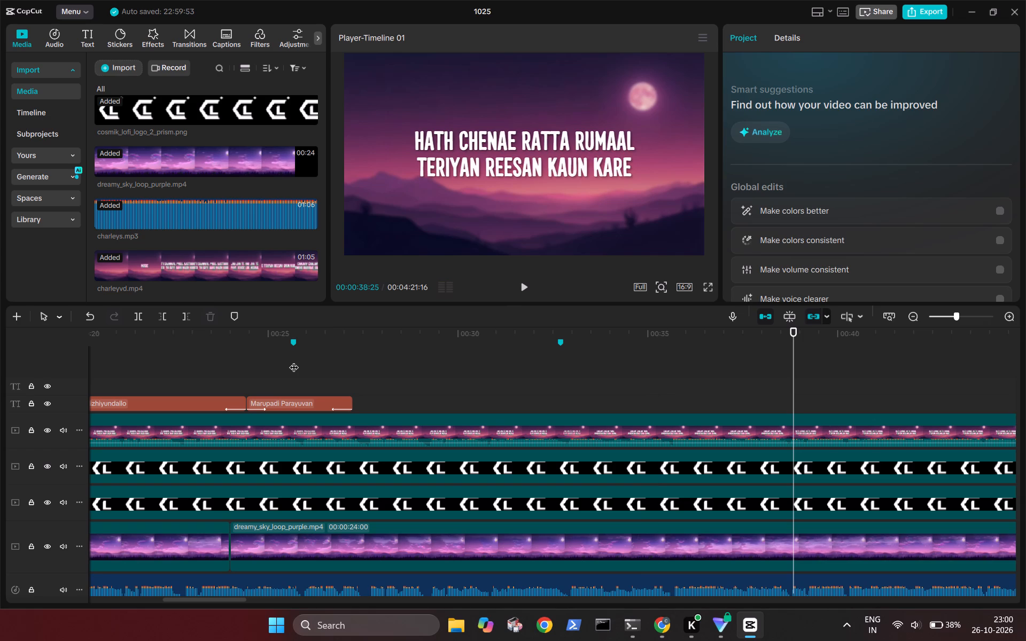
key("Left")
key("Left")
key("Left")
key("Left")
key("Left")
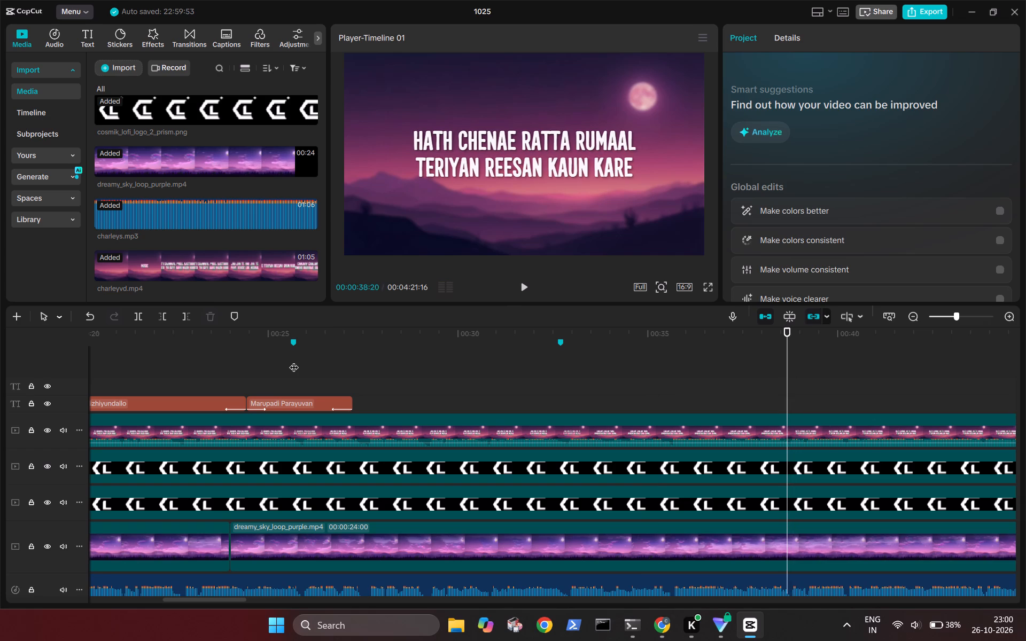
key("Left")
key("Left")
key("Left")
key("Left")
key("Left")
key("Left")
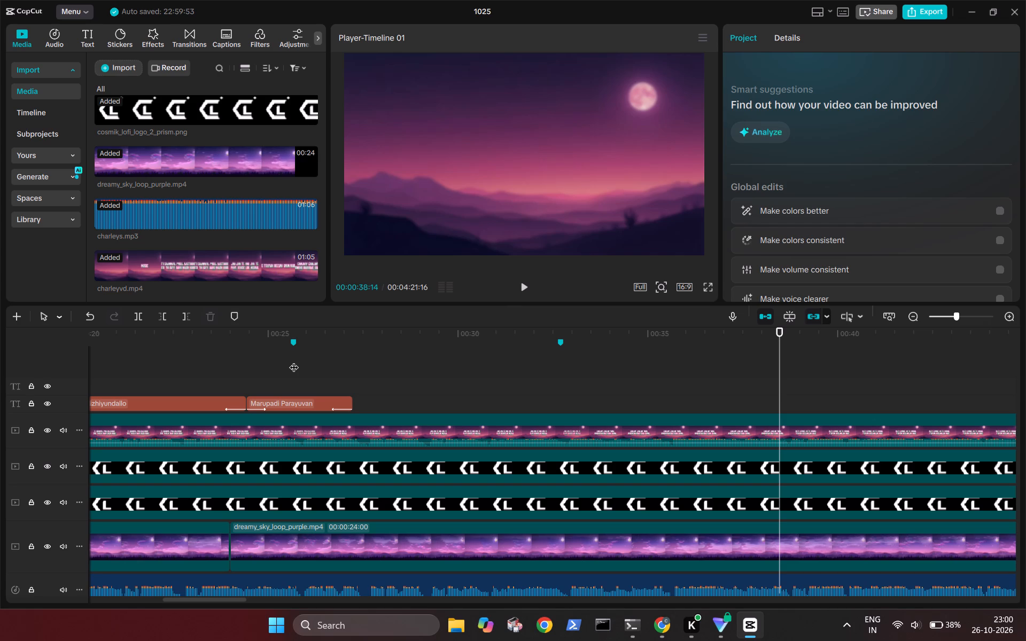
type("m")
Add a timeline marker at 00:00:44:12, where "Hath Chenae Ratta Rumaal" fades out before the "Ve Teriyan Reesan Kaun Kare" lyric.
key("space")
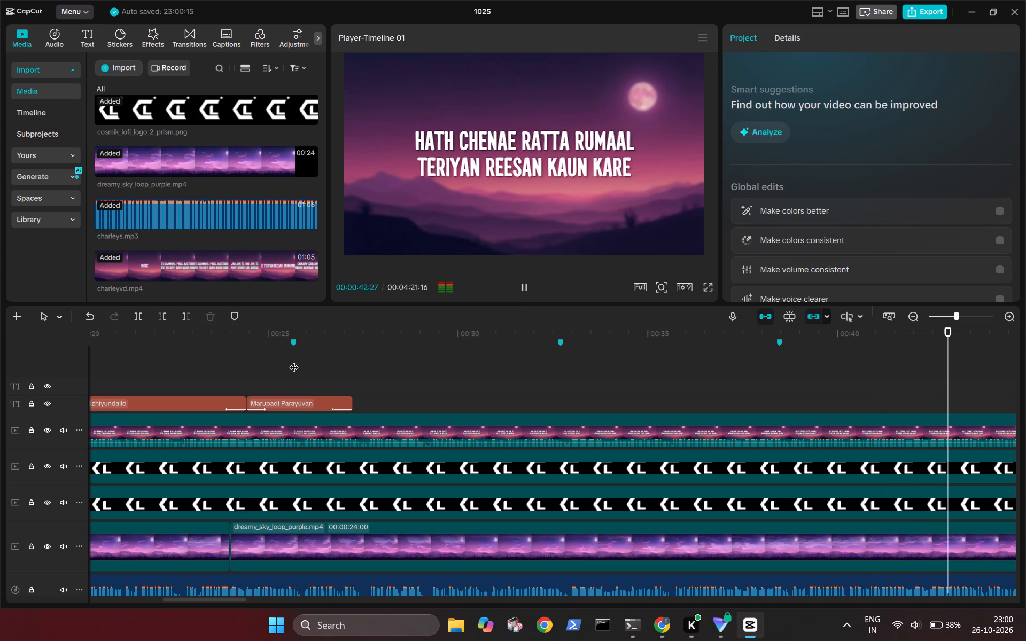
key("space")
key("Left")
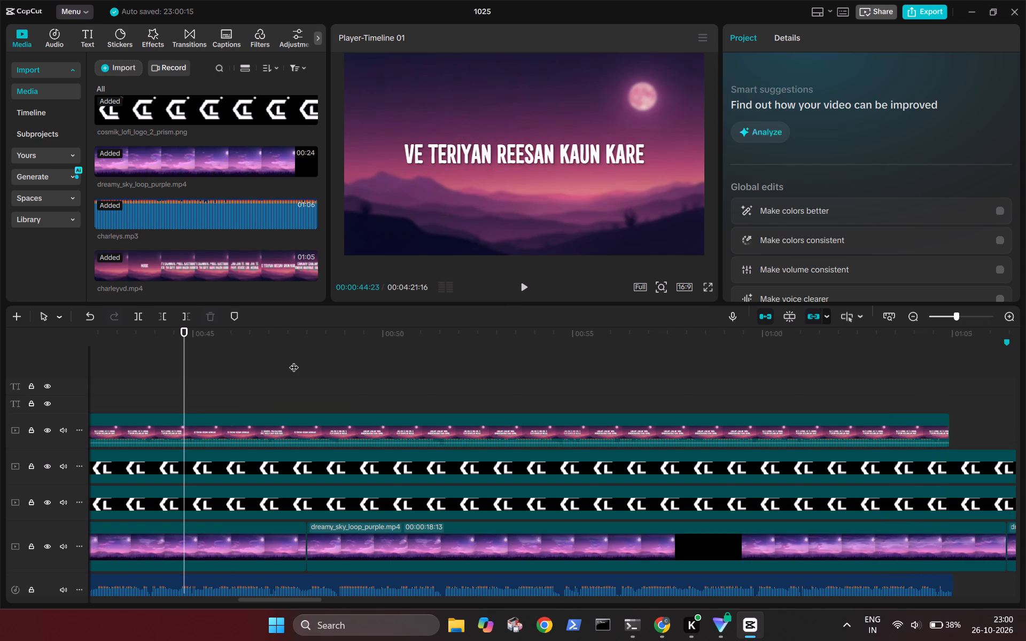
key("Left")
key("Left")
key("Left")
key("Left")
key("Left")
key("Left")
key("Left")
key("Left")
key("Left")
key("Left")
key("Left")
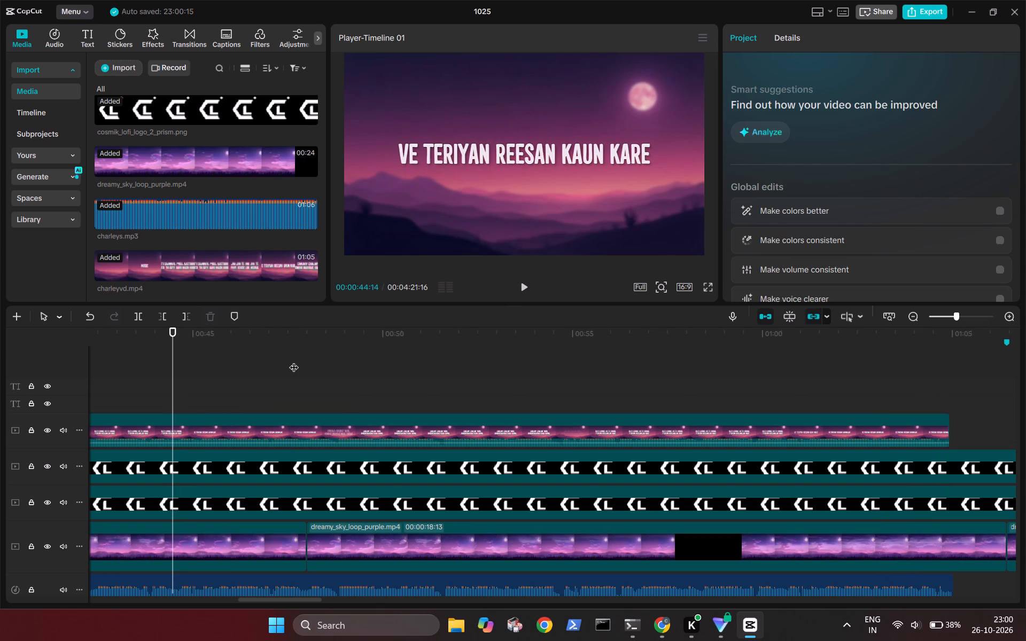
key("Left")
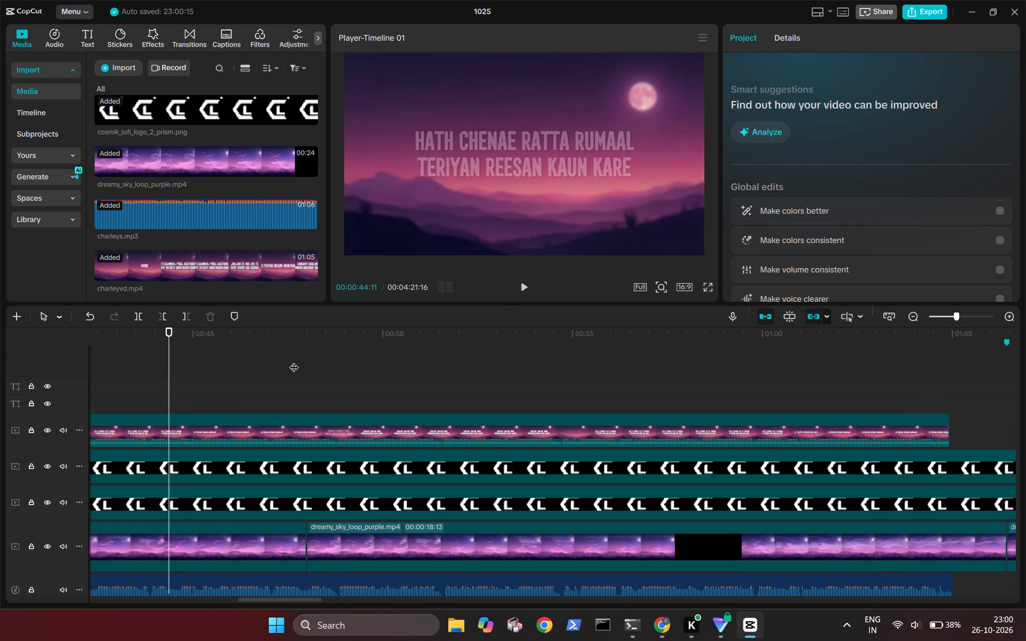
key("Right")
type("m")
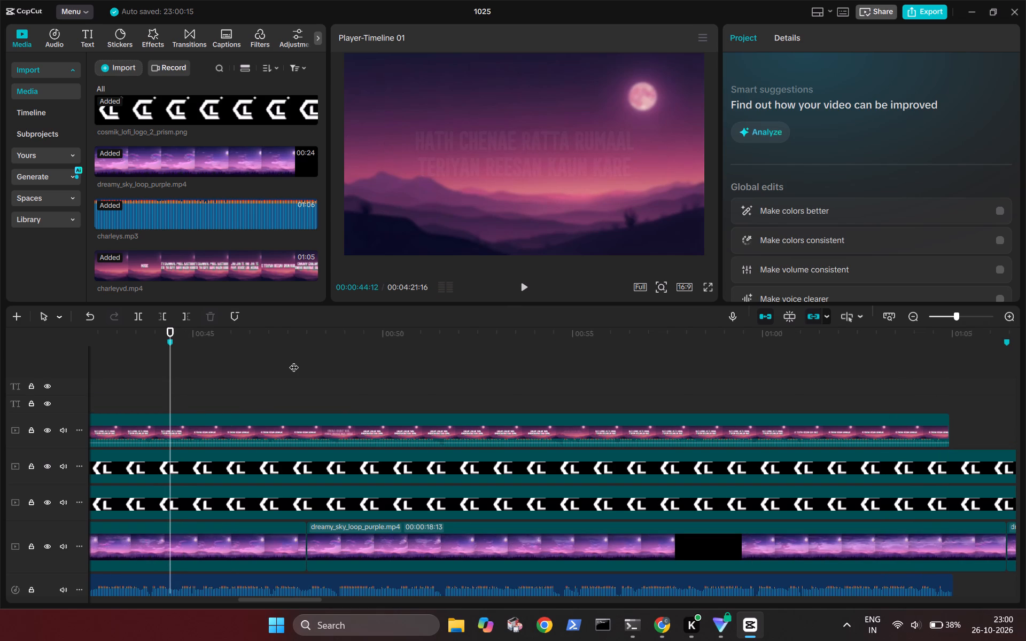
Add a timeline marker at 00:00:48:10, where the repeated "Chalray-Chalray Waal" lyric is fading in.
key("space")
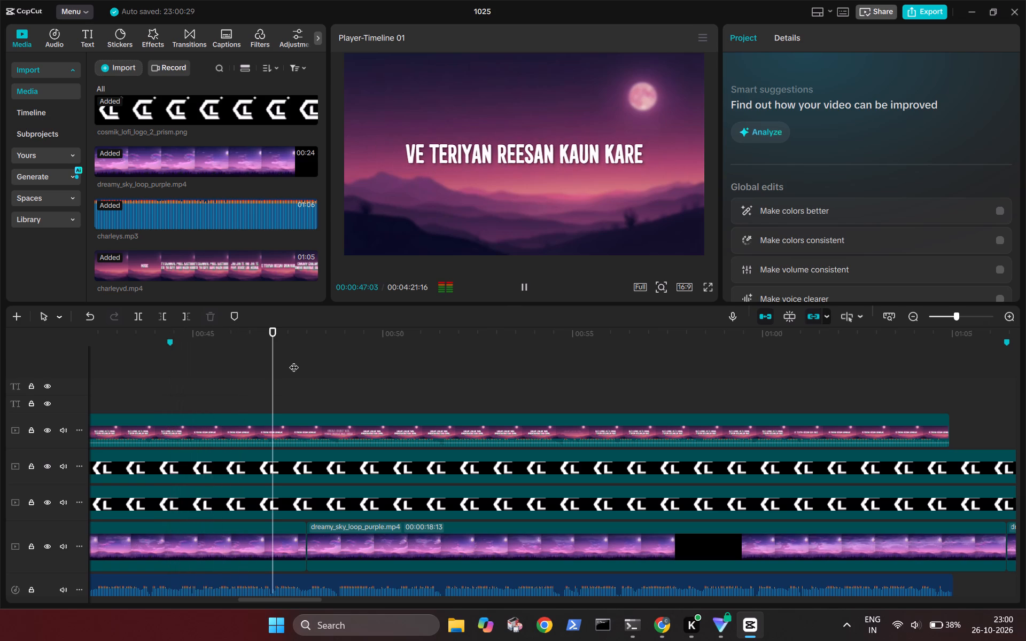
key("space")
key("Left")
key("Left")
key("Left")
key("Left")
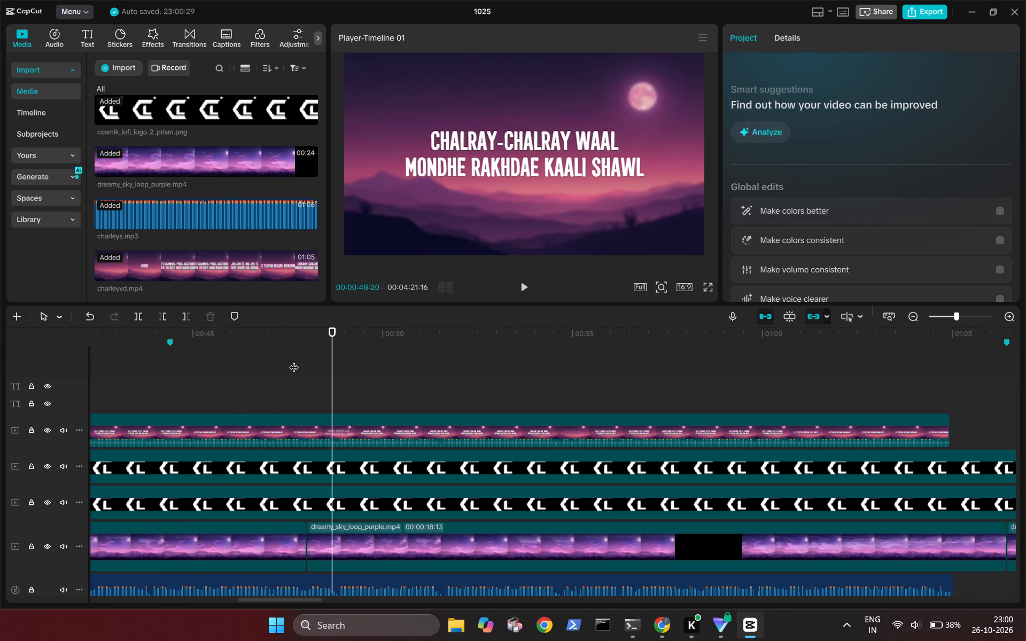
key("Left")
key("Left")
key("Left")
key("Left")
key("Left")
key("Left")
key("Left")
key("Left")
key("Left")
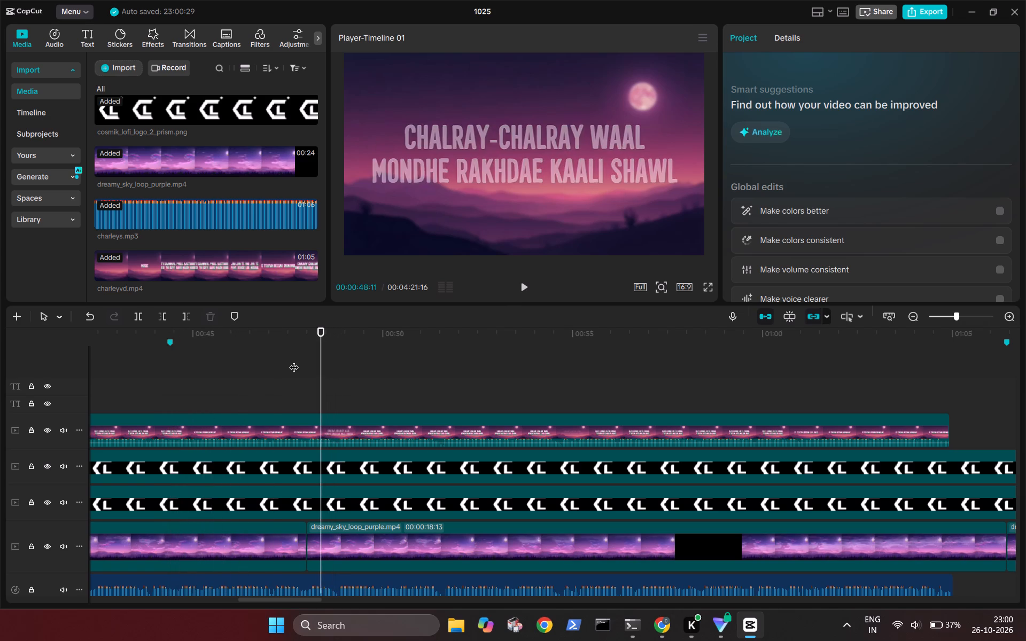
key("Left")
key("Left")
key("Right")
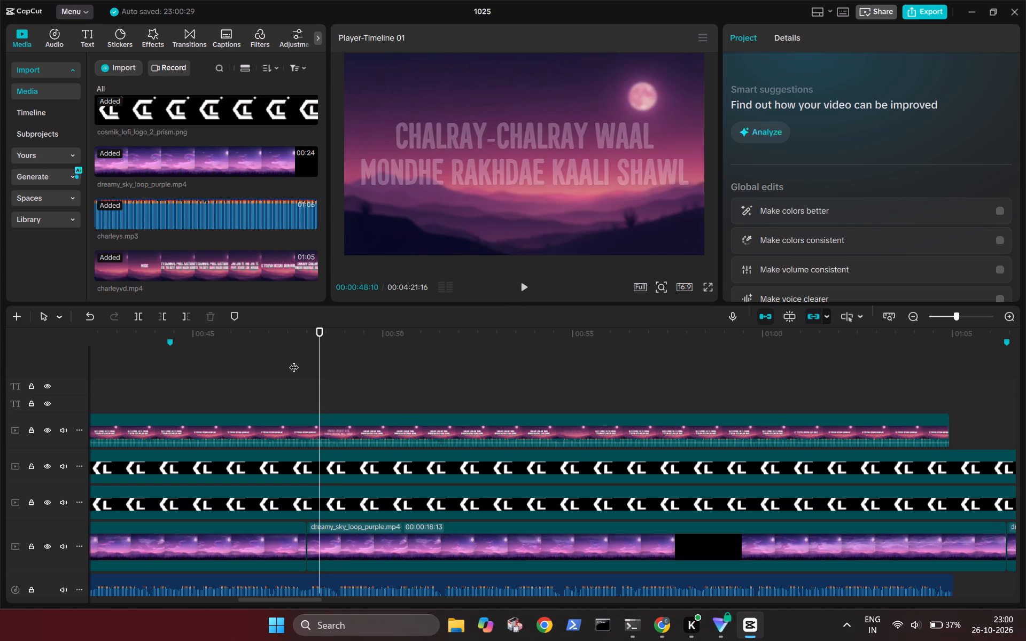
type("m")
Add a timeline marker at 00:00:54:17, the frame where the repeated "Hath Chenae Ratta Rumaal" lyric starts fading in.
key("space")
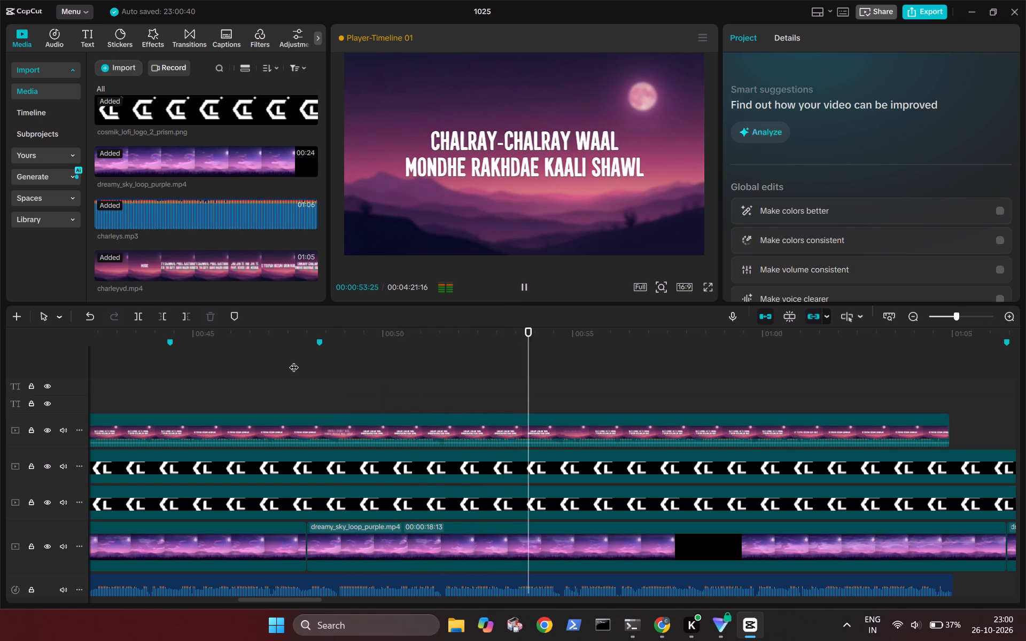
key("space")
key("Left")
key("Left")
key("Left")
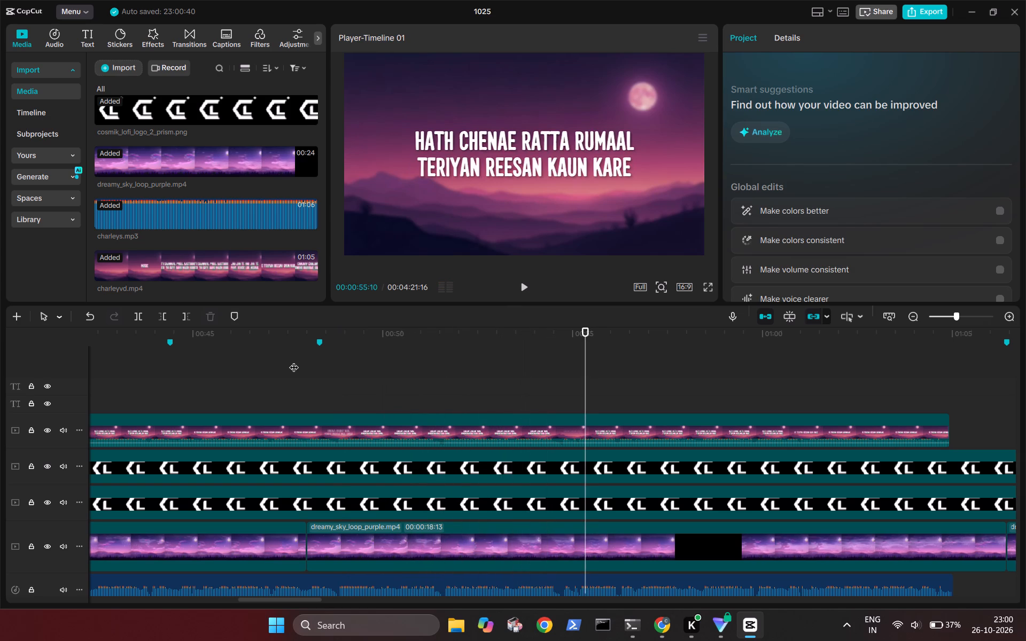
key("Left")
key("Left")
key("Left")
key("Left")
key("Left")
key("Left")
key("Left")
key("Left")
key("Left")
key("Left")
key("Left")
key("Left")
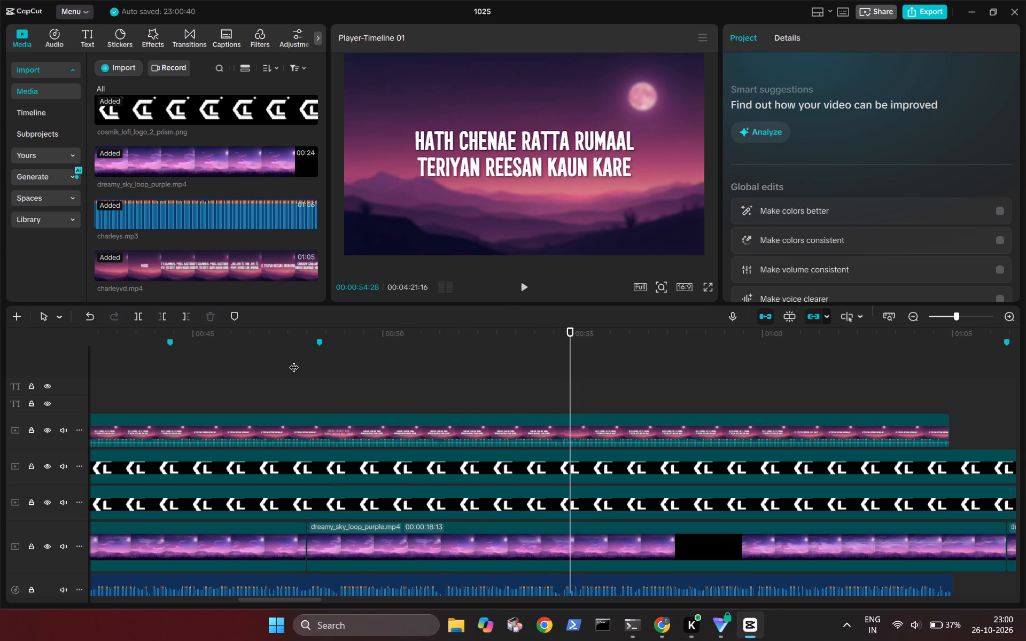
key("Left")
key("Left")
key("Left")
key("Left")
key("Left")
key("Left")
key("Left")
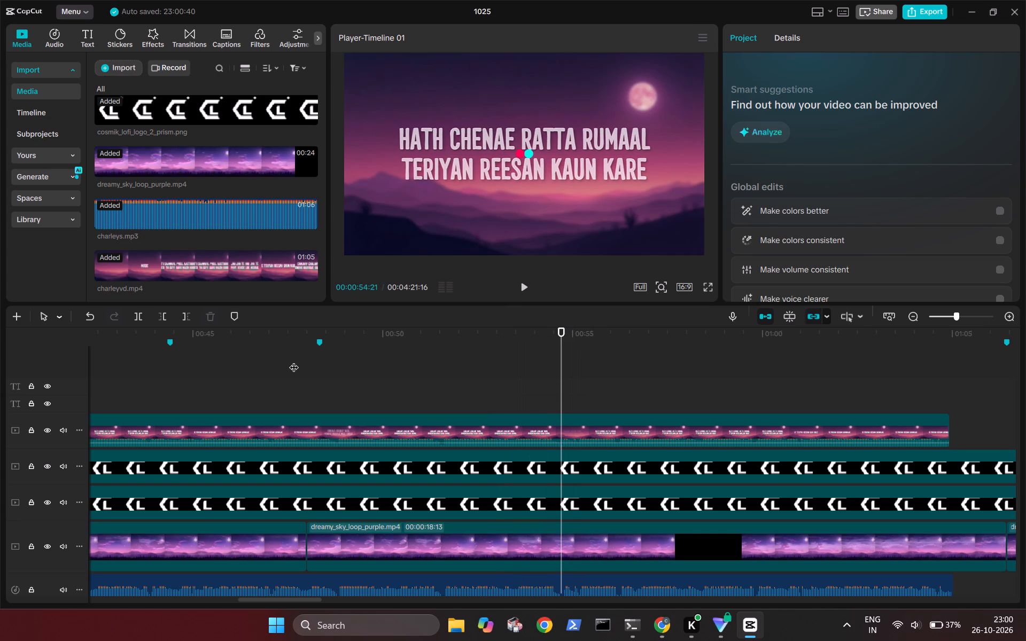
key("Left")
key("Left")
key("Left")
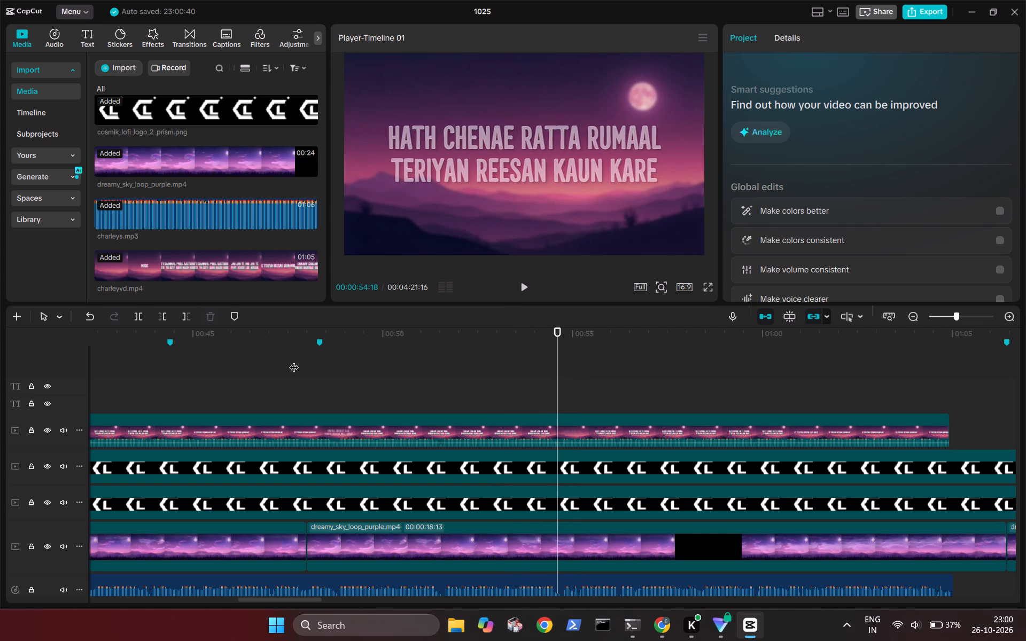
key("Left")
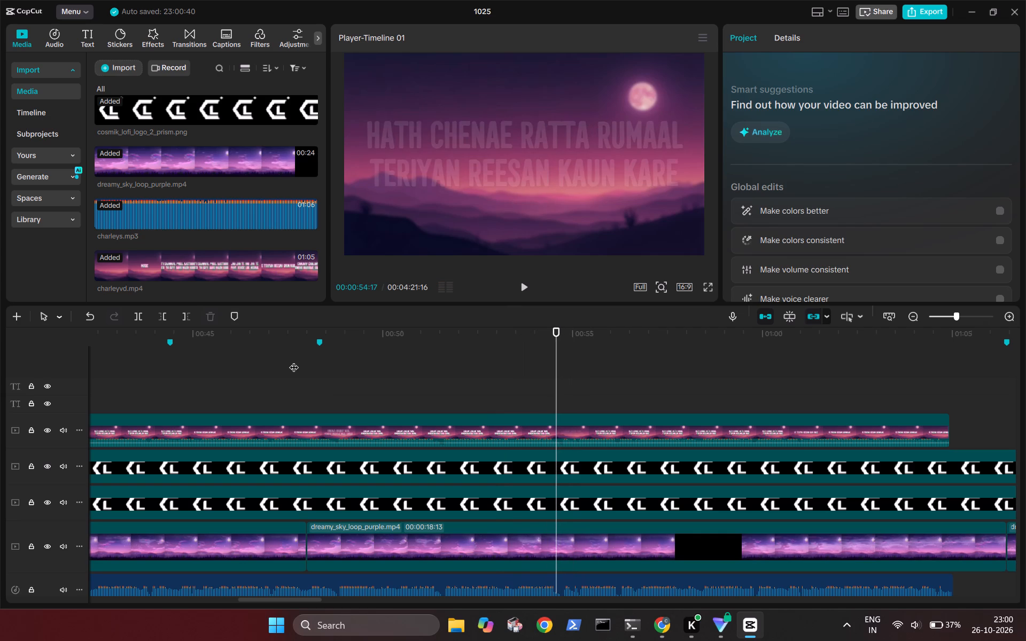
type("m")
Locate the frame around 00:01:01 where the final "Ve Teriyan Reesan Kaun Kare" lyric starts, to mark it on the timeline.
key("space")
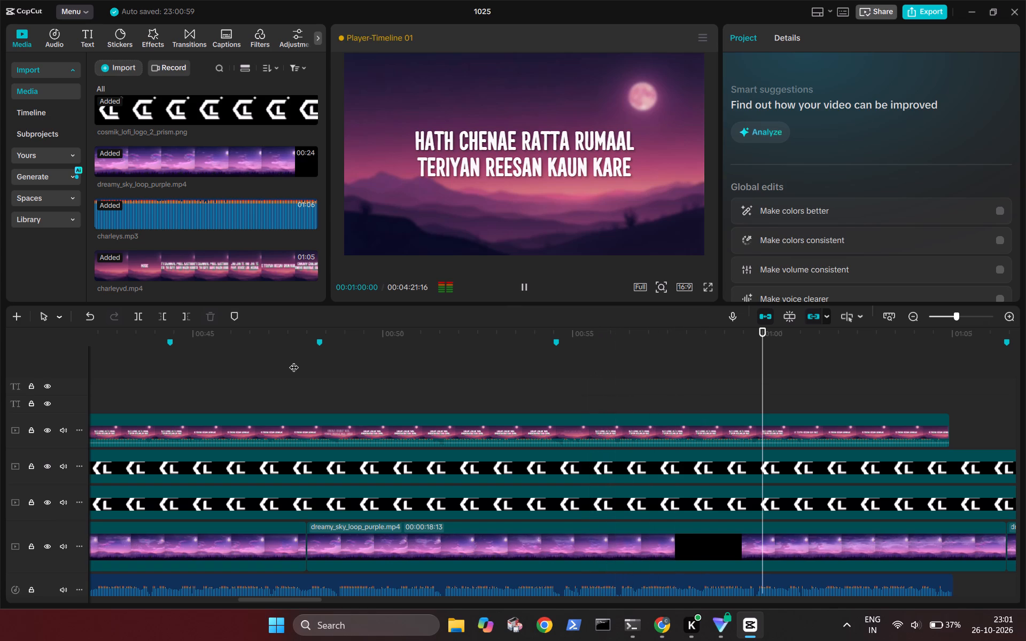
key("space")
key("Left")
key("Left")
key("Left")
key("Left")
key("Left")
key("Left")
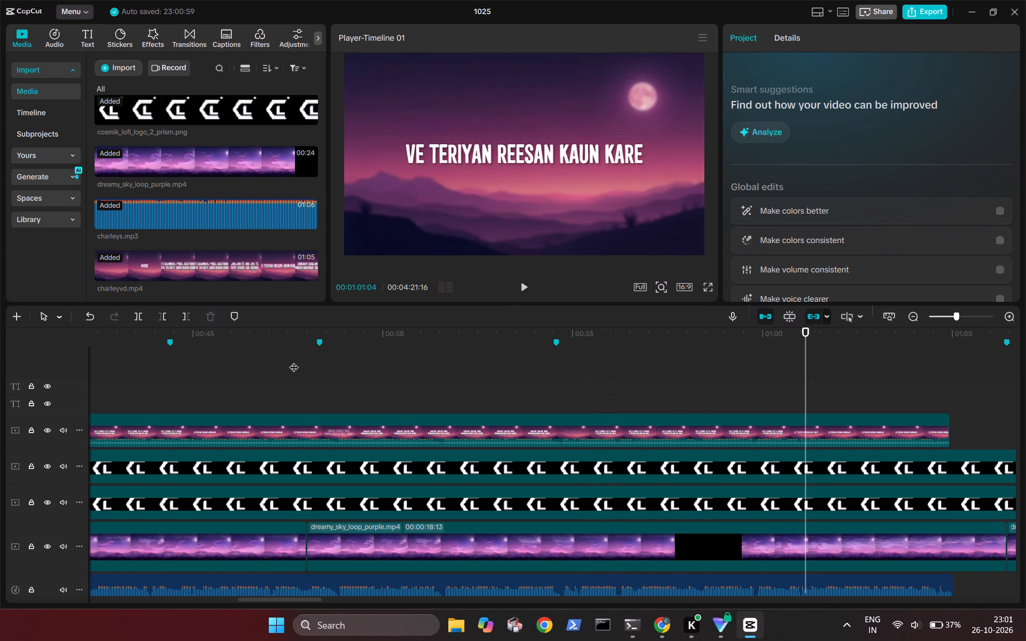
key("Left")
key("Left")
key("Left")
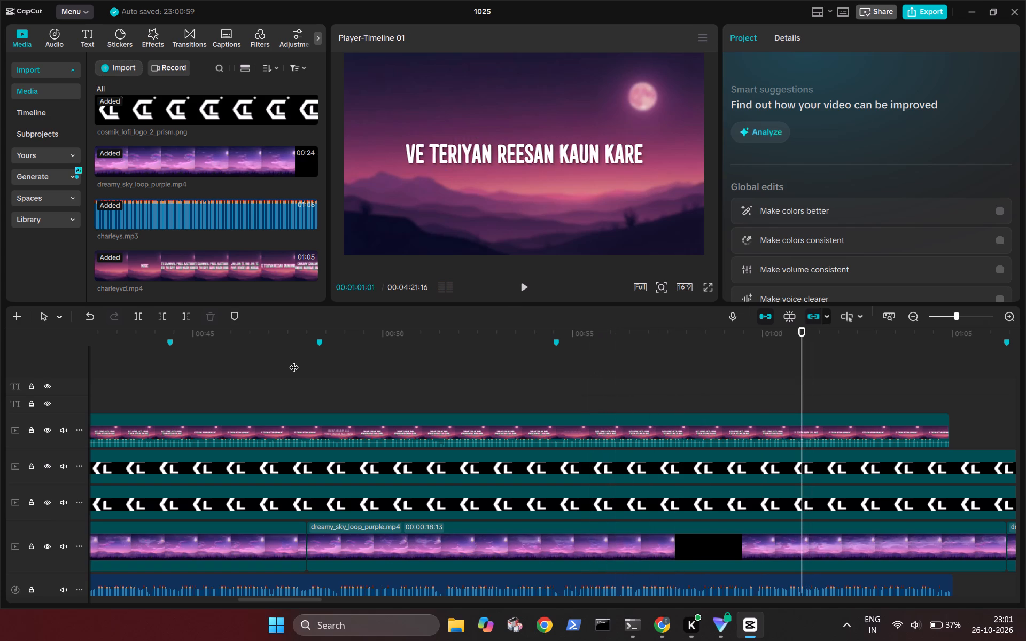
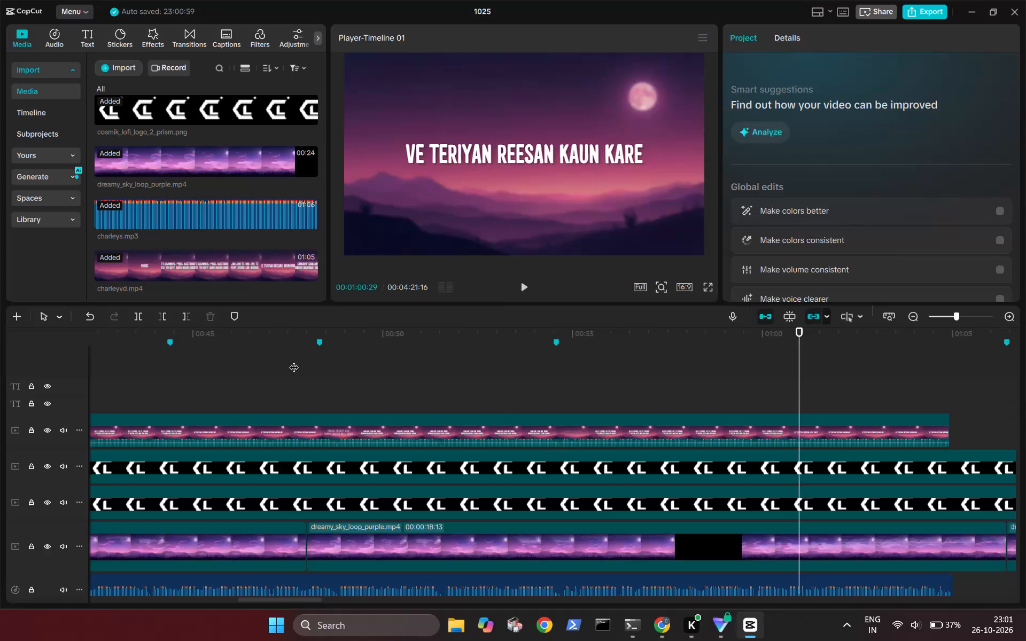
Add a timeline marker at 00:01:00:13, the frame where the final "Ve Teriyan Reesan Kaun Kare" lyric is fading in.
key("Left")
key("Left")
key("Left")
key("Left")
key("Left")
key("Left")
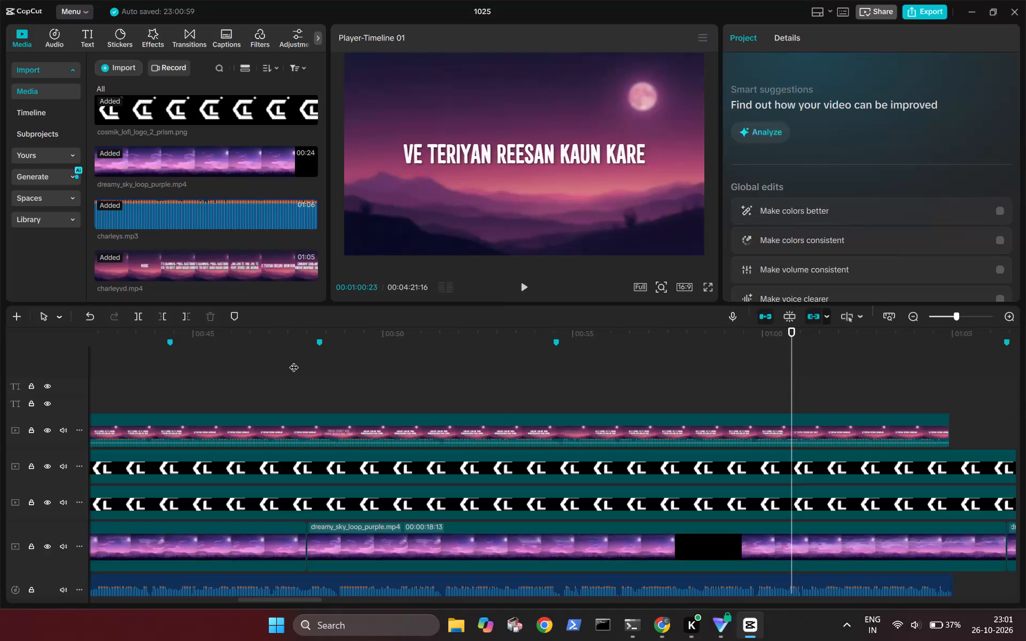
key("Left")
key("Left")
key("Left")
key("Left")
key("Left")
key("Left")
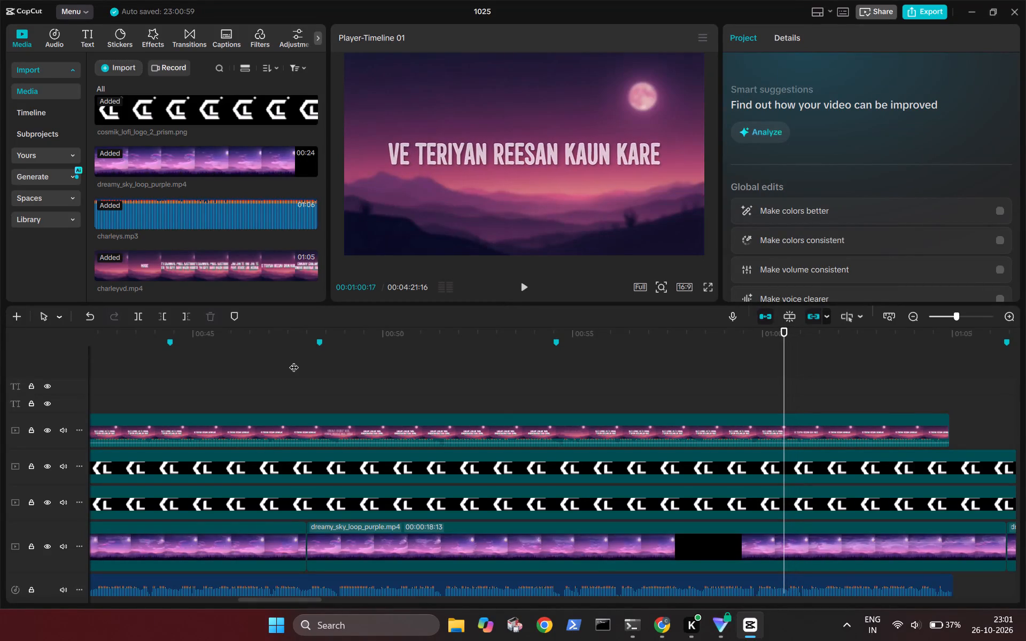
key("Left")
key("Left")
key("Left")
key("Left")
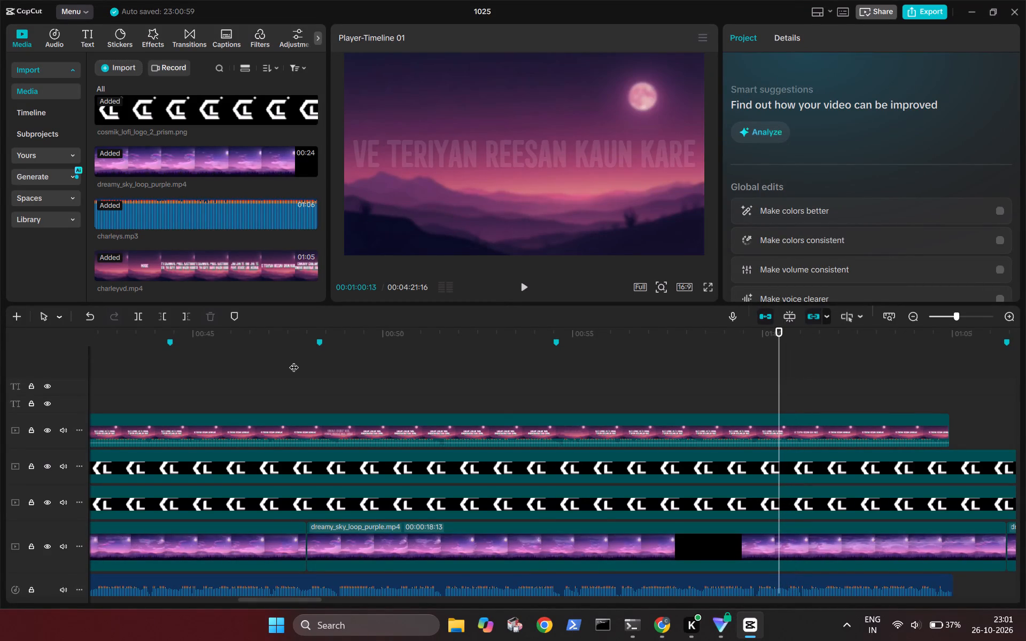
type("m")
Trim both cosmik_lofi_logo_2_prism.png overlay clips to end at 00:01:04:24, near the end of charleyvd.mp4.
key("space")
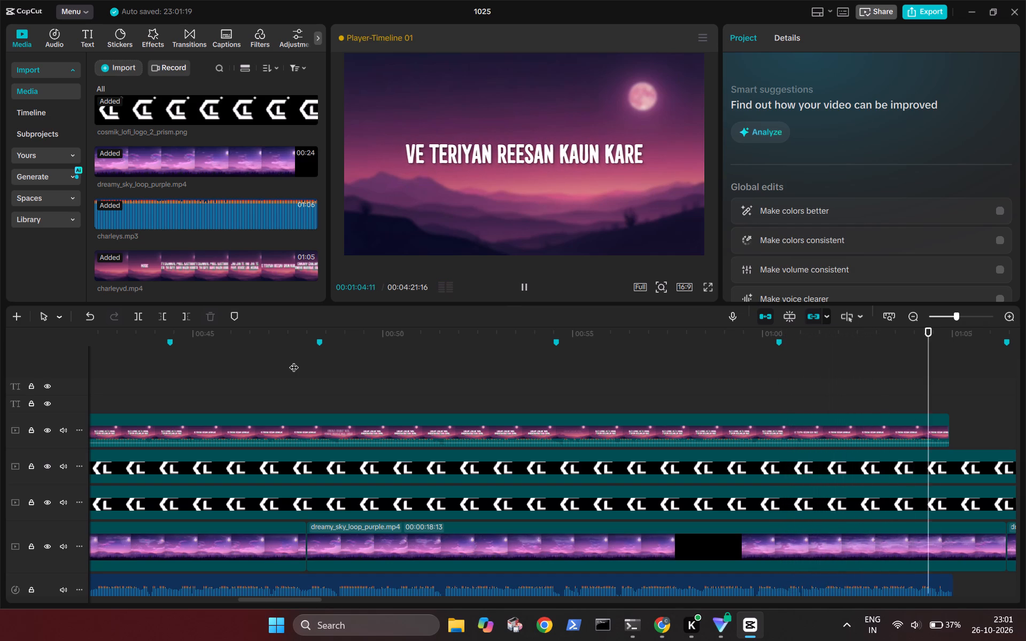
key("space")
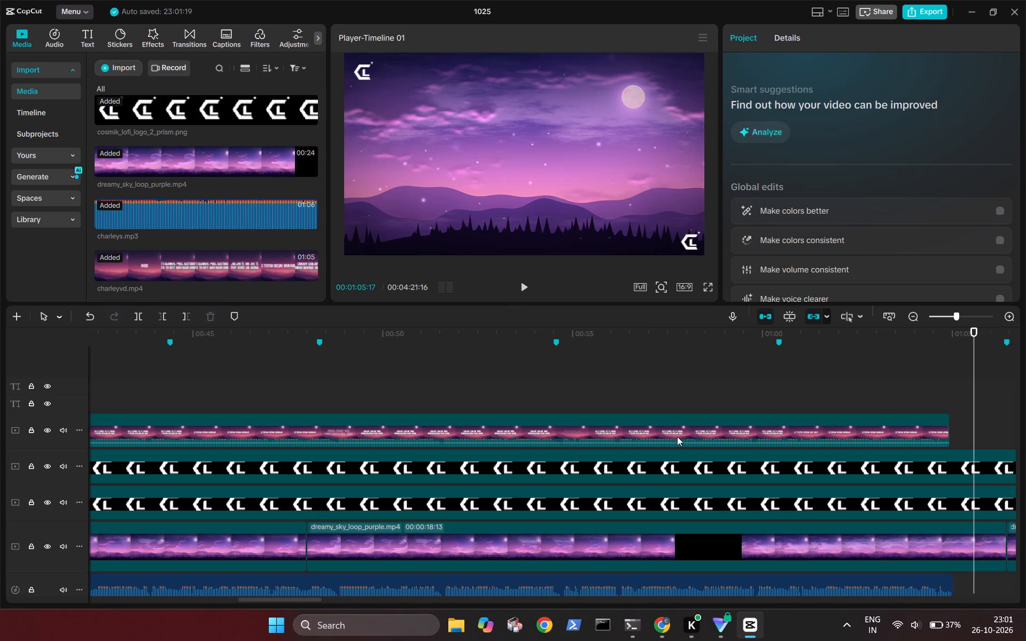
scroll(698, 478, "down", 10, "ctrl")
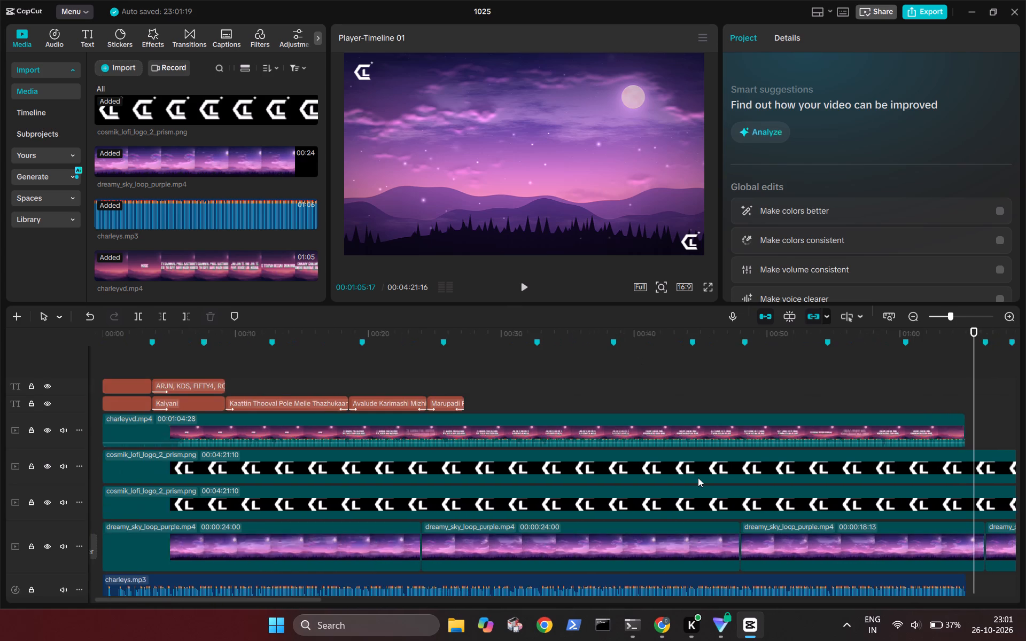
scroll(698, 478, "down", 3, "ctrl")
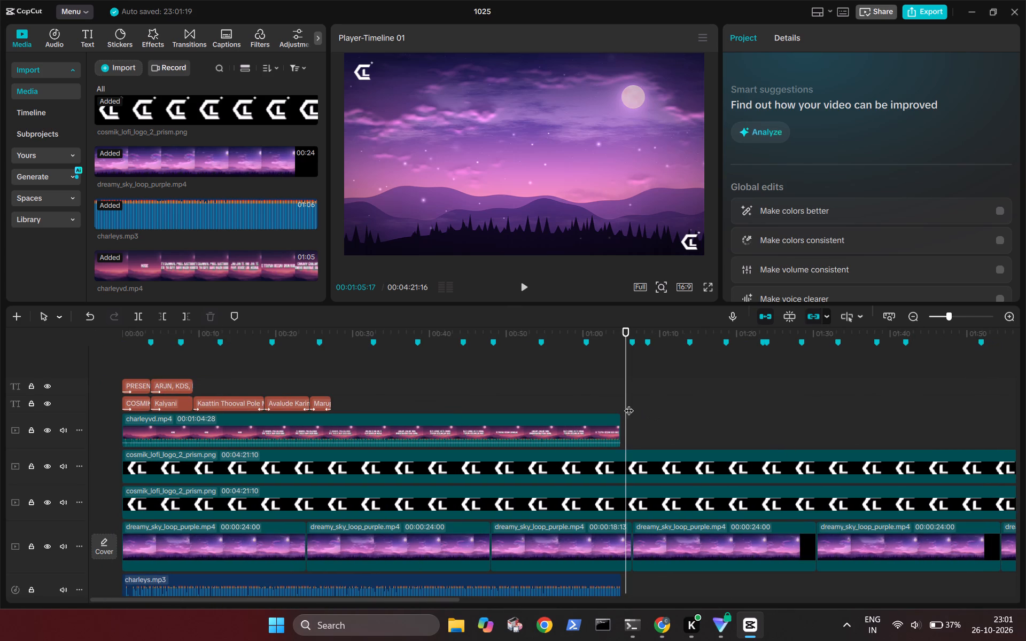
left_click(618, 402)
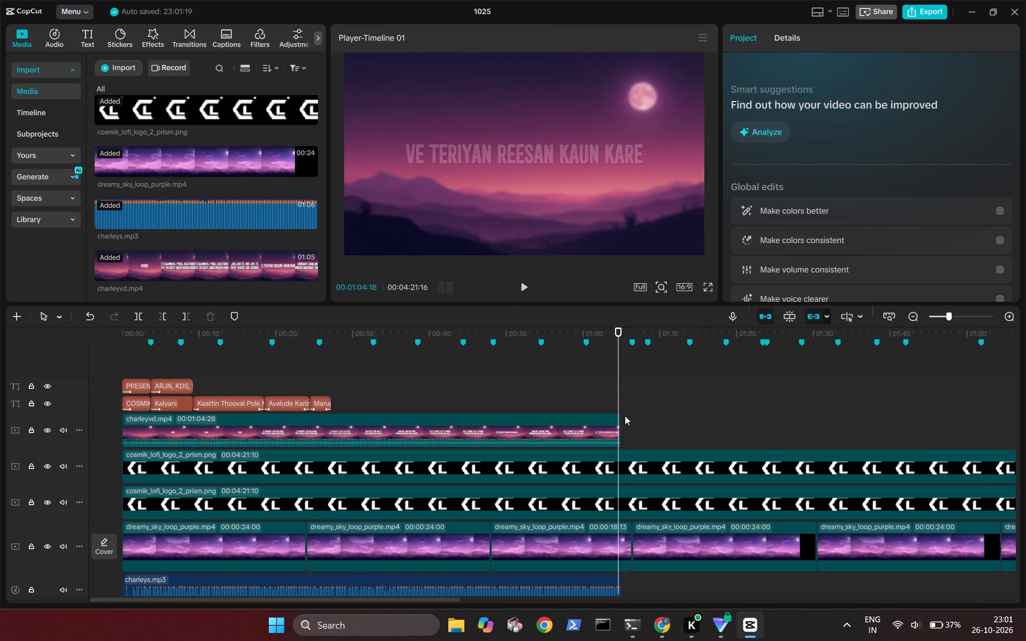
left_click(618, 401)
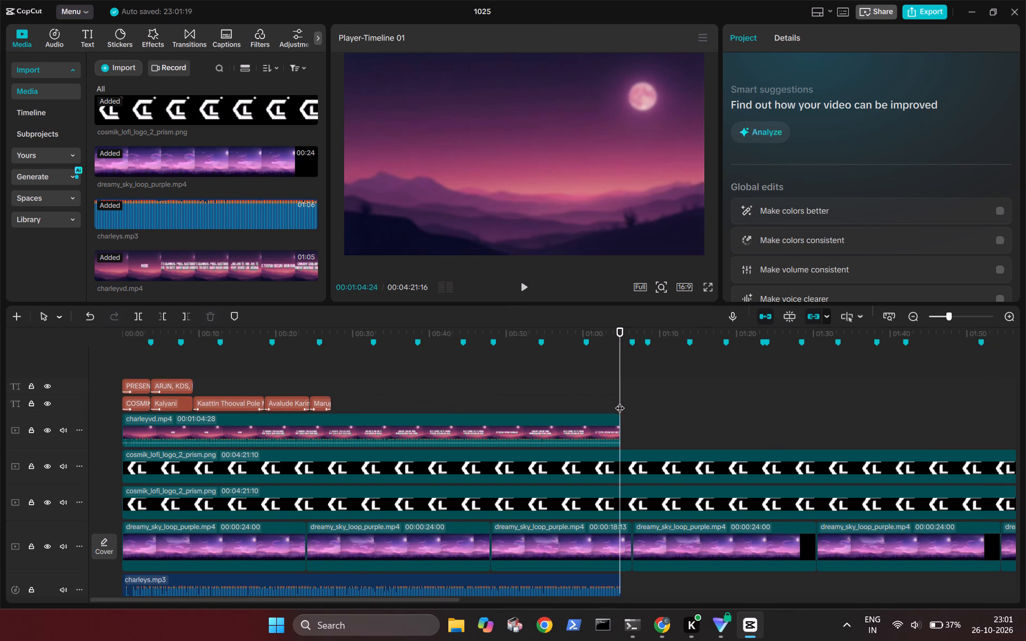
left_click(653, 462)
key("w")
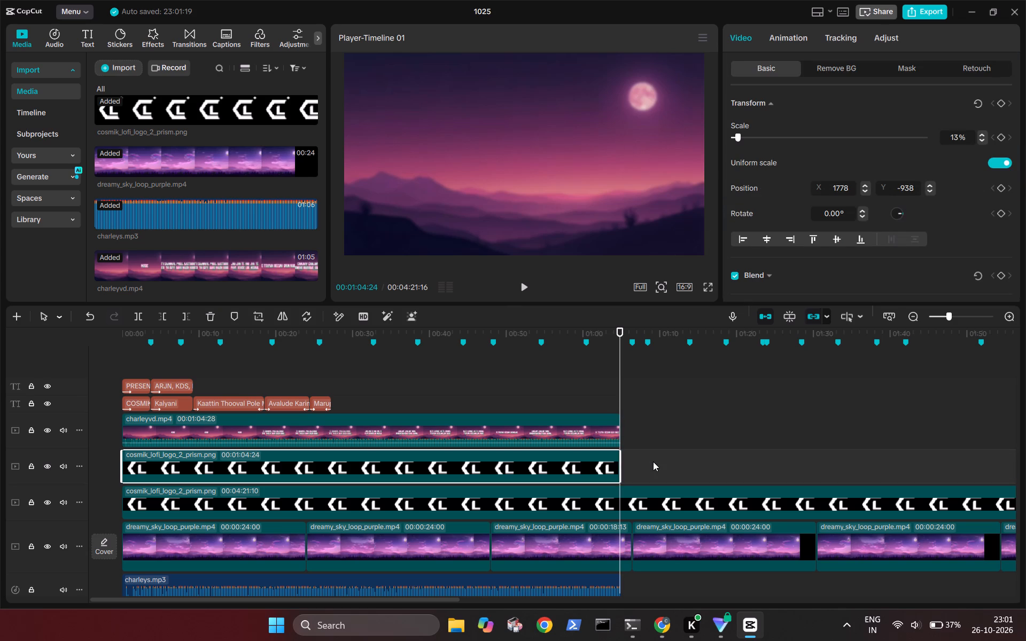
key("w")
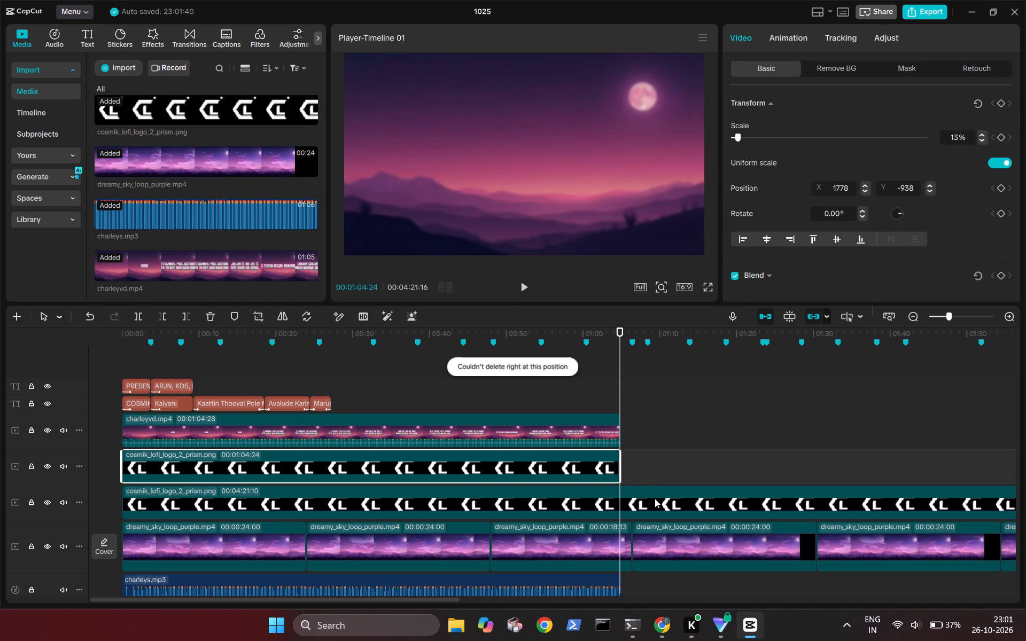
left_click(655, 498)
key("w")
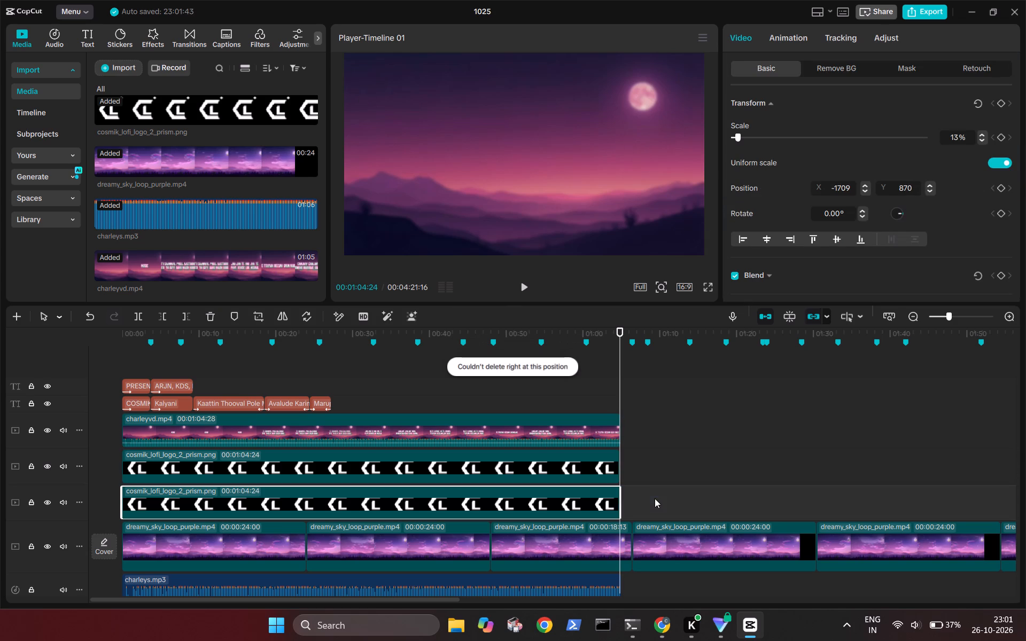
Delete the fourth dreamy_sky_loop_purple.mp4 background clip and trim the third one to end at 00:01:04:24.
left_click(644, 534)
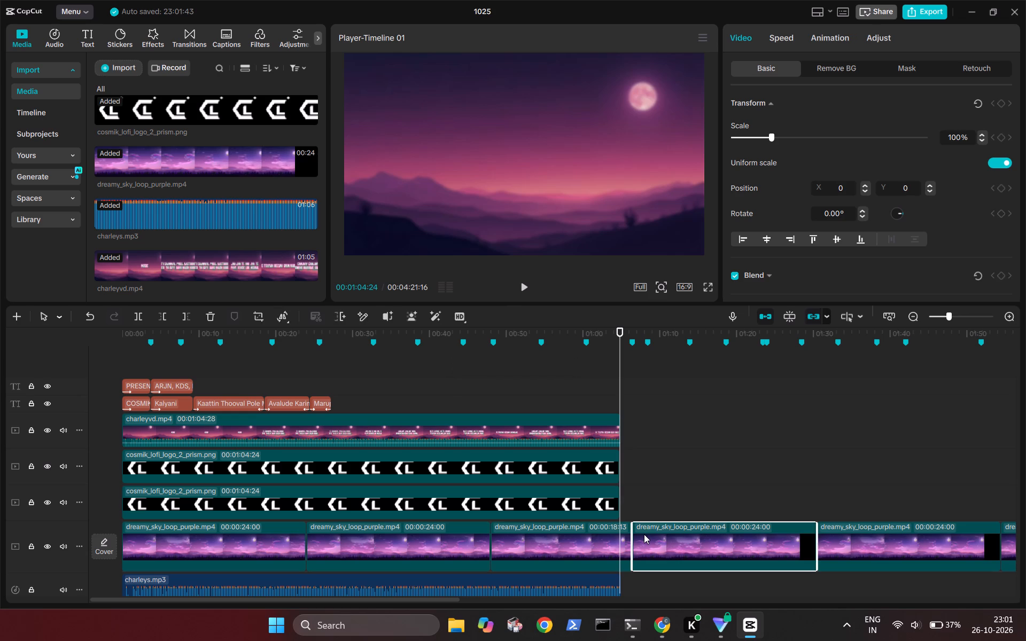
key("BackSpace")
left_click(617, 535)
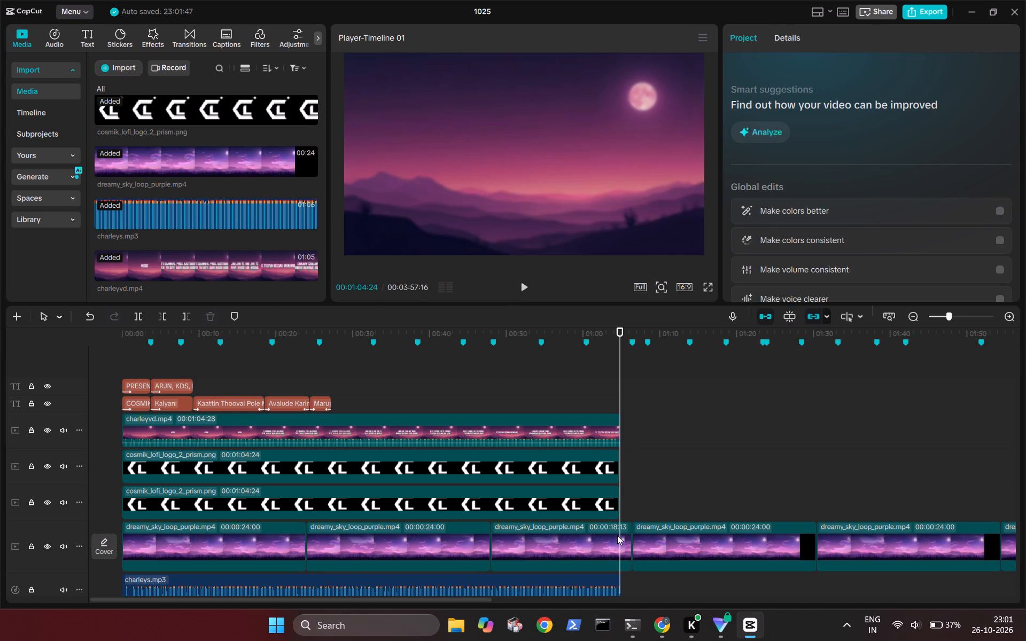
key("w")
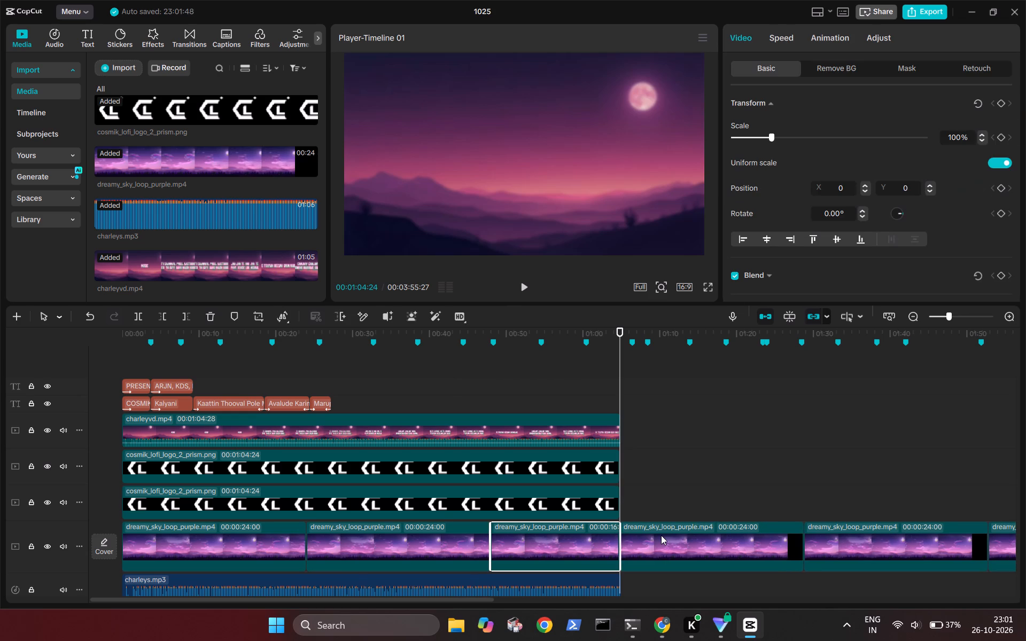
Delete all remaining dreamy_sky_loop_purple.mp4 background clips after 00:01:04:24.
left_click(661, 535)
left_click(661, 535)
key("BackSpace")
left_click(661, 535)
key("BackSpace")
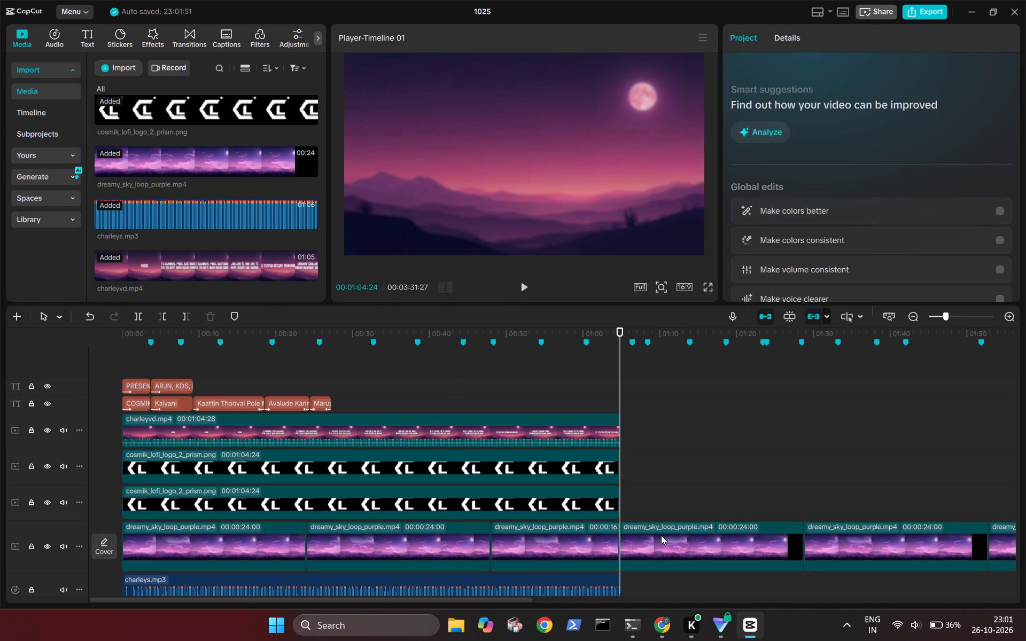
left_click(661, 535)
key("BackSpace")
key("BackSpace")
double_click(661, 535)
key("BackSpace")
left_click(661, 535)
key("BackSpace")
double_click(661, 535)
key("BackSpace")
triple_click(661, 535)
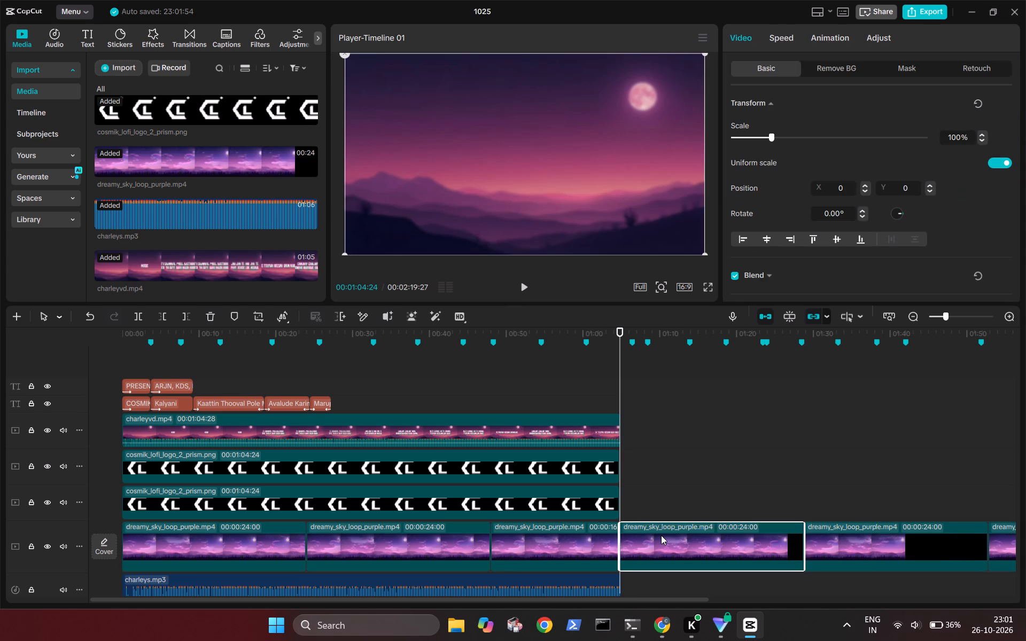
left_click(661, 535)
key("BackSpace")
double_click(661, 535)
key("BackSpace")
double_click(661, 535)
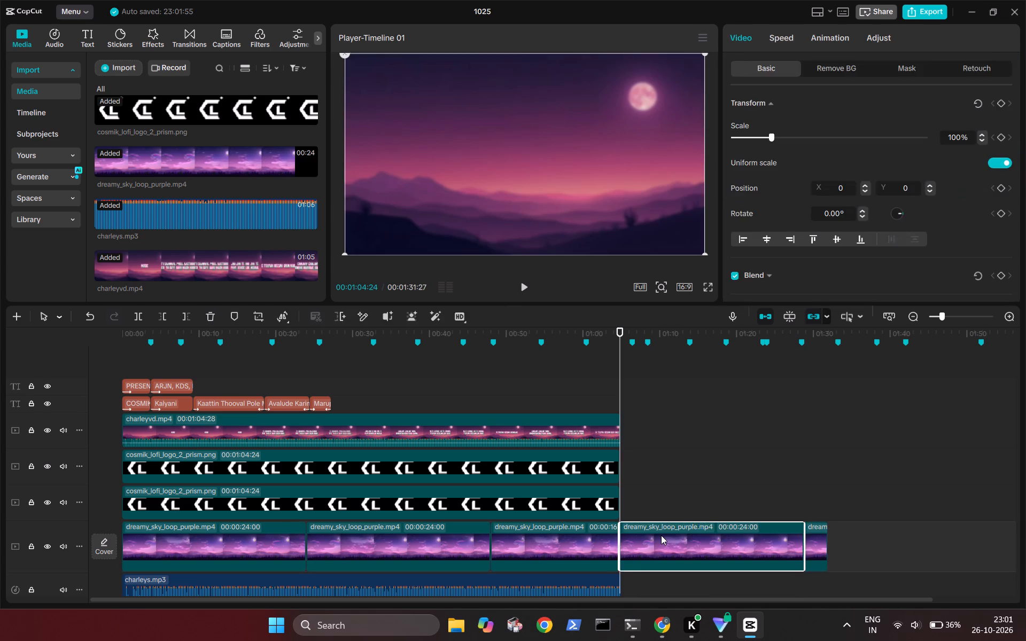
key("BackSpace")
left_click(661, 535)
left_click(631, 531)
key("BackSpace")
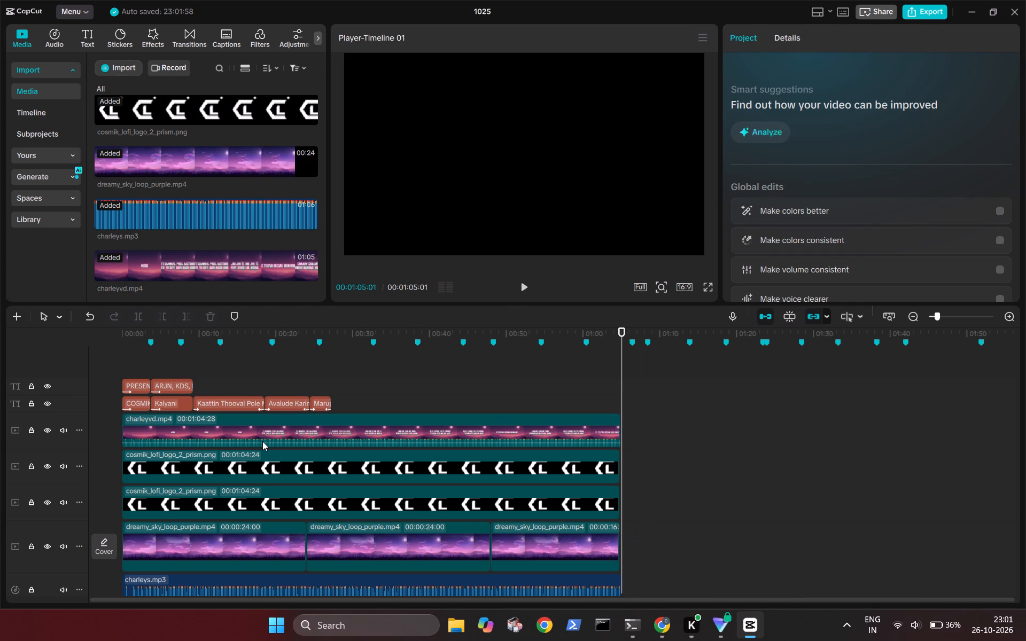
Replace the text of the old "Kaattin Thooval Pole Melle Thazhukaanne" lyric clip with the placeholder "k".
left_click(212, 365)
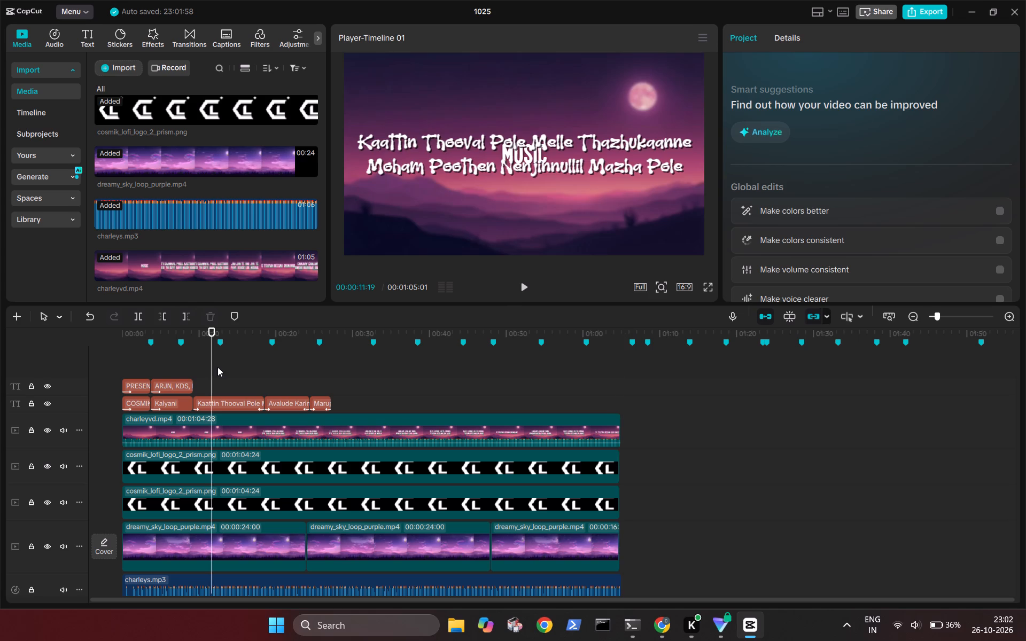
scroll(216, 367, "up", 5, "ctrl")
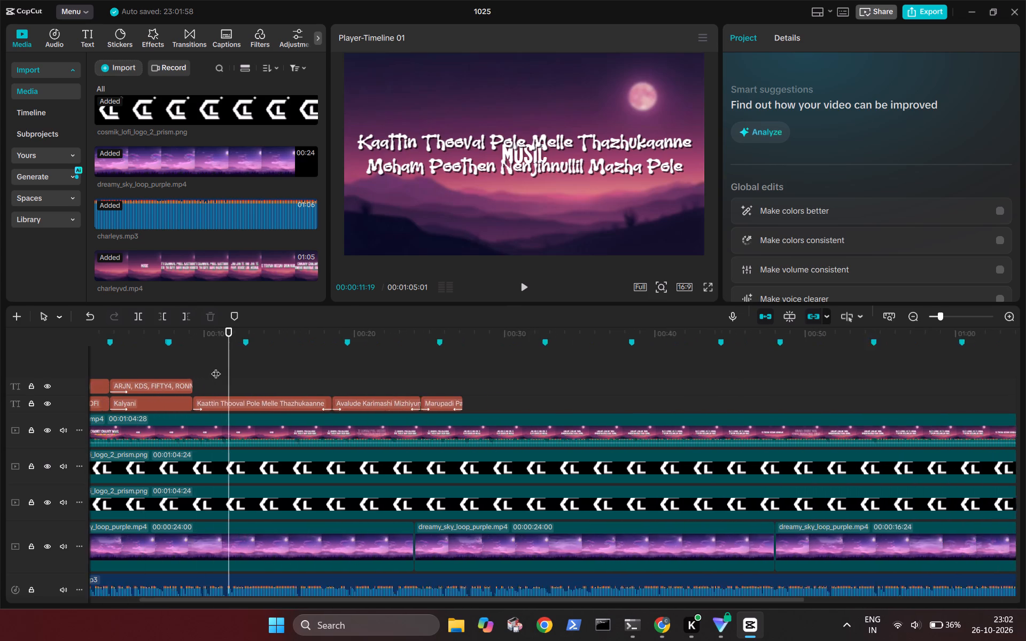
scroll(216, 367, "up", 3, "ctrl")
left_click(239, 401)
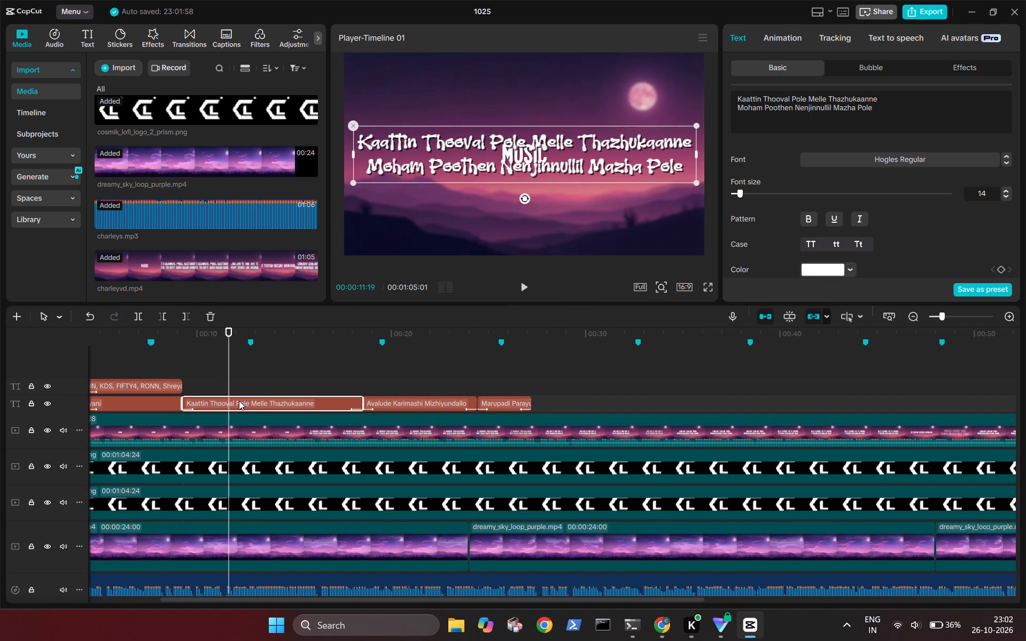
key("ctrl+c")
left_click(884, 112)
key("ctrl+a")
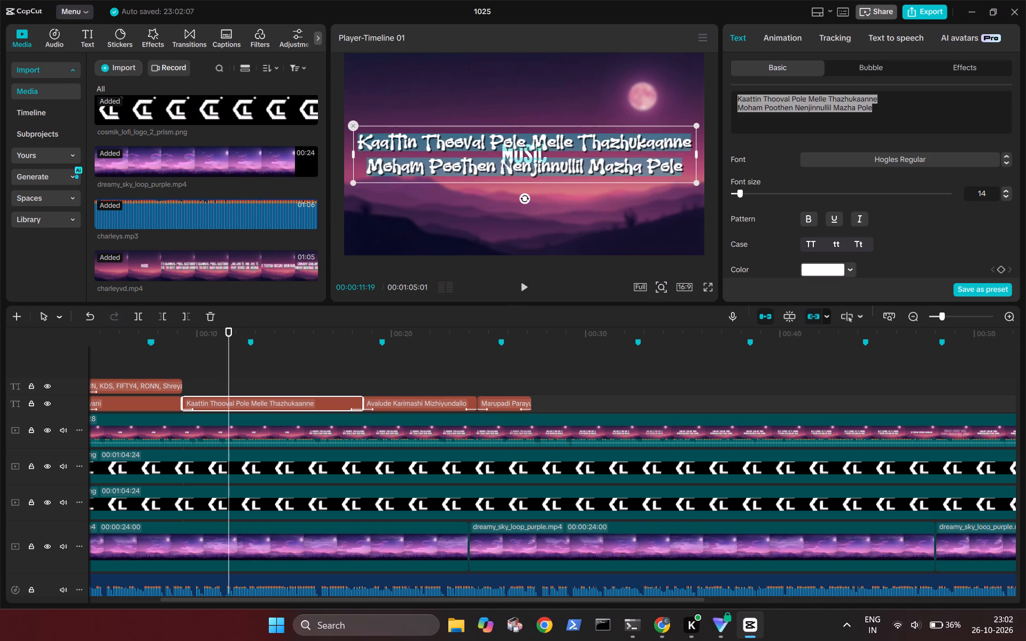
key("ctrl+BackSpace")
key("k")
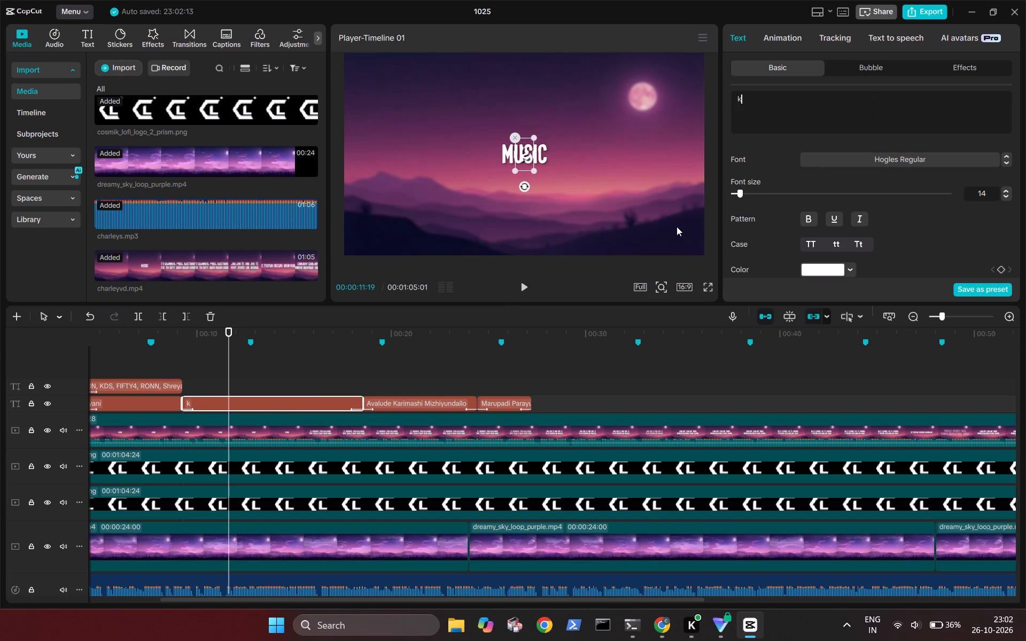
Trim the "k" placeholder text clip to end at the 00:00:12:23 marker and paste a full-length copy of it starting there.
left_click(236, 381)
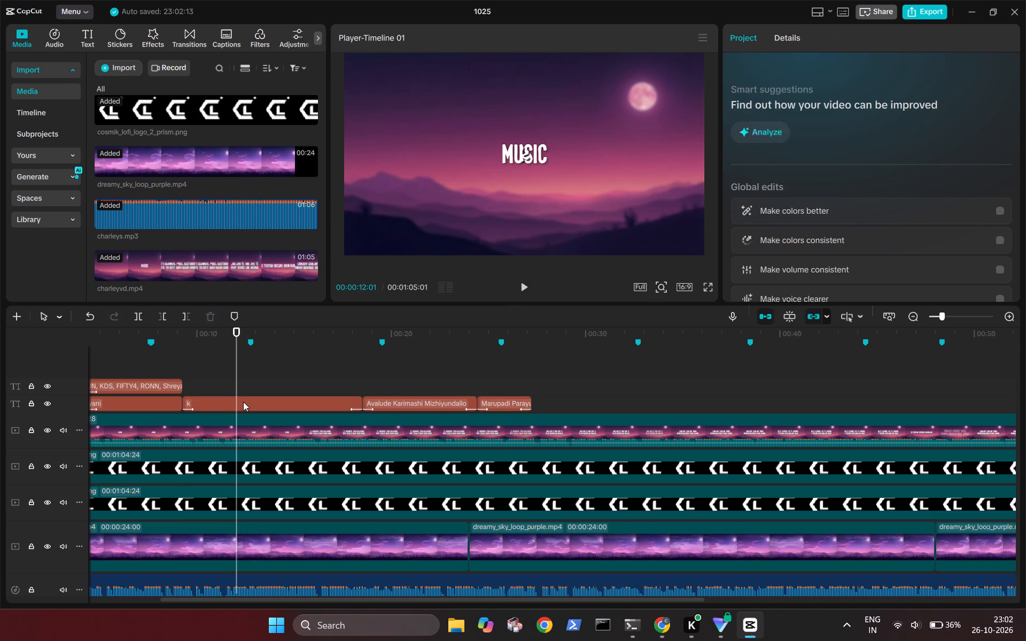
left_click(243, 402)
key("ctrl+c")
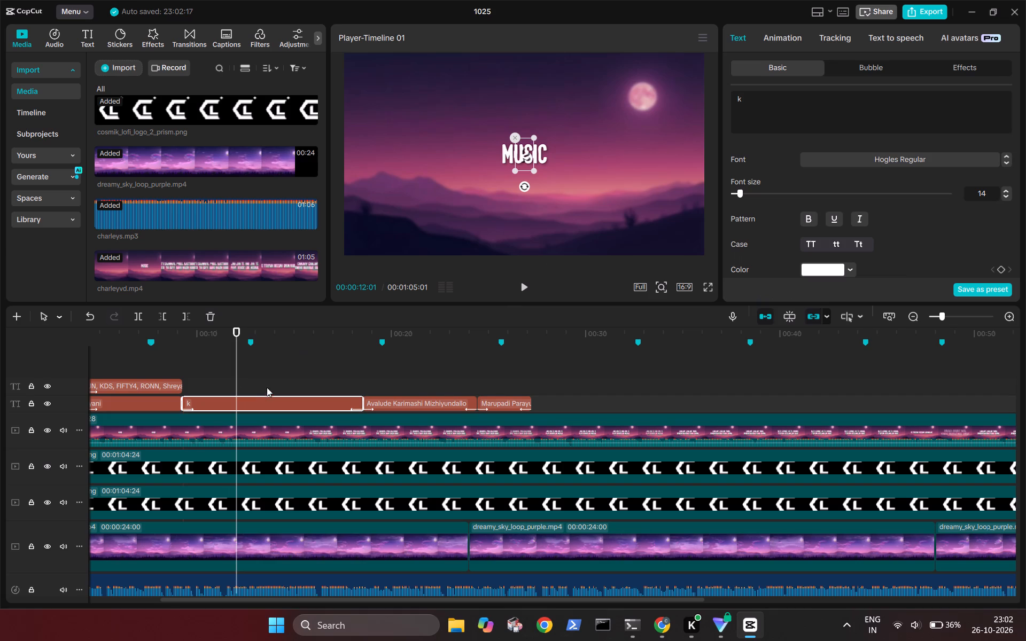
left_click(249, 368)
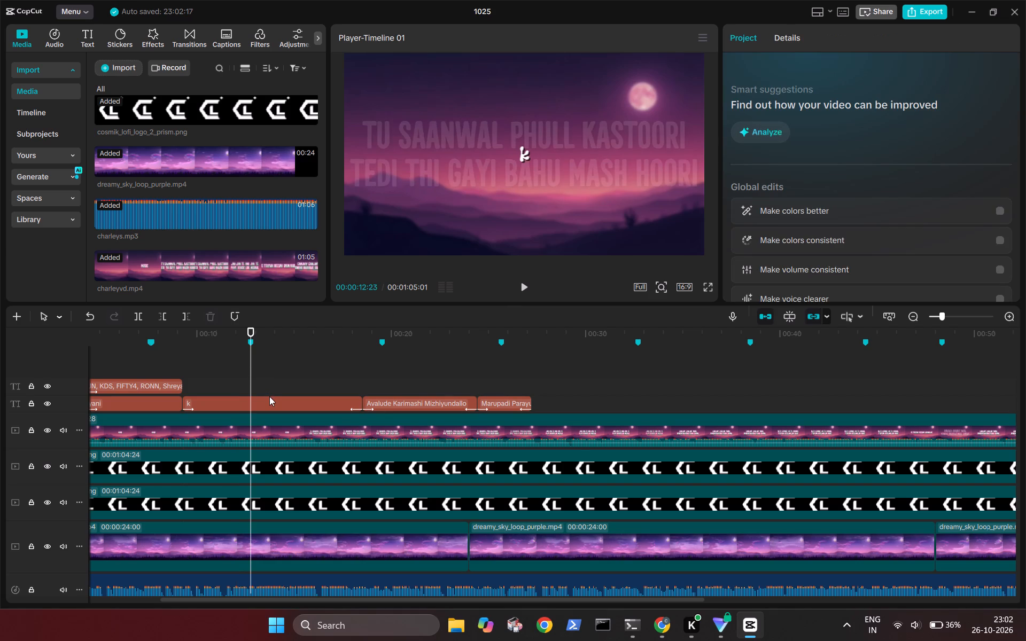
left_click(269, 399)
key("ctrl+b")
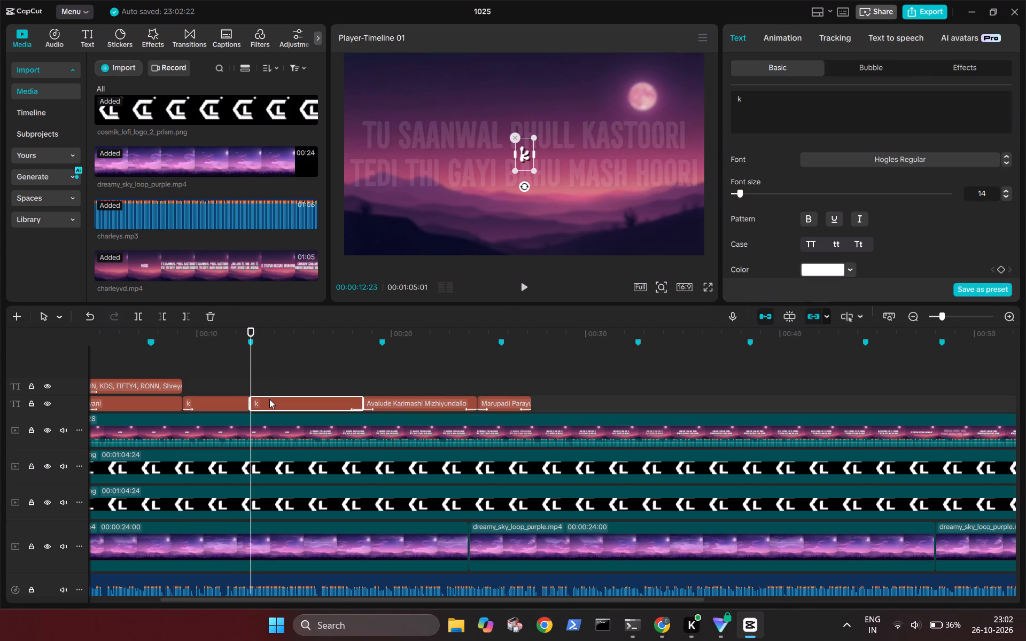
key("ctrl+z")
key("w")
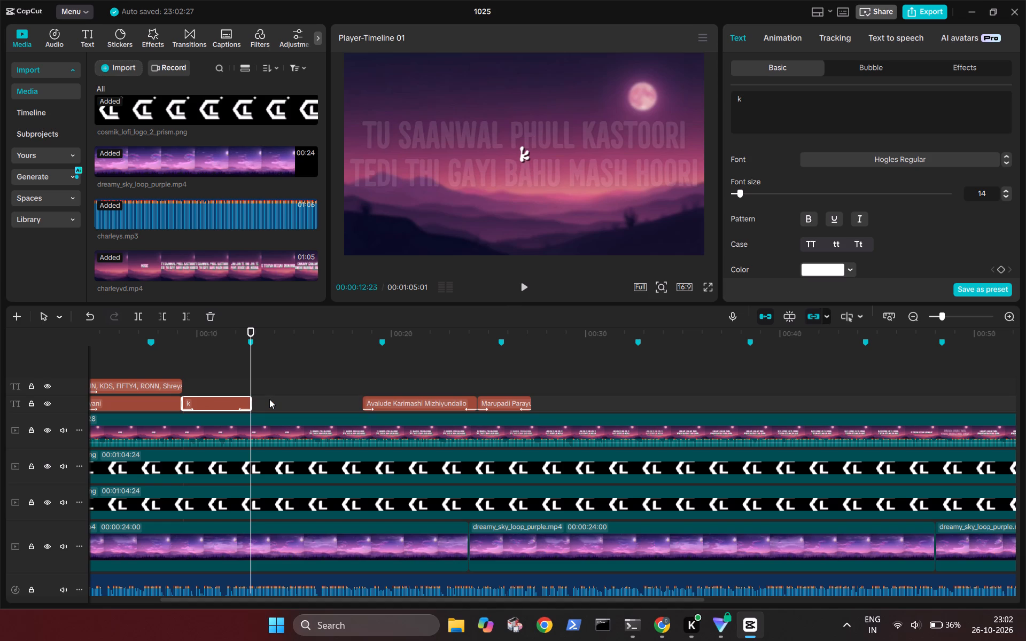
key("ctrl+v")
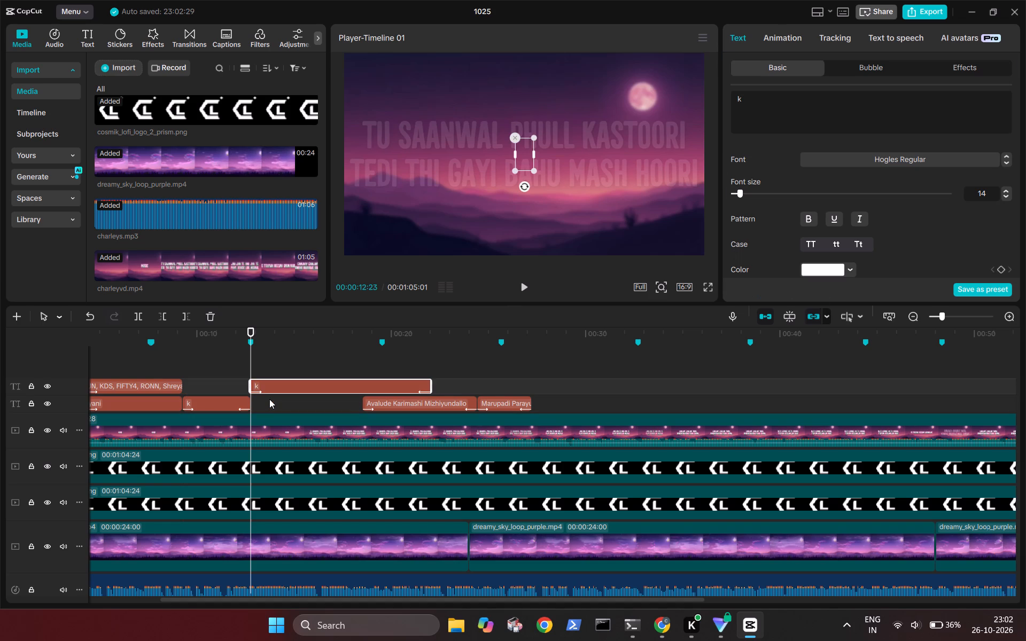
Replace the text of the "k" placeholder clip ending at 00:00:12:23 with "Music".
left_click(218, 401)
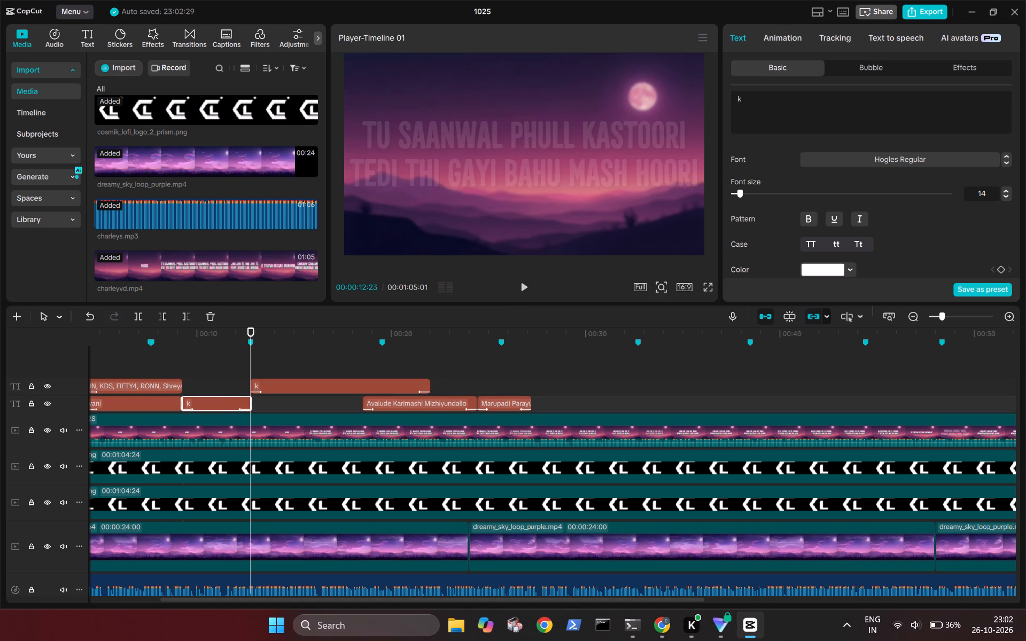
left_click(818, 109)
key("BackSpace")
type("Music")
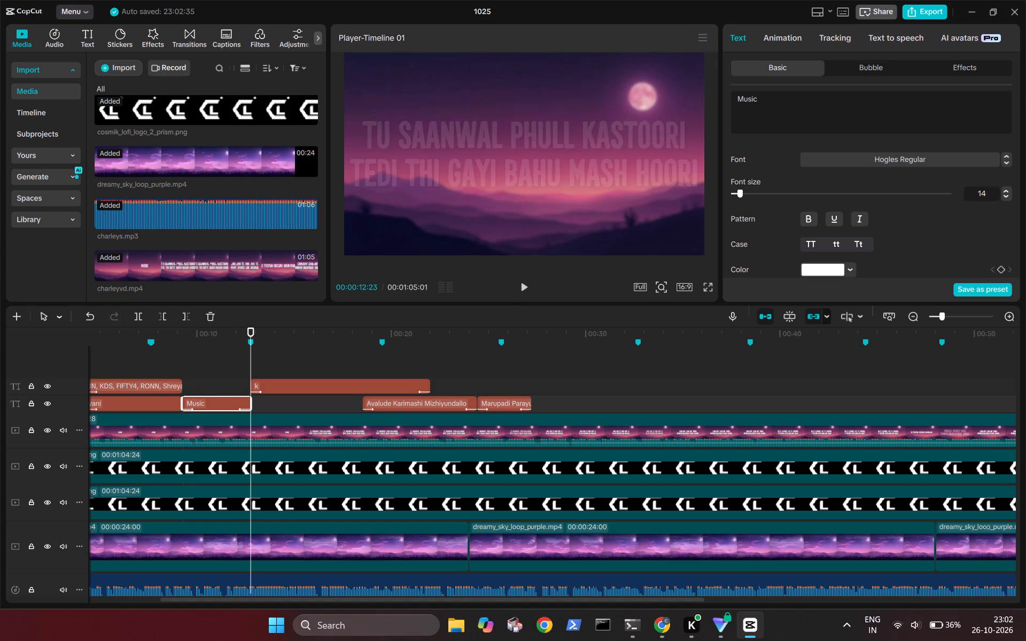
left_click(228, 383)
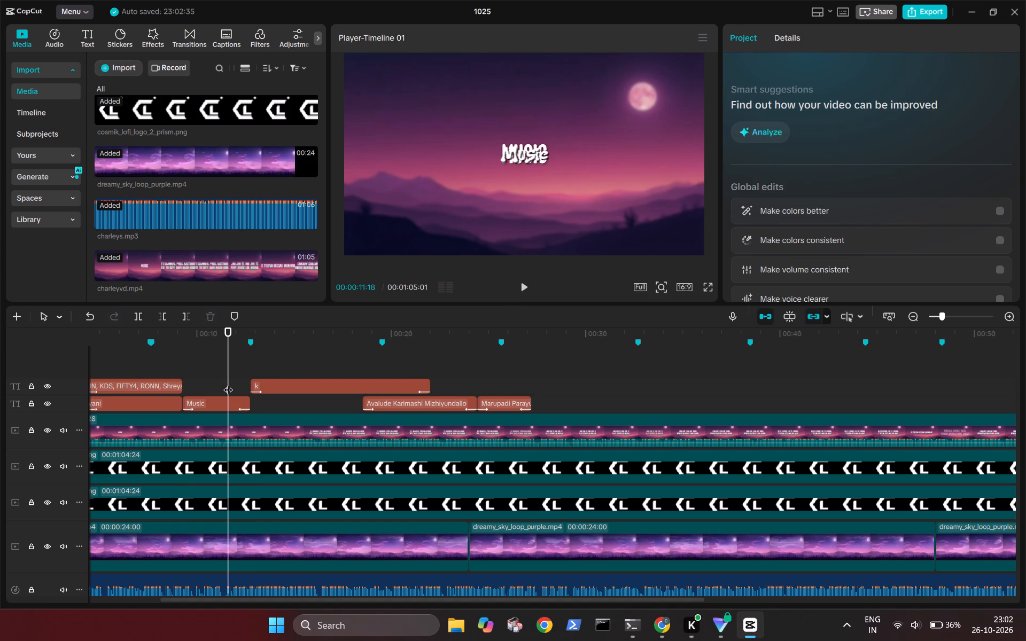
Replace the "k" text starting at 00:00:12:23 with "Tu saanwal phull kastoori / Tedi thi gayi bahu mash hoori", copied from the YouTube description in Chrome.
left_click(282, 348)
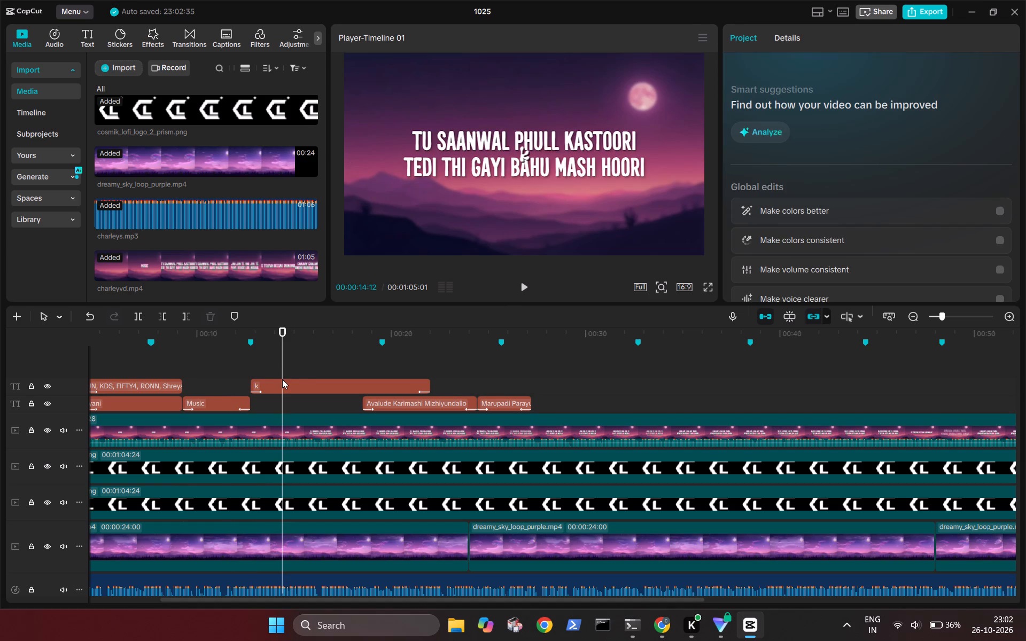
left_click(656, 629)
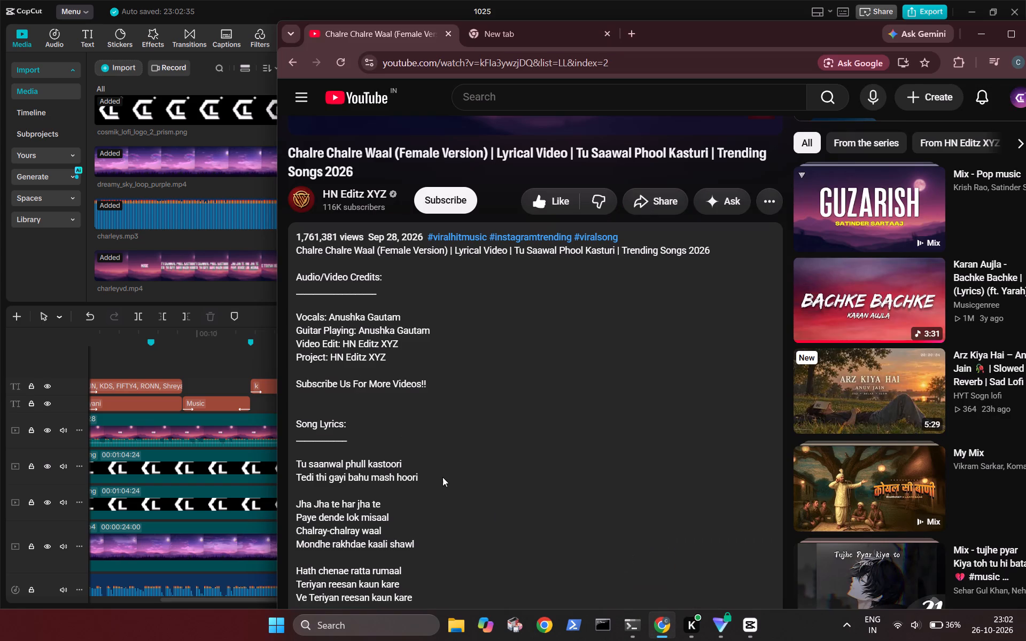
scroll(442, 477, "down", 1)
left_click_drag(431, 450, 294, 427)
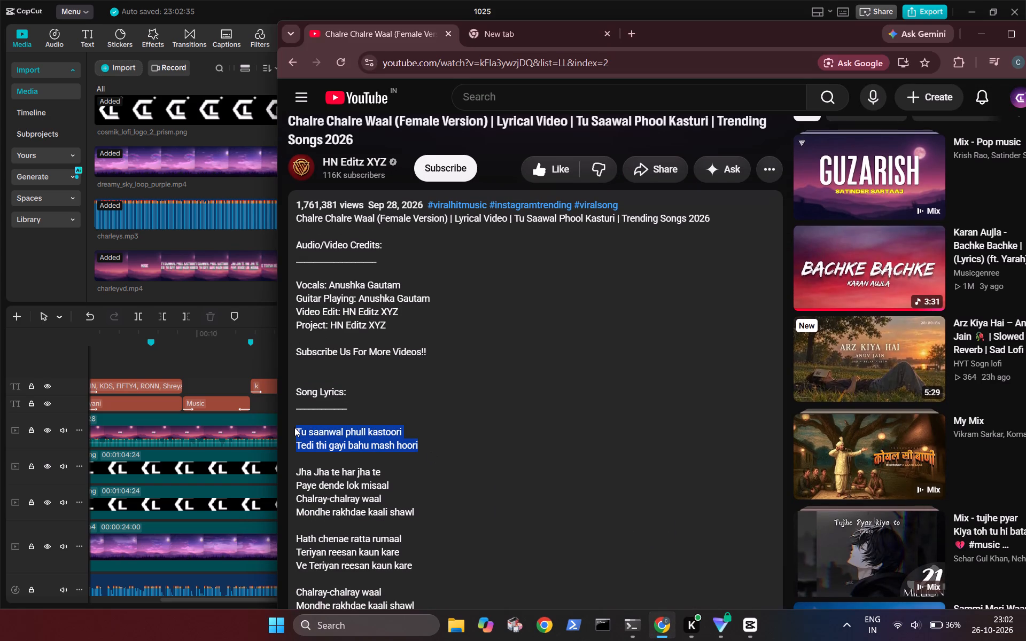
key("ctrl+c")
left_click(208, 368)
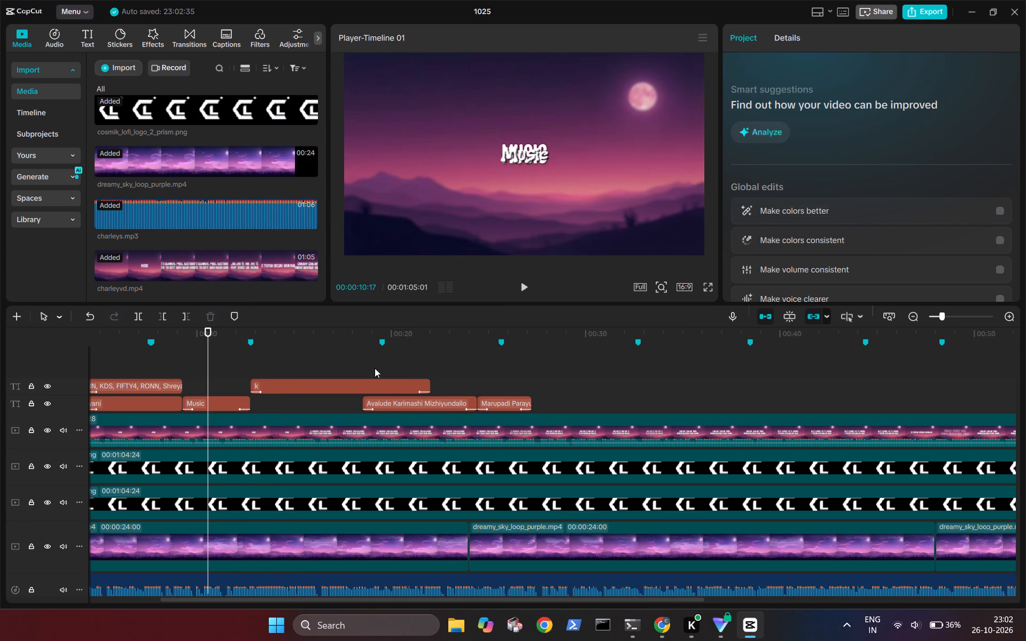
left_click(360, 378)
left_click(368, 381)
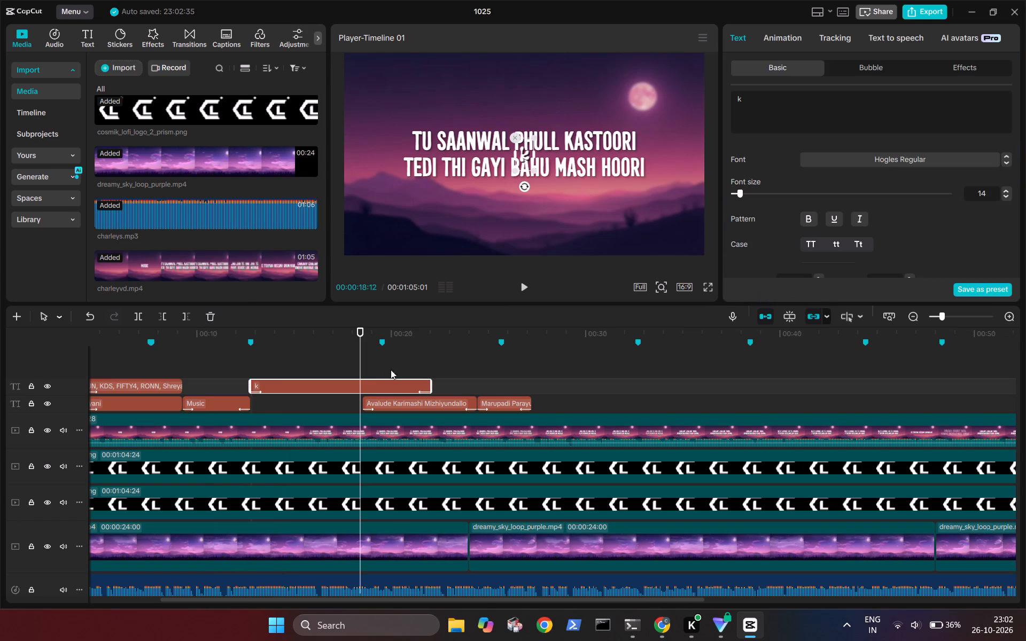
left_click(867, 101)
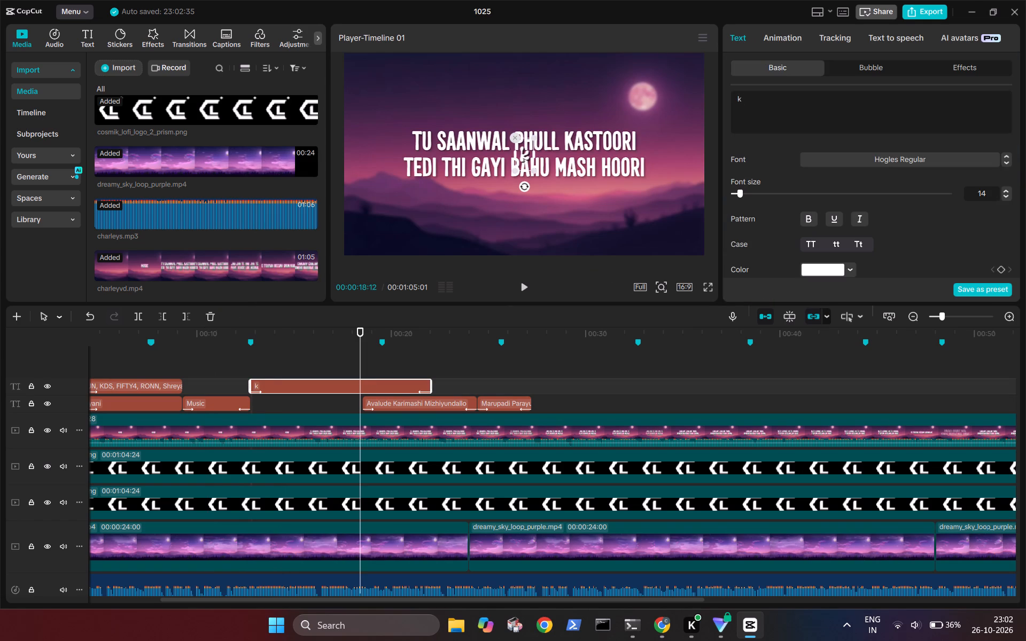
key("BackSpace")
key("ctrl+v")
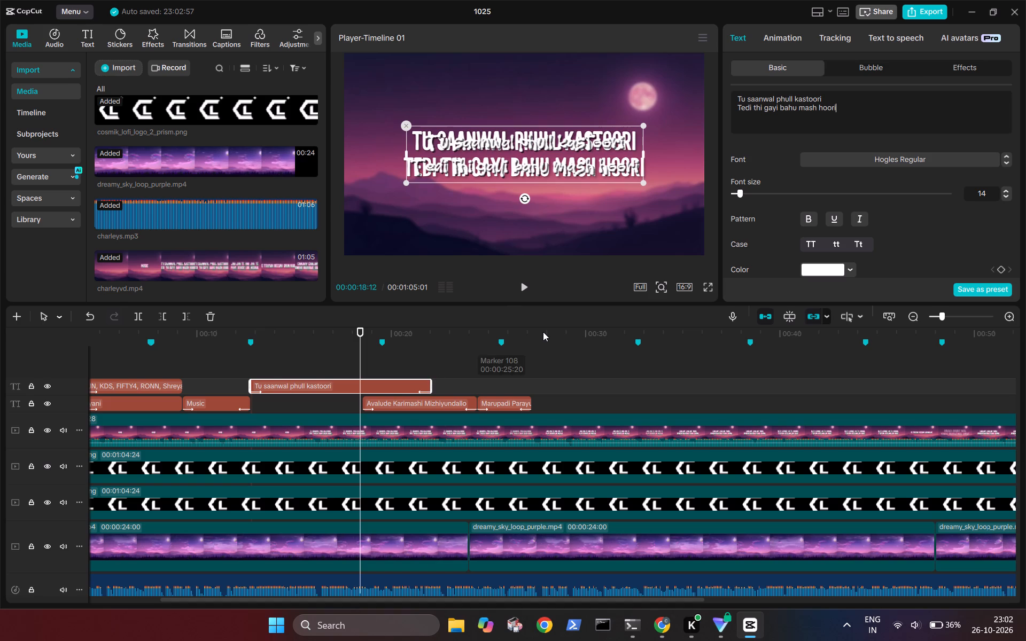
Enlarge the new two-line lyric text slightly in the preview over the reference lyric.
left_click_drag(642, 180, 670, 183)
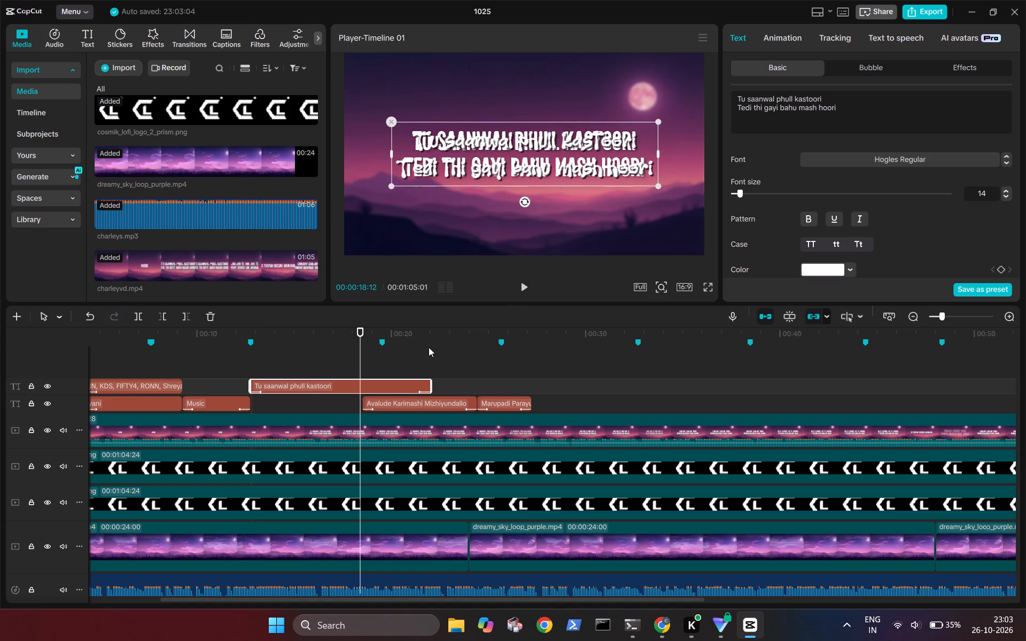
Copy the full-length "Tu saanwal phull kastoori" clip and trim the original to end at the 00:00:19:16 marker.
key("ctrl+c")
left_click(382, 364)
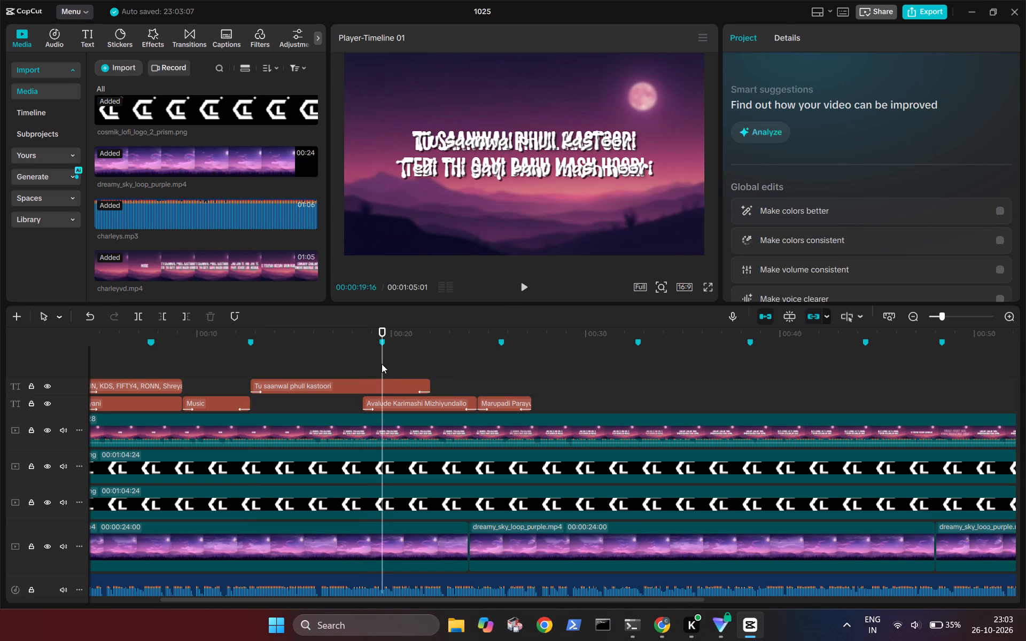
left_click(397, 386)
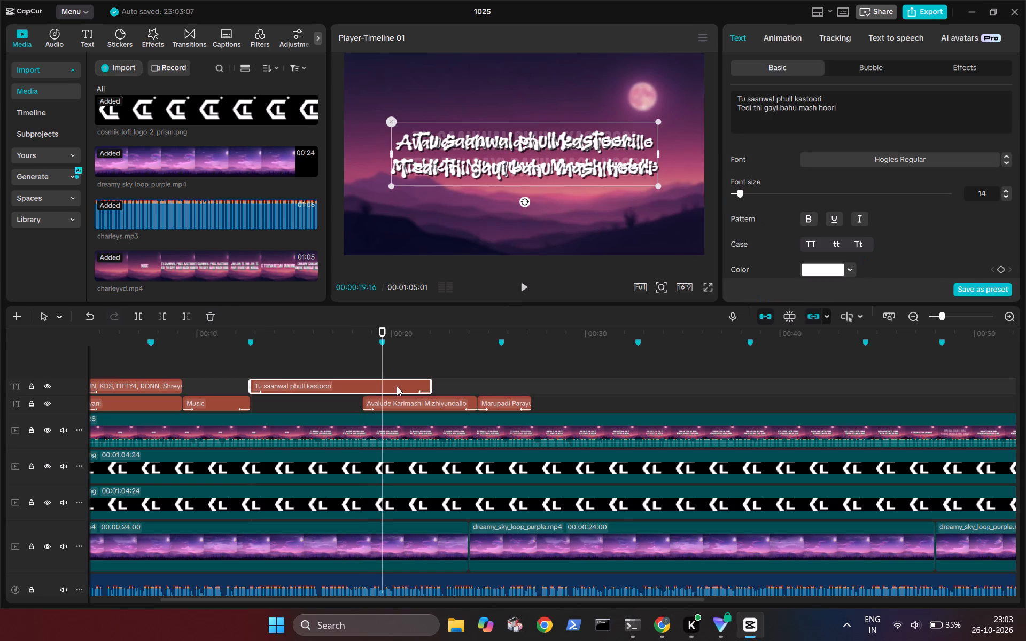
key("w")
Delete the old "Avalude Karimashi Mizhiyundallo" lyric clip and the "Marupadi" lyric clip following it.
left_click(401, 401)
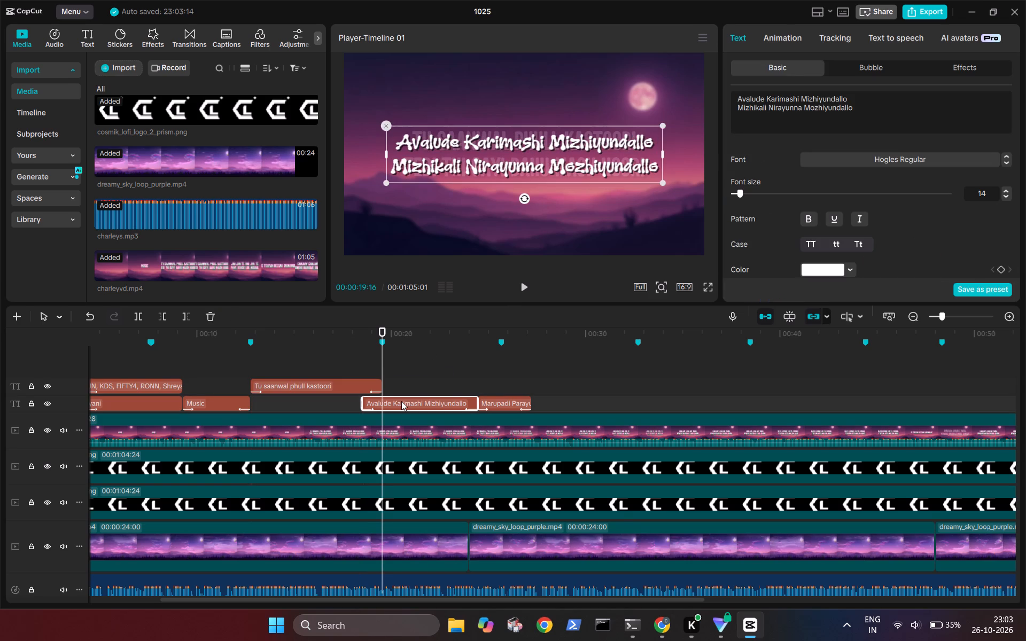
key("BackSpace")
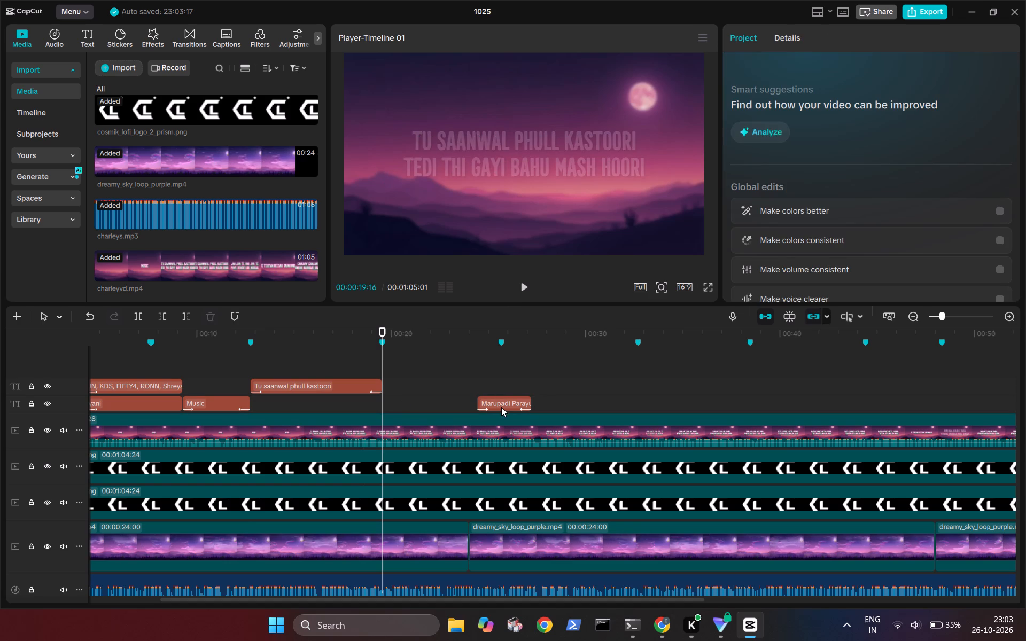
left_click(501, 407)
key("BackSpace")
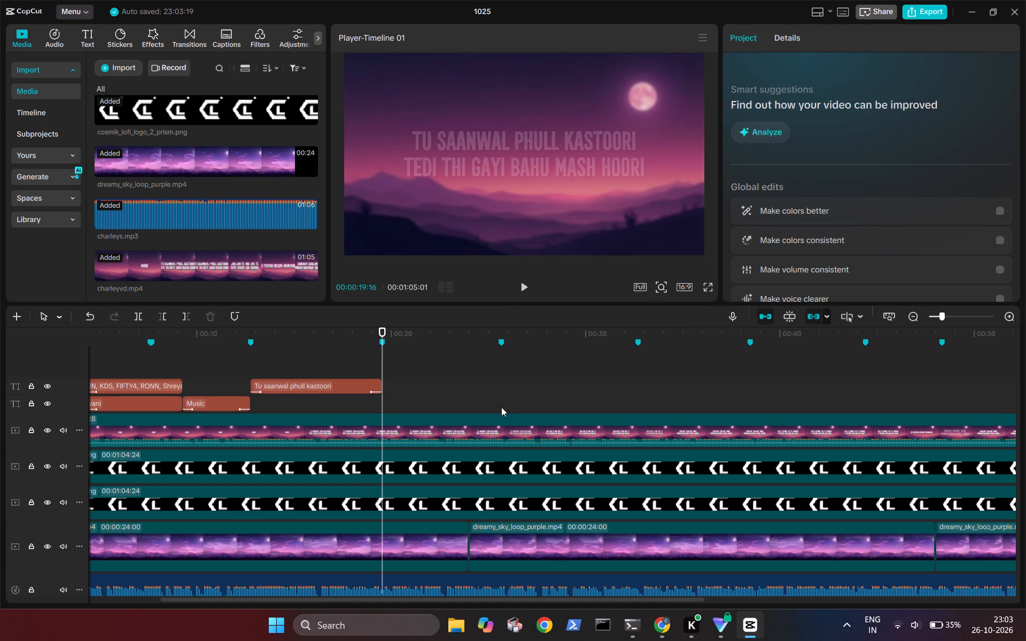
Paste the copied "Tu saanwal phull kastoori" clip at the 00:00:19:16 marker.
key("ctrl+v")
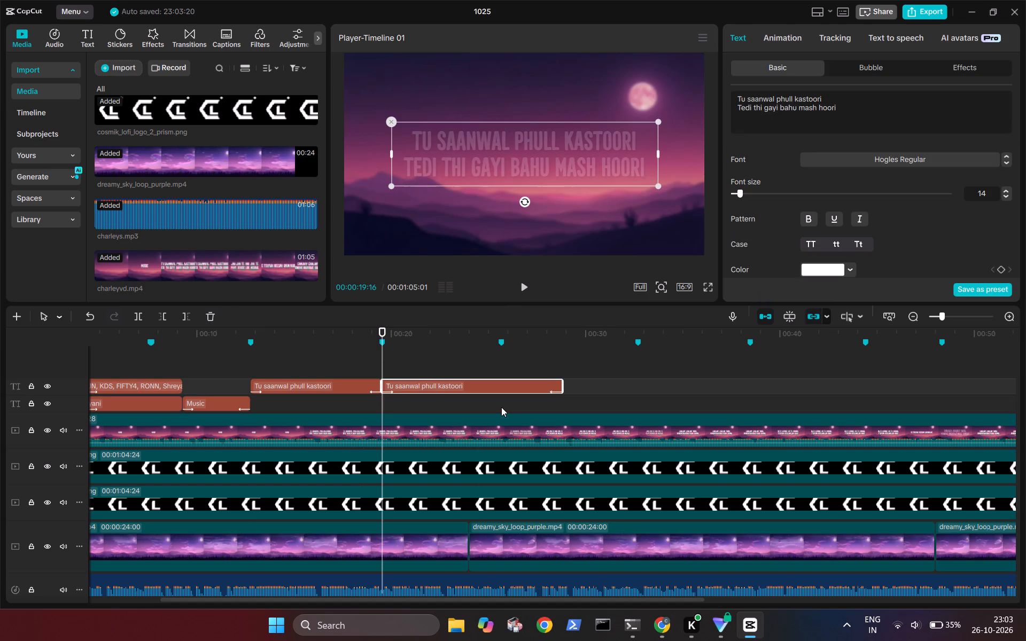
Replace the text of the lyric clip starting at 00:00:19:16 with the placeholder "k" and copy that clip.
left_click(447, 368)
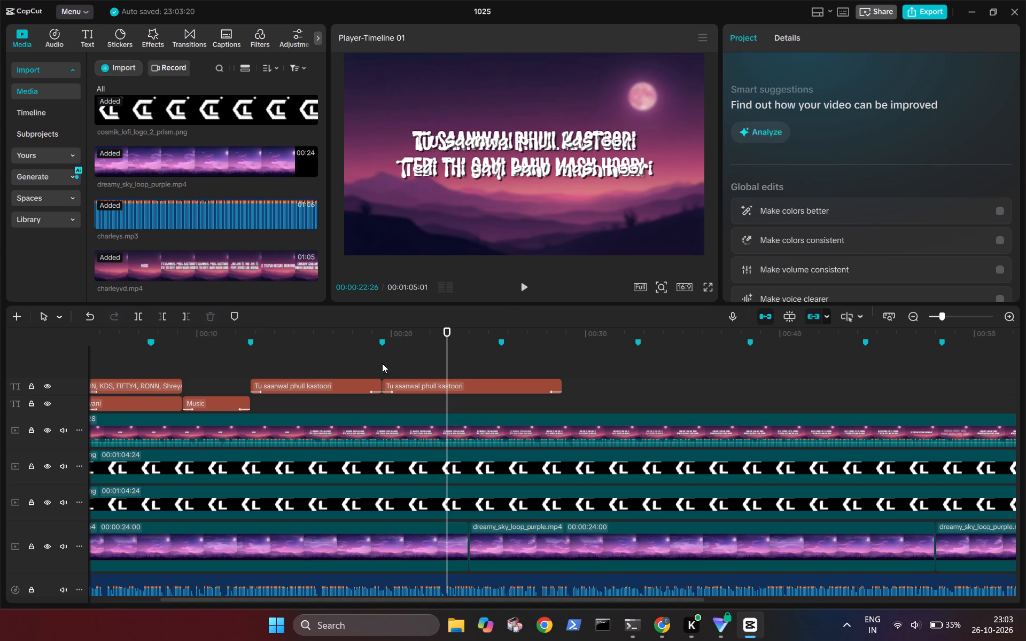
left_click(503, 383)
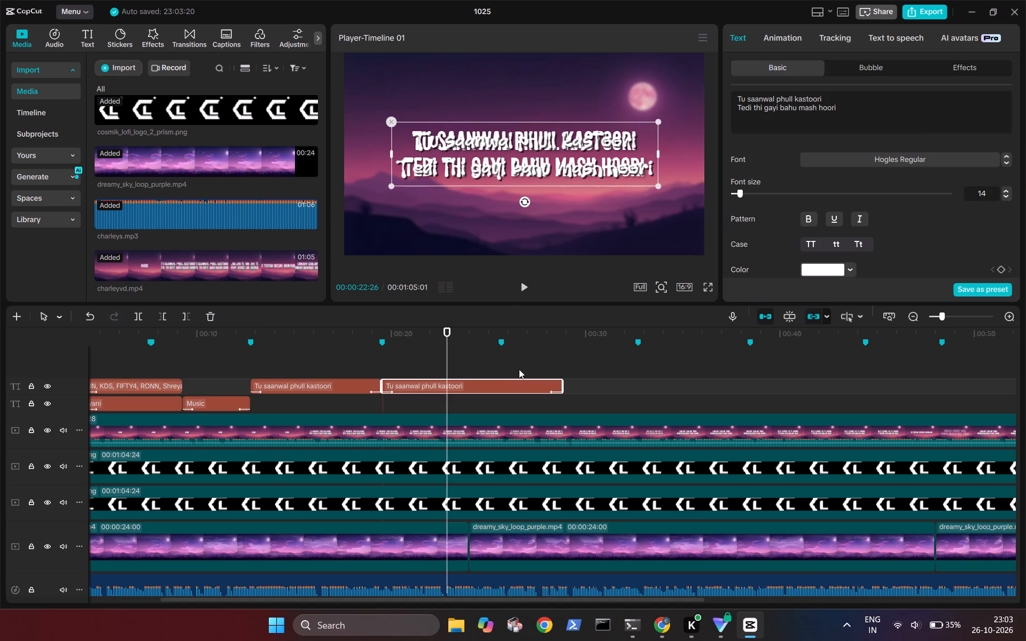
left_click(839, 112)
key("ctrl+a")
key("BackSpace")
key("k")
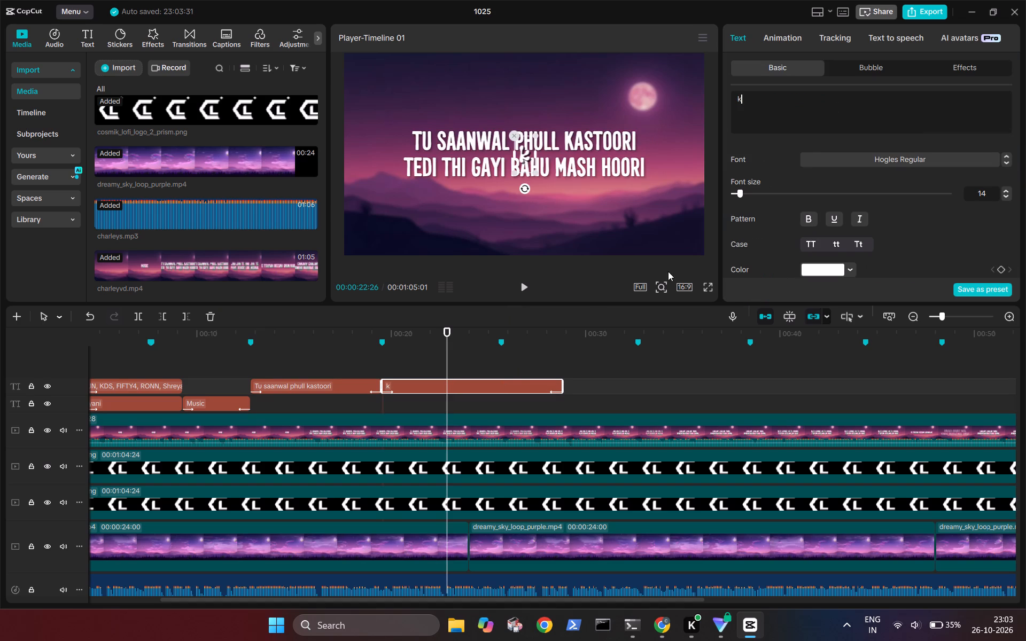
left_click(492, 386)
key("ctrl+c")
Check the song around 00:00:19:16 and replace that clip's "k" text with the copied lyric "Tu saanwal phull kastoori / Tedi thi gayi bahu mash hoori".
left_click(658, 628)
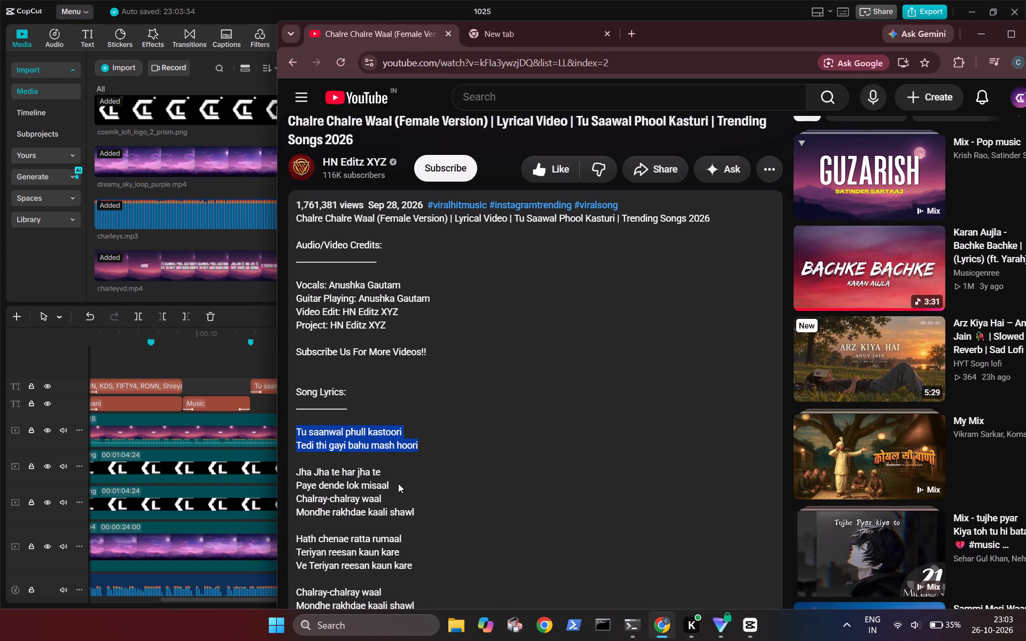
left_click(749, 622)
left_click(314, 361)
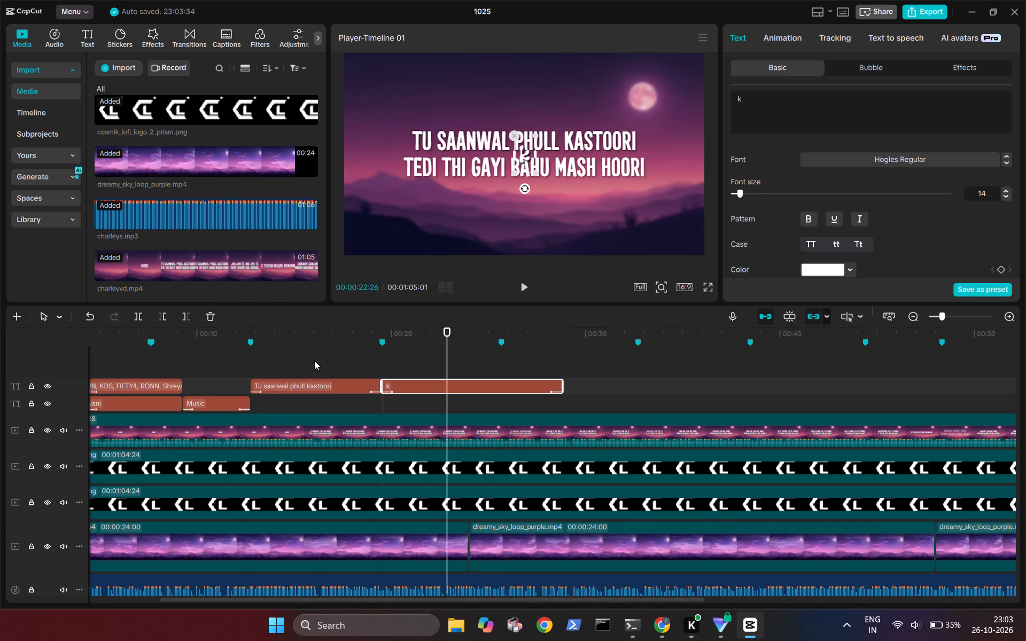
key("space")
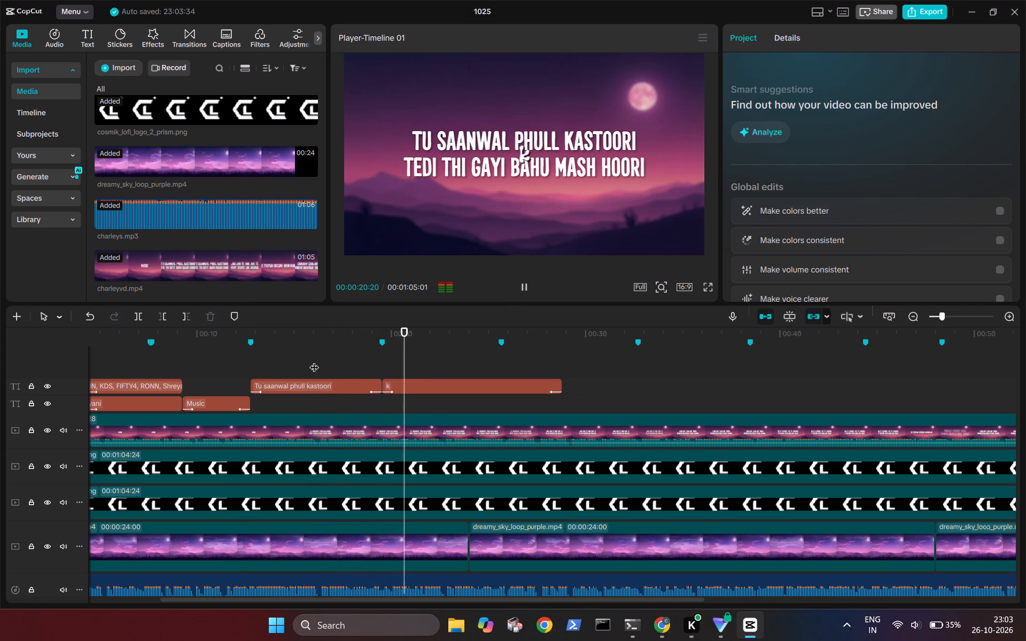
key("space")
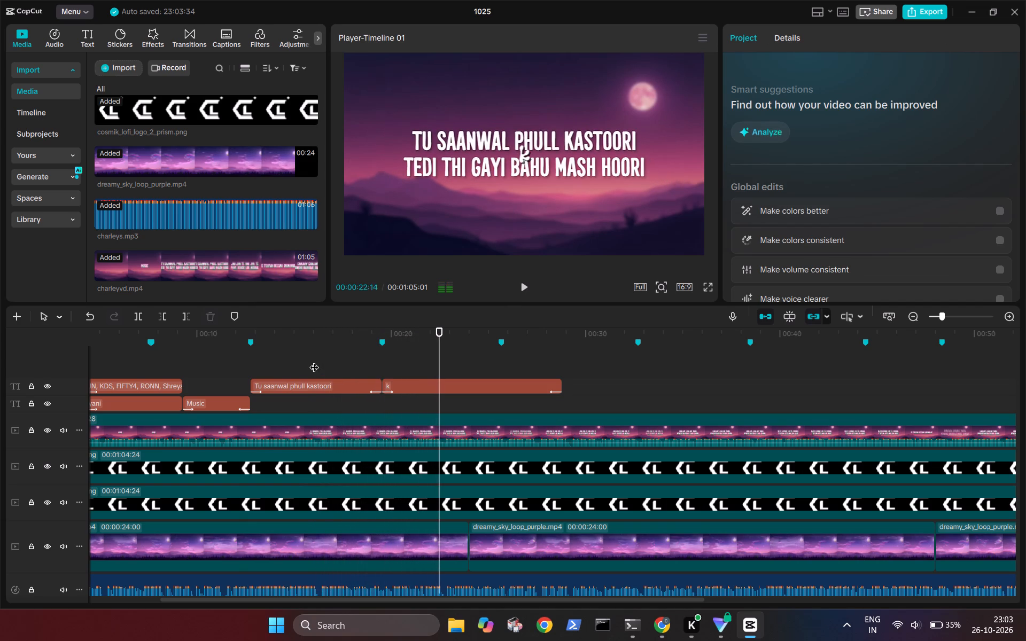
left_click(416, 389)
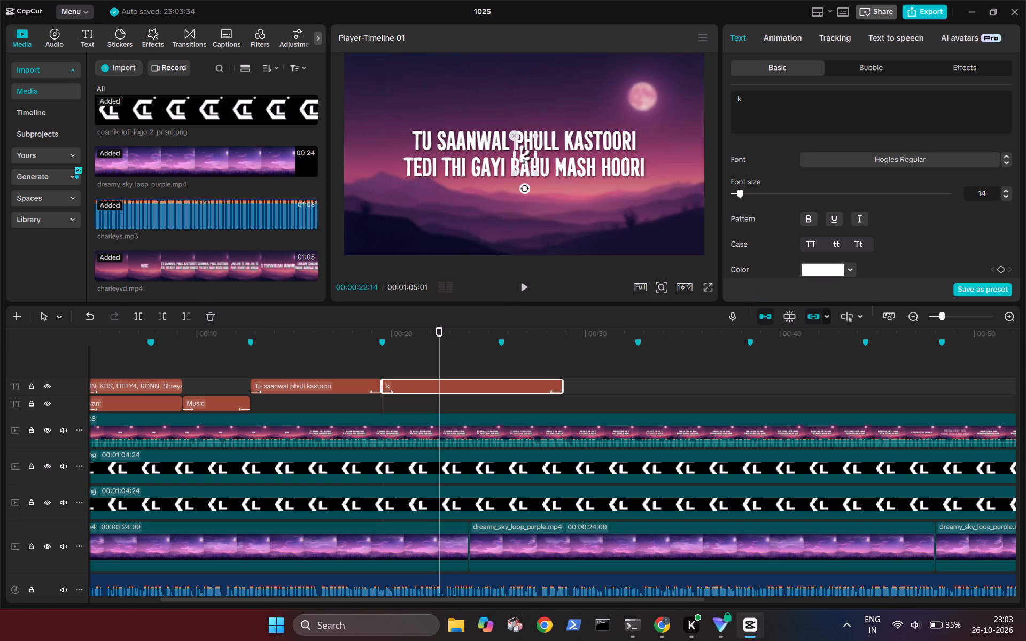
left_click(758, 104)
key("BackSpace")
key("ctrl+v")
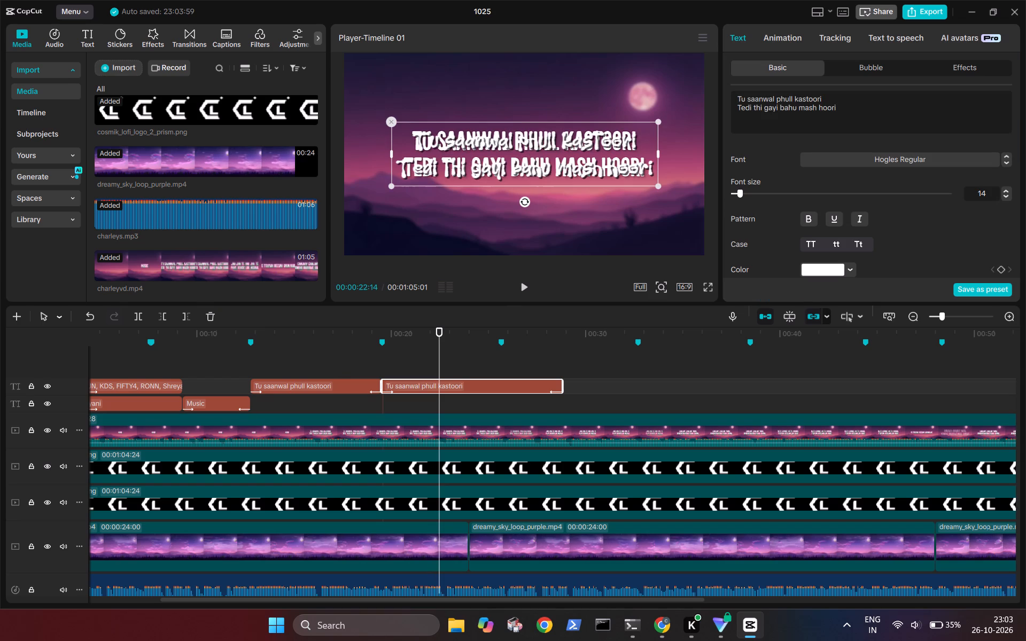
key("space")
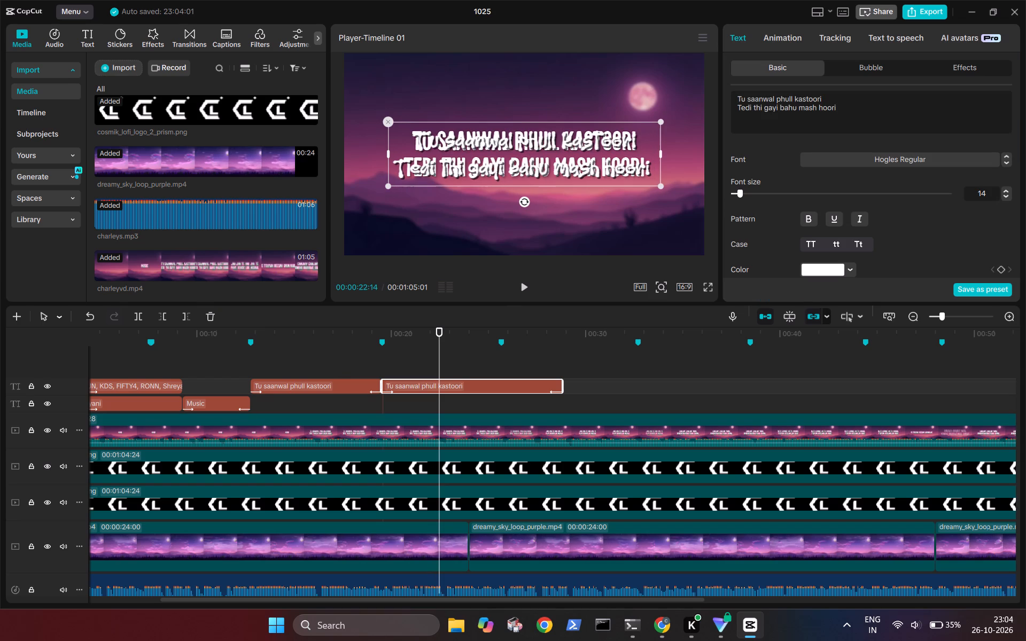
Trim the second "Tu saanwal phull kastoori" clip's end to the 00:00:25:20 marker and paste the placeholder "k" clip there.
left_click(467, 370)
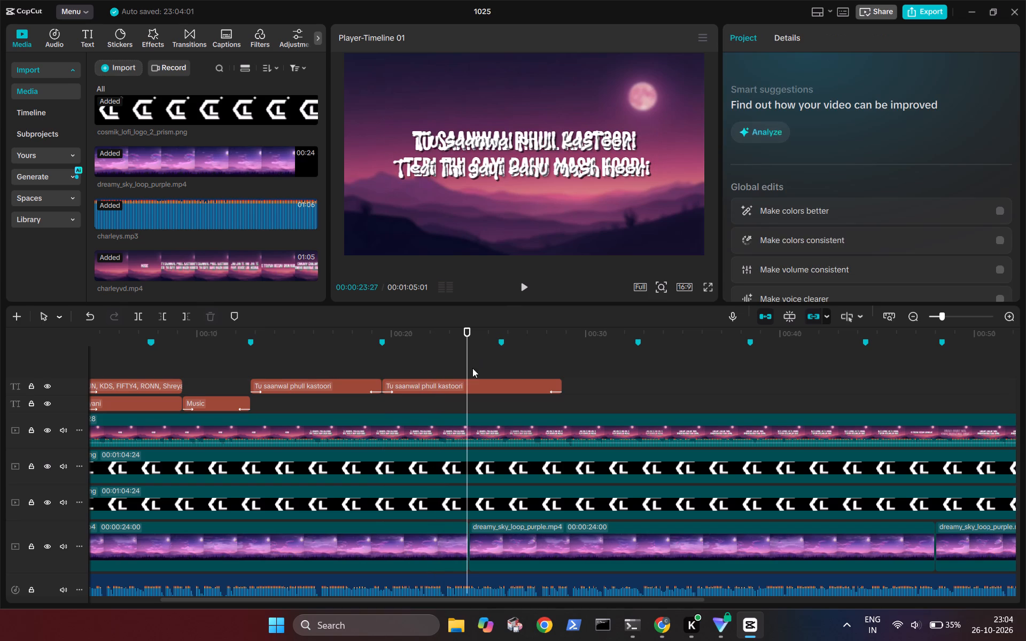
left_click(502, 363)
left_click(518, 379)
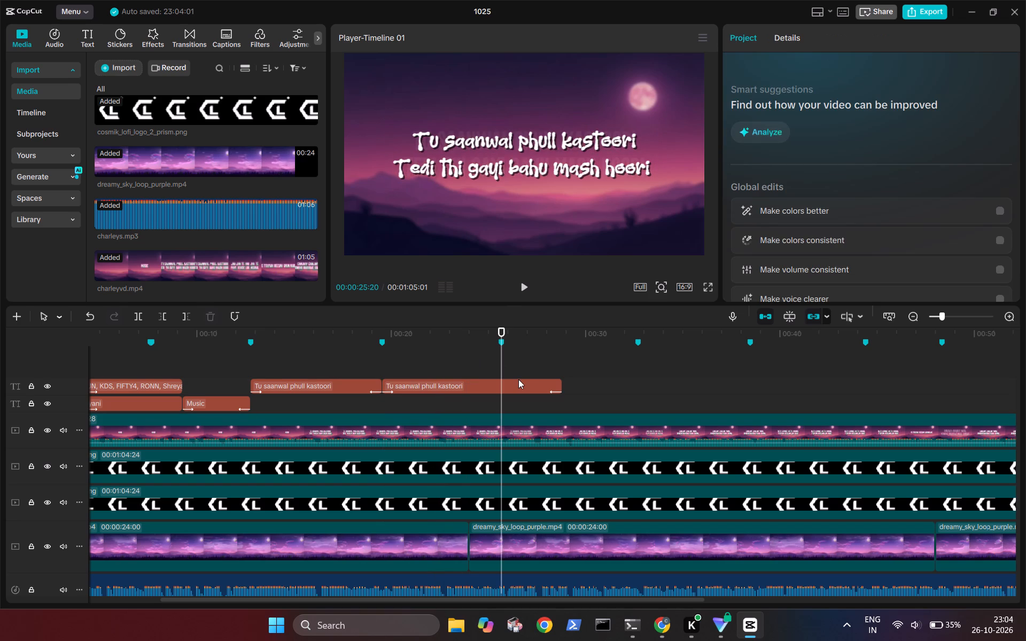
key("w")
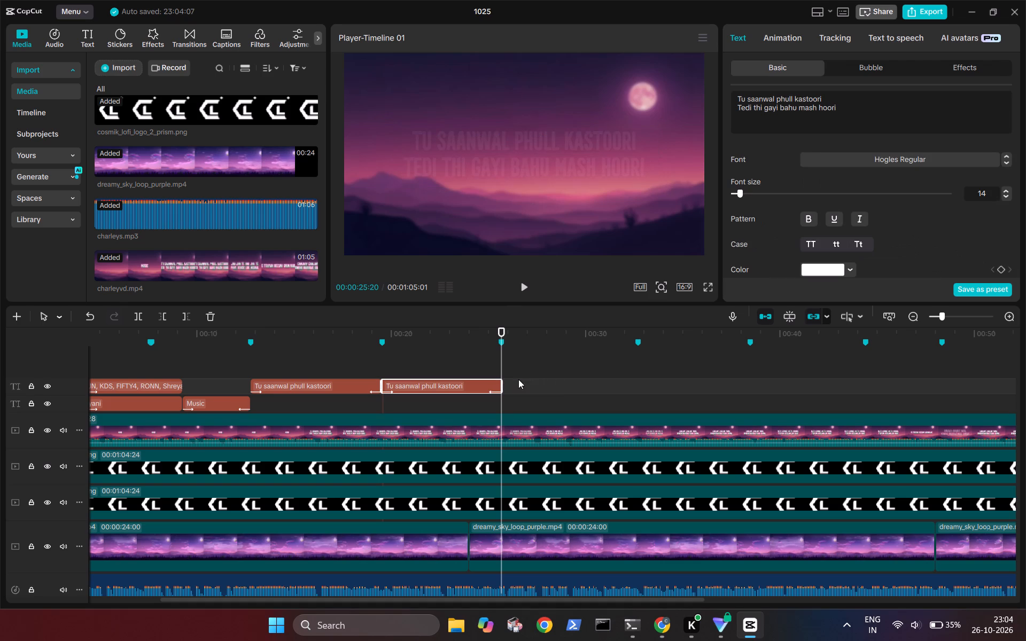
key("ctrl+v")
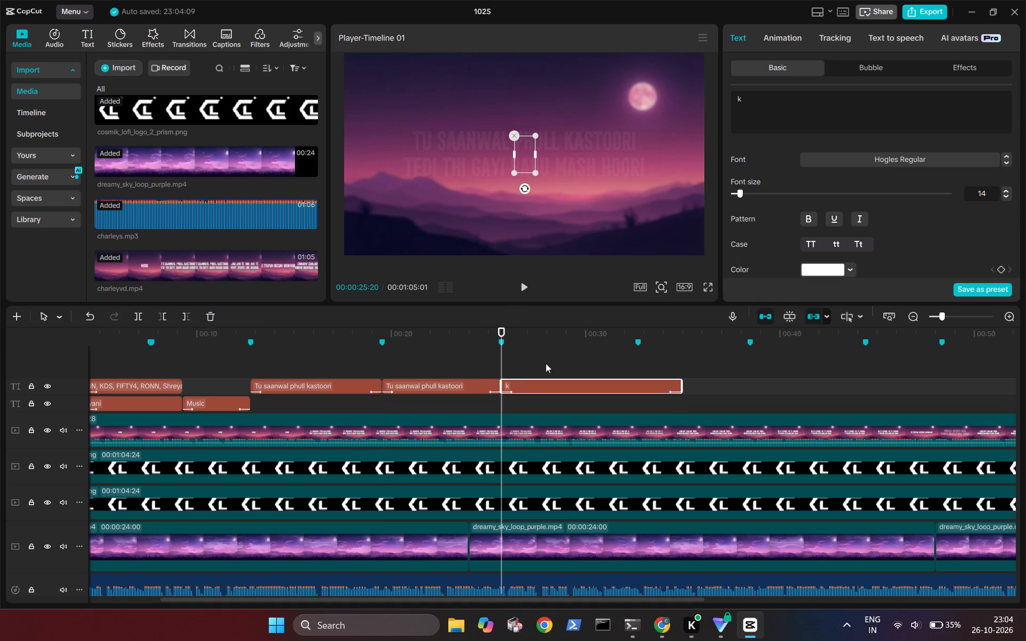
Copy "Jha Jha te har jha te / Paye dende lok misaal" from the YouTube description into the "k" clip starting at 00:00:25:20.
left_click(551, 361)
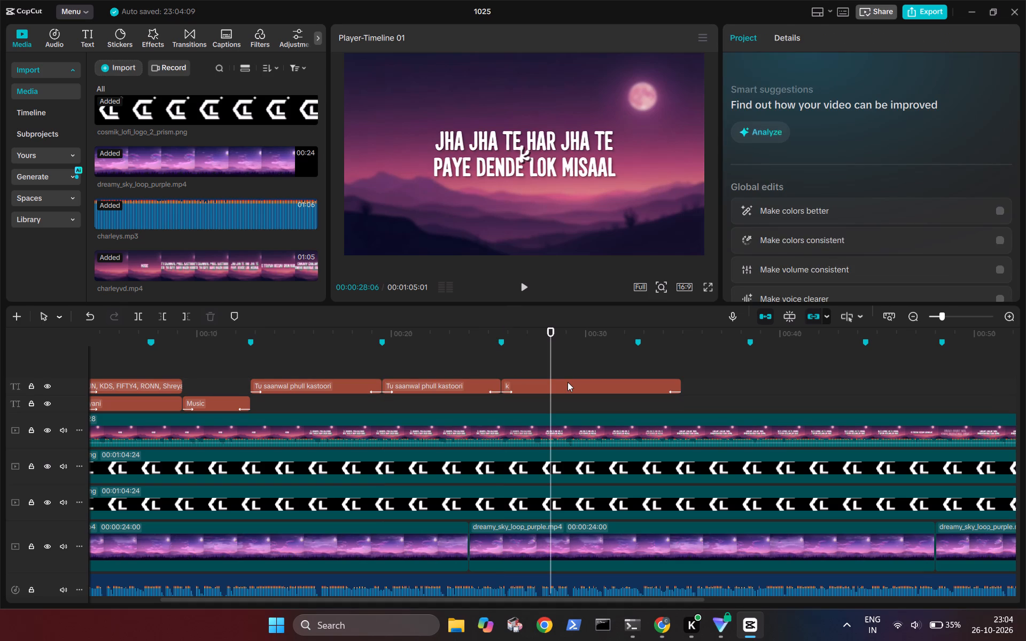
left_click(658, 621)
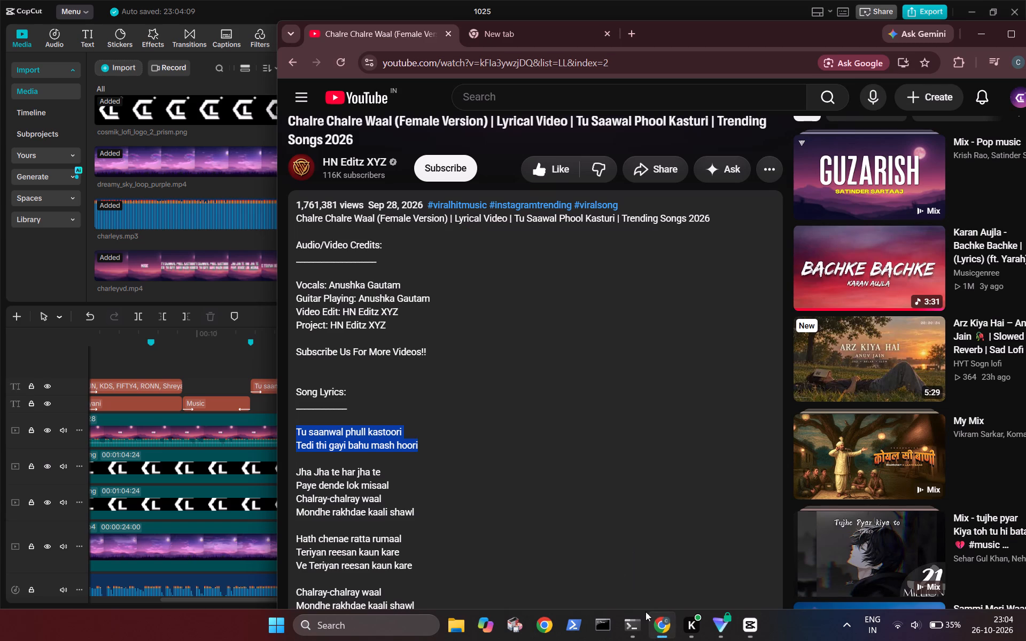
left_click_drag(397, 486, 305, 472)
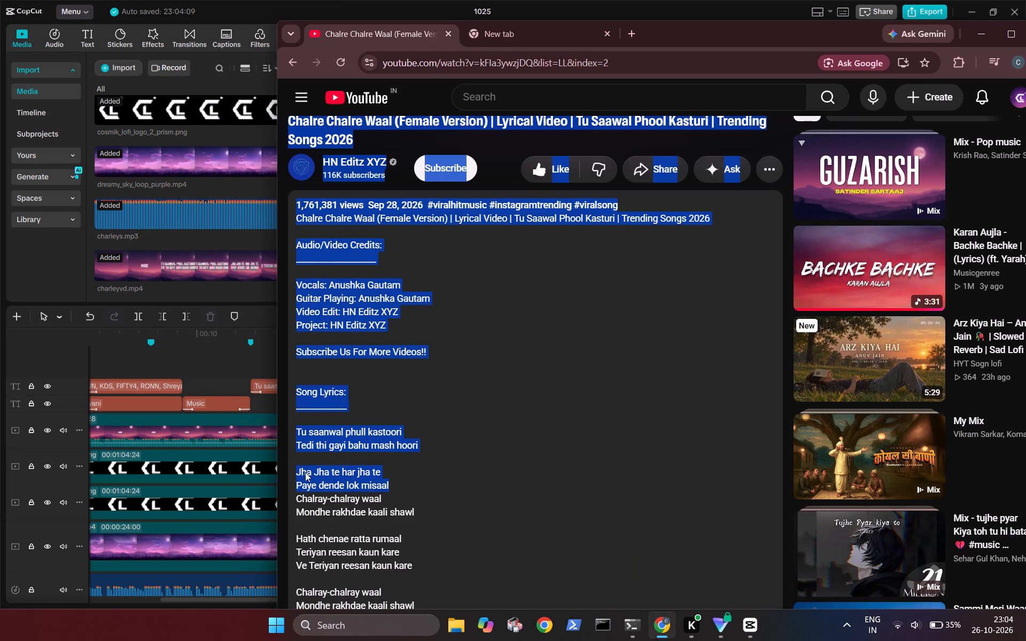
left_click_drag(305, 472, 297, 472)
key("ctrl+c")
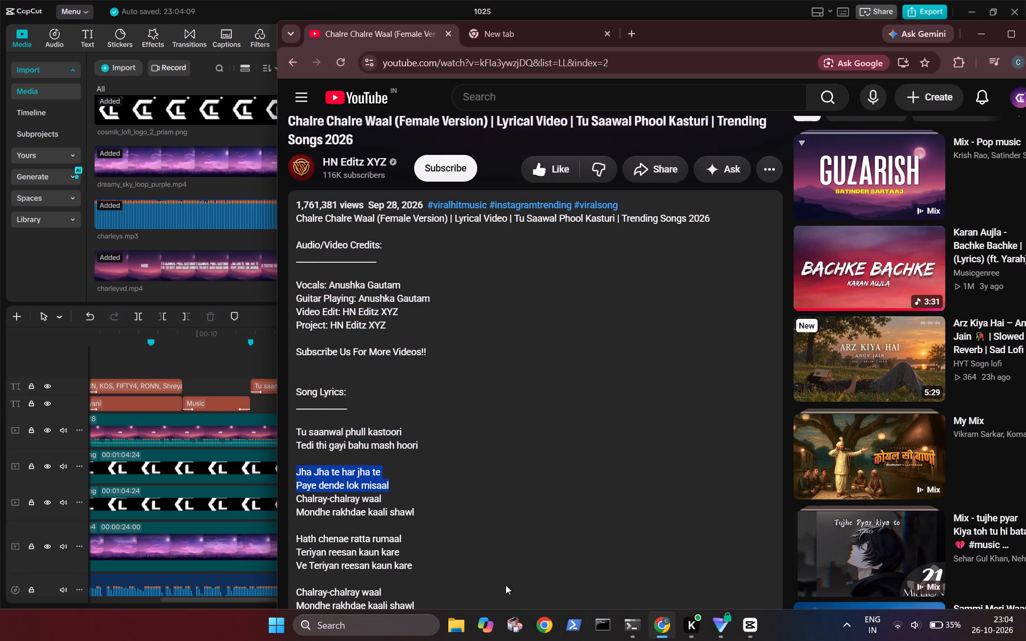
left_click(741, 635)
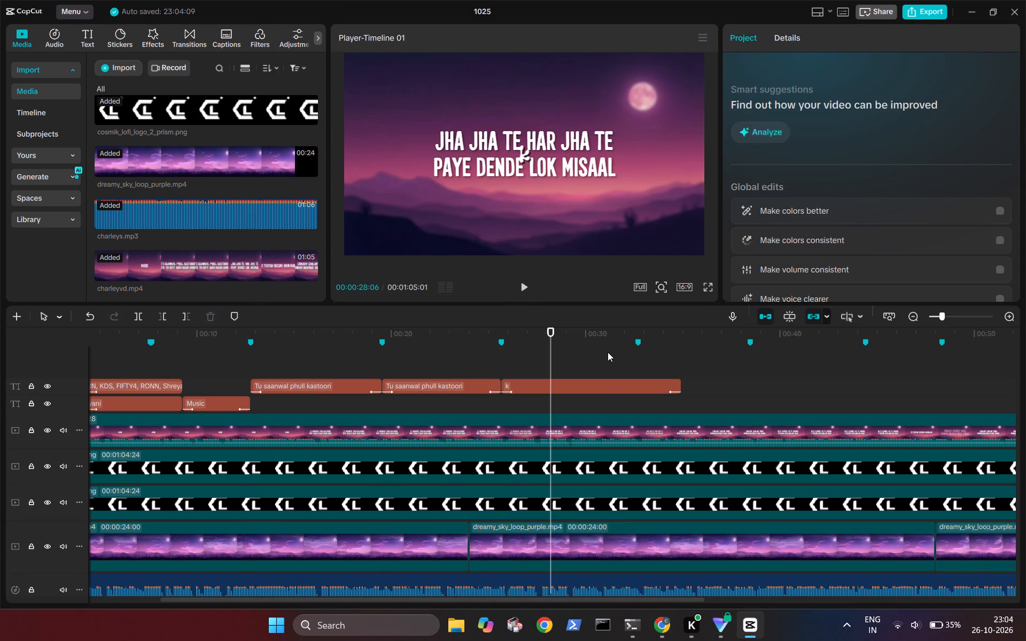
left_click(612, 391)
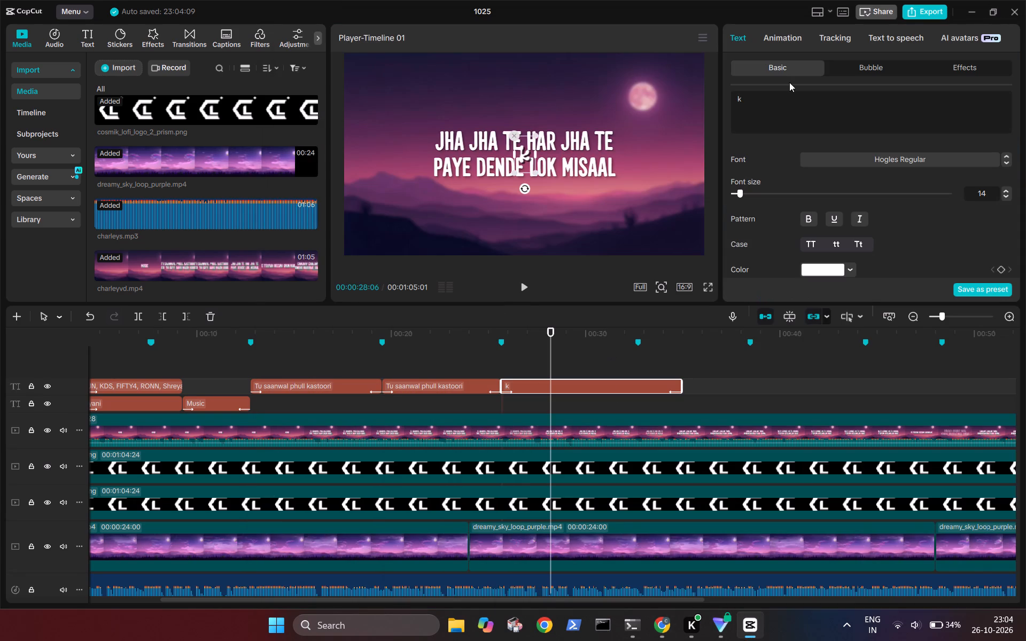
left_click_drag(789, 82, 789, 100)
left_click(789, 100)
key("BackSpace")
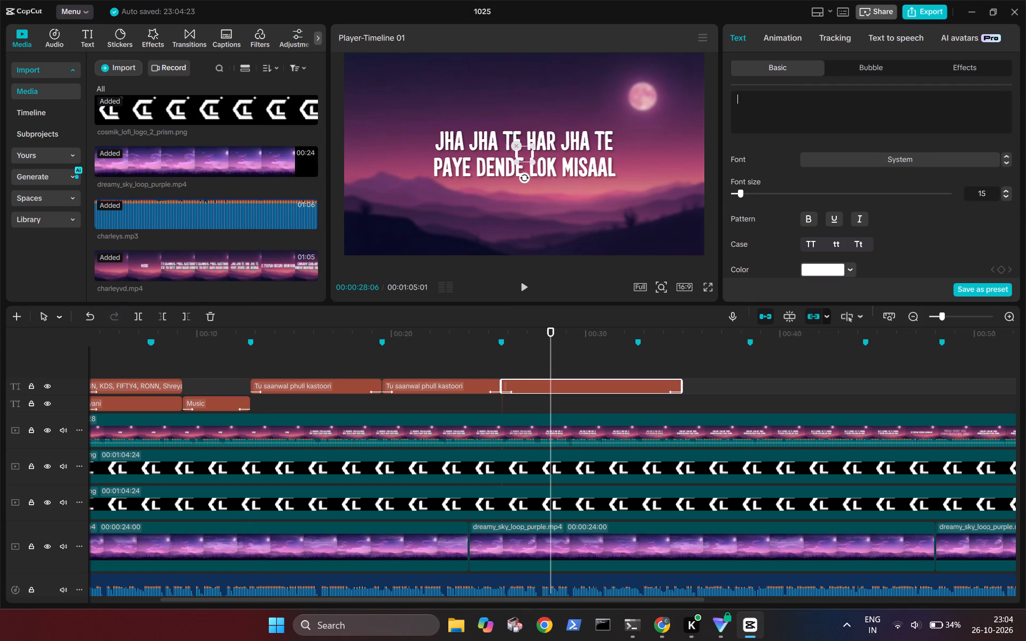
key("ctrl+v")
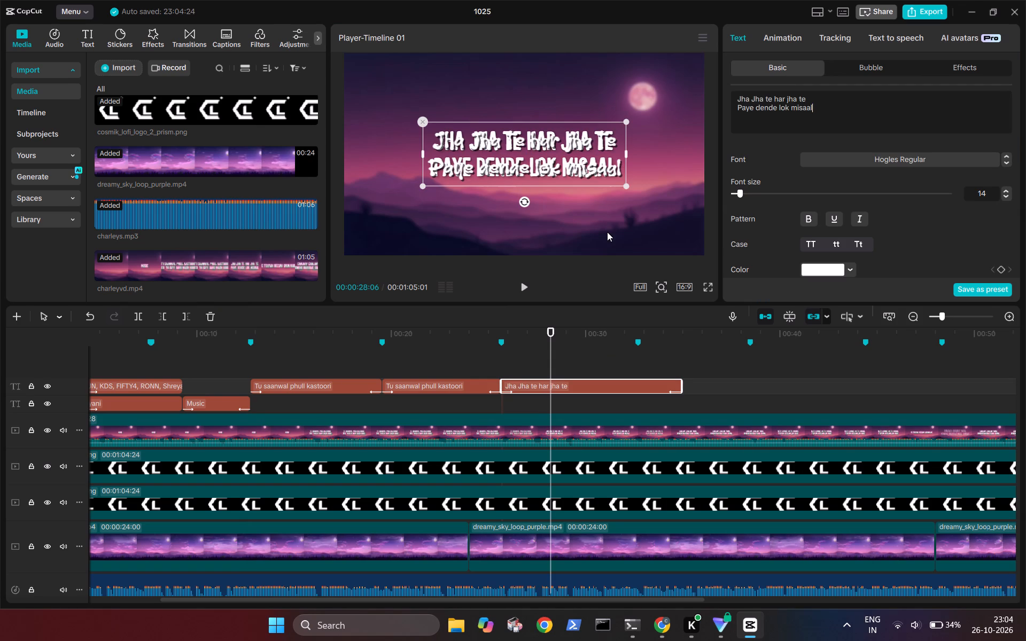
Trim the "Jha Jha te har jha te" clip's end to the 00:00:32:21 marker and paste a "k" clip there.
left_click(636, 362)
left_click(648, 380)
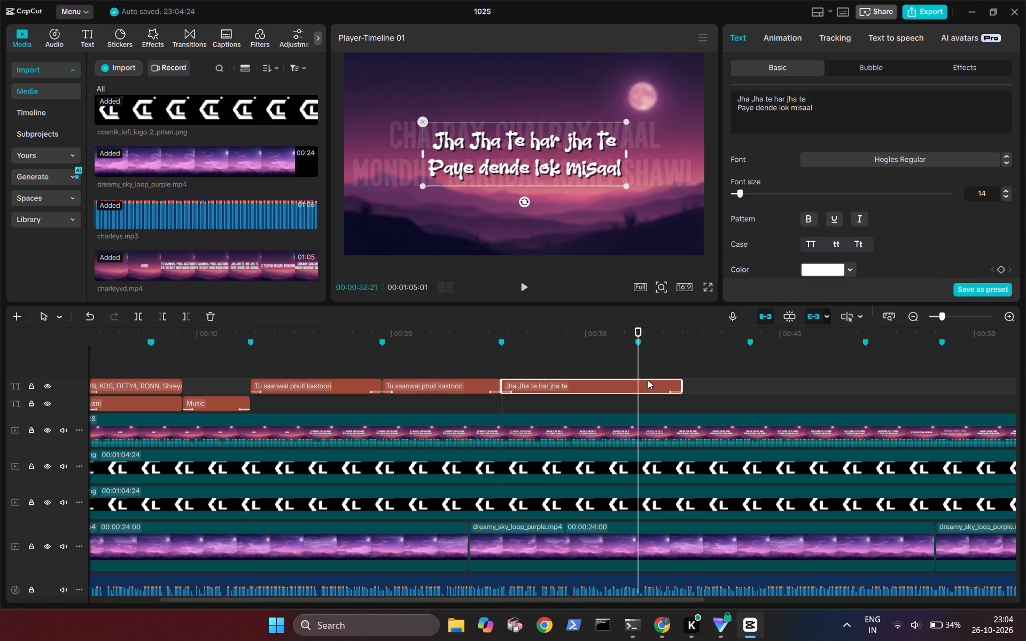
key("w")
key("ctrl+v")
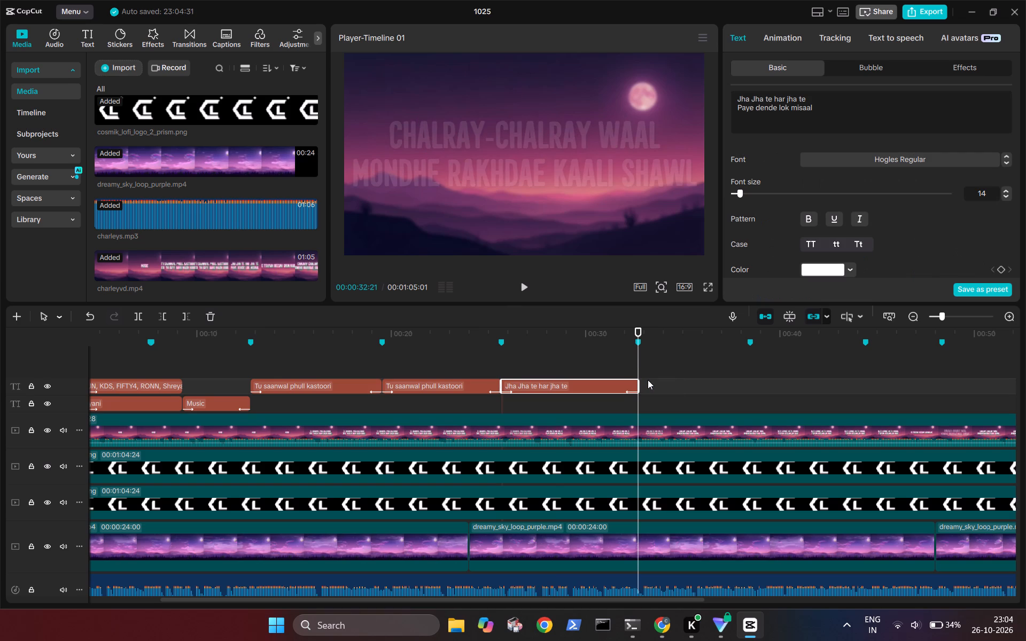
Trim only the "k" text clip's end to the 00:00:38:14 marker, undoing any background split, and paste another "k" clip there.
left_click(749, 357)
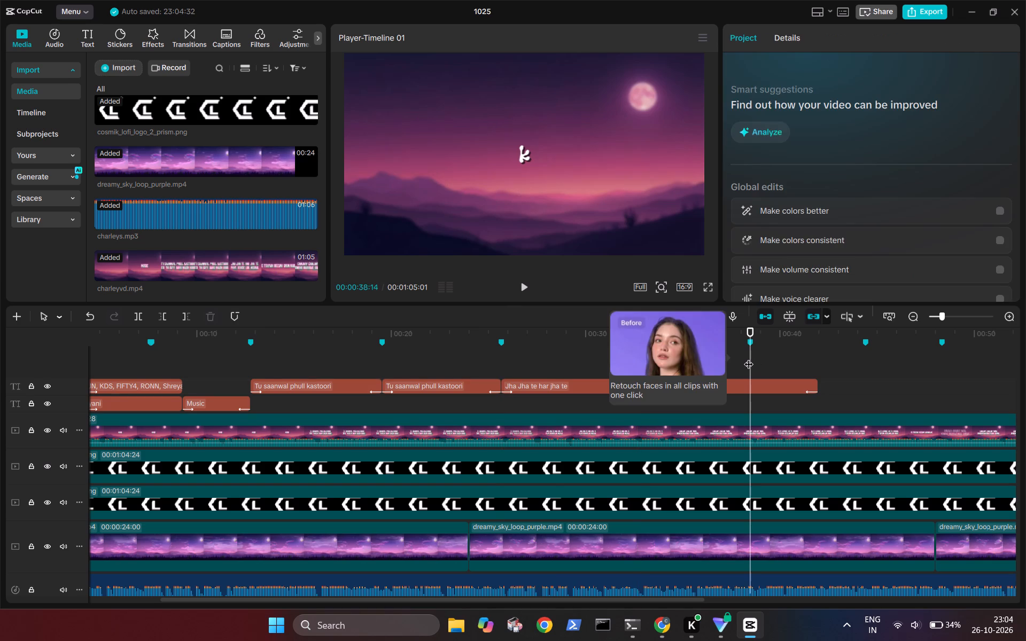
key("w")
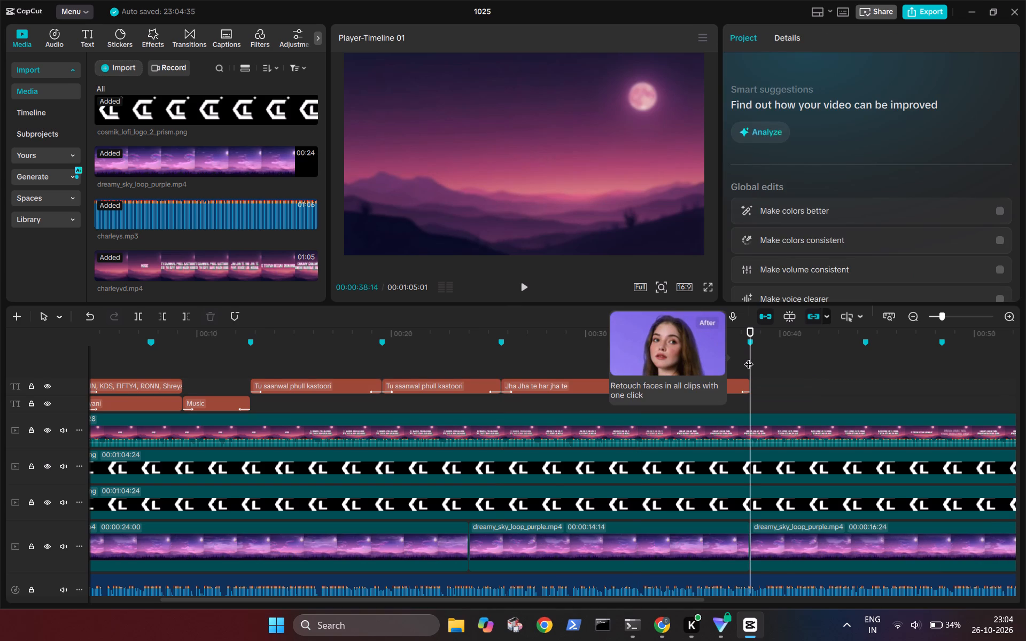
key("ctrl+z")
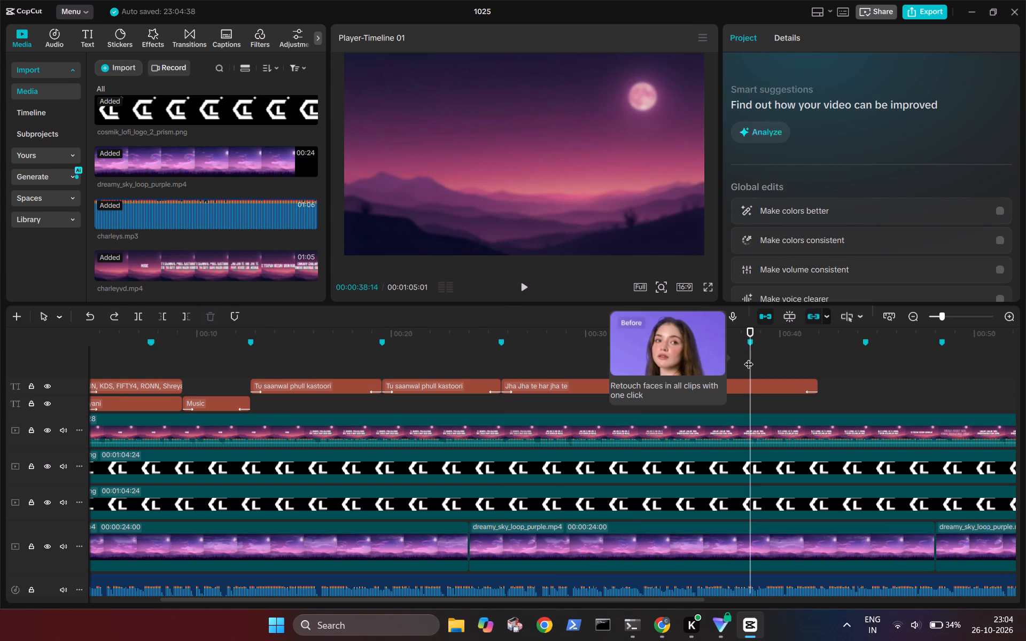
left_click(772, 381)
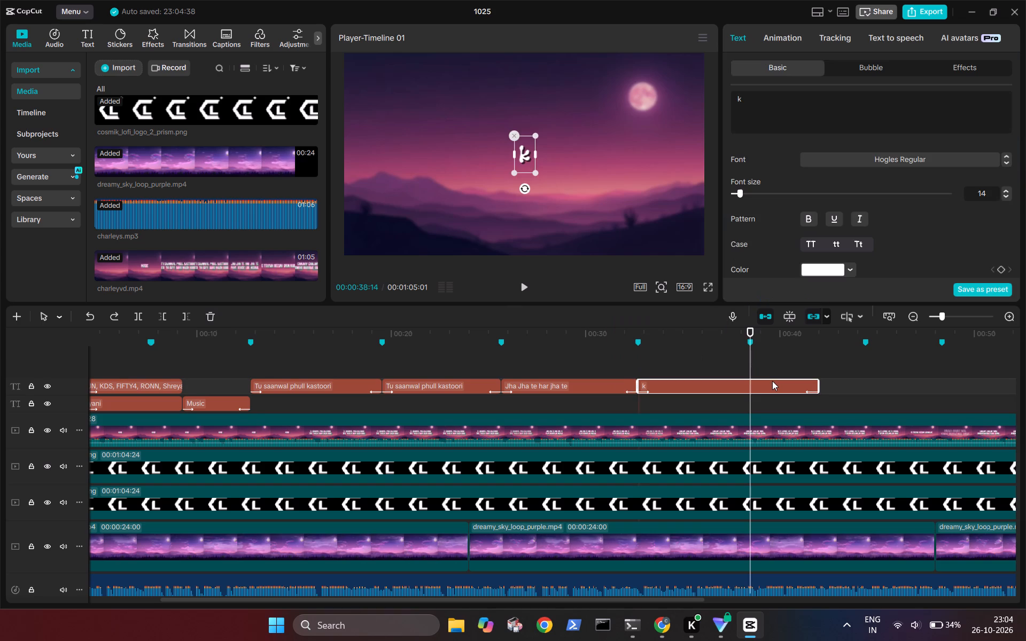
key("w")
key("ctrl+v")
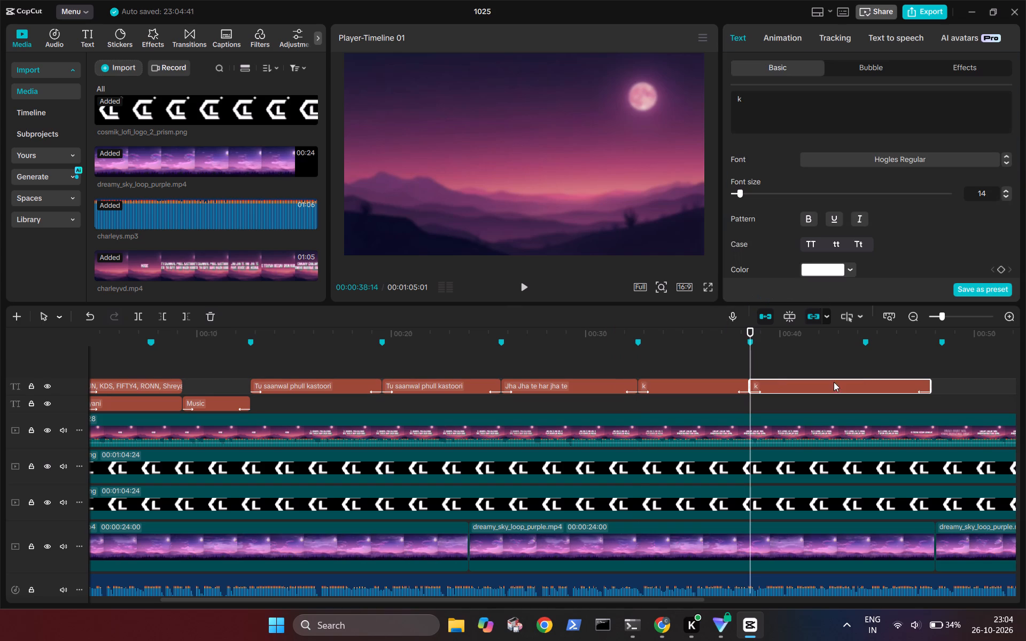
Trim the last "k" clip at the 00:00:44:12 marker and again at 00:00:48:10, pasting a new "k" clip at each.
left_click(866, 363)
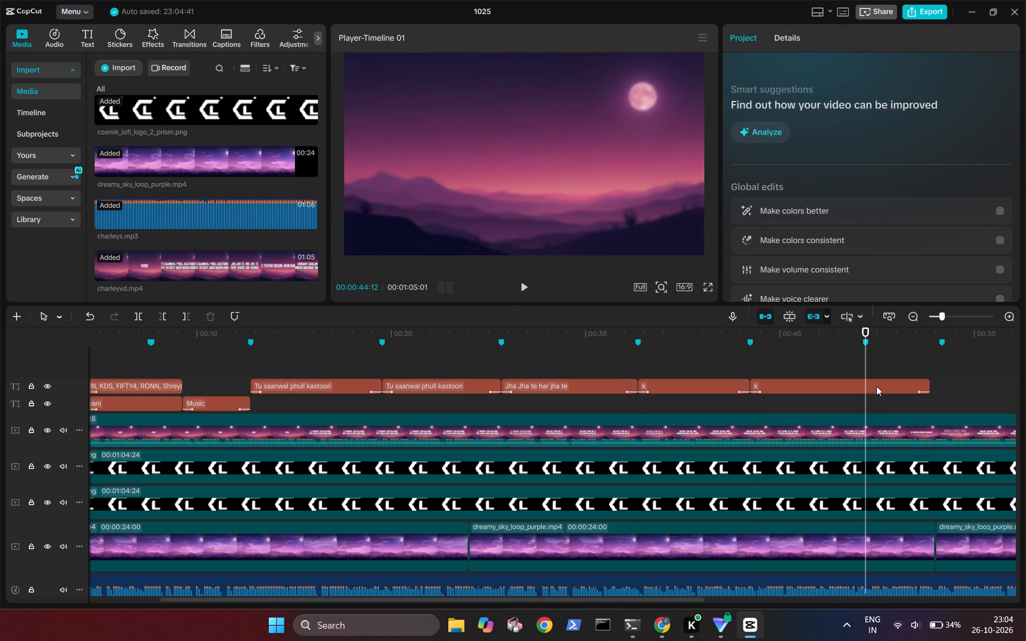
left_click(876, 386)
key("w")
key("ctrl+v")
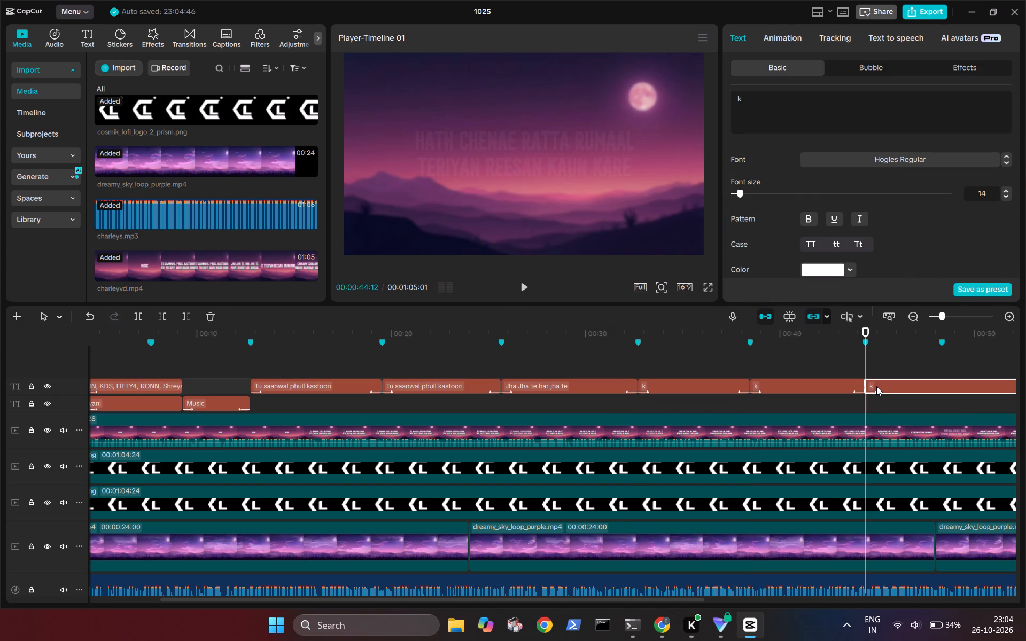
left_click(945, 364)
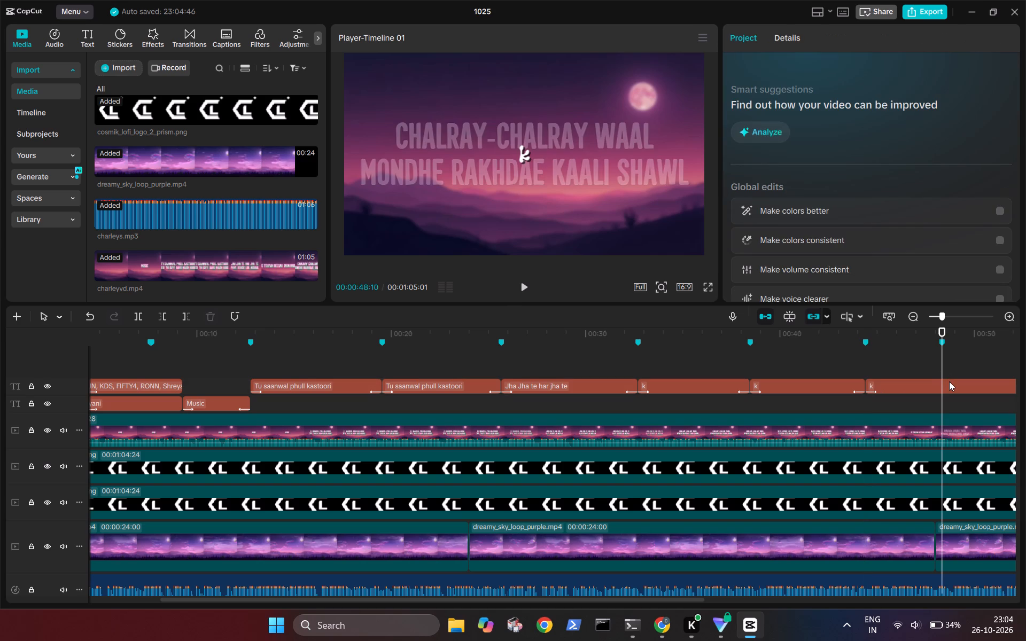
left_click(949, 381)
key("w")
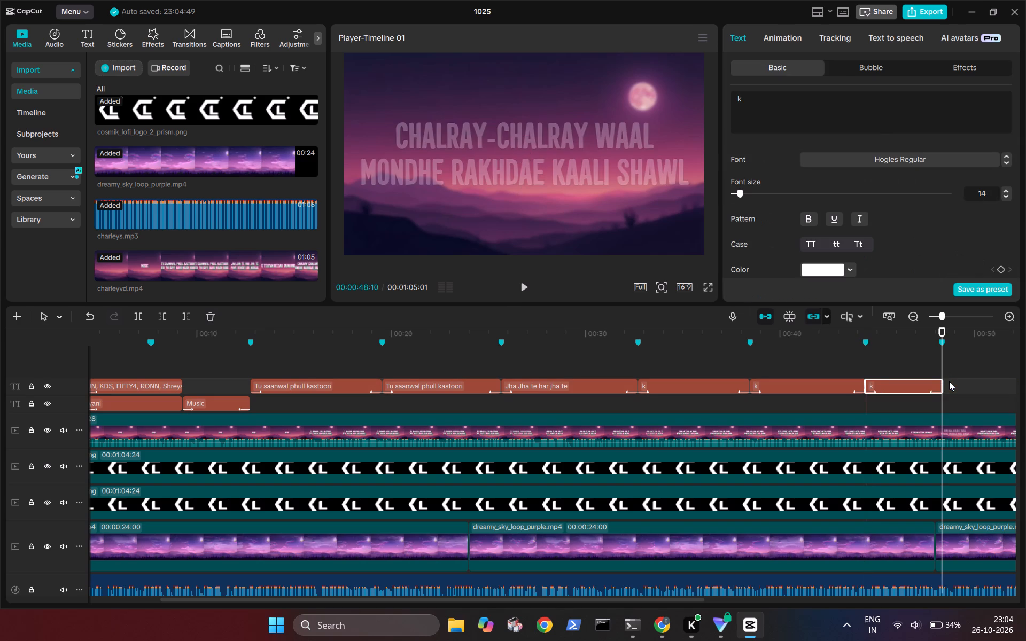
key("ctrl+v")
Trim the "k" clip starting at 00:00:48:10 to end at the 00:00:54:17 marker and paste another "k" clip there.
scroll(949, 381, "left", 1)
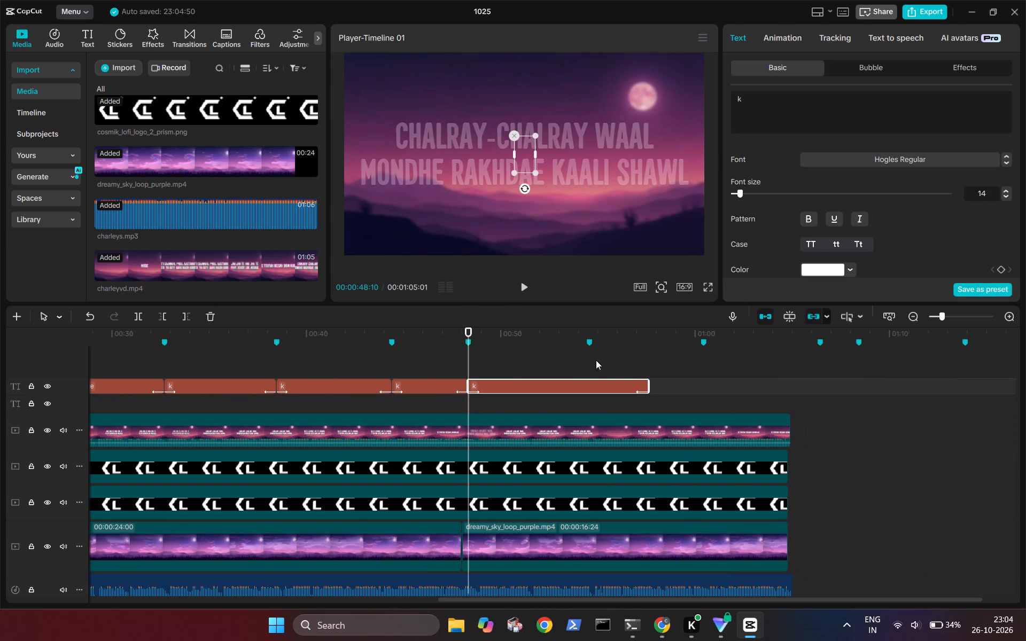
left_click(590, 360)
left_click(609, 385)
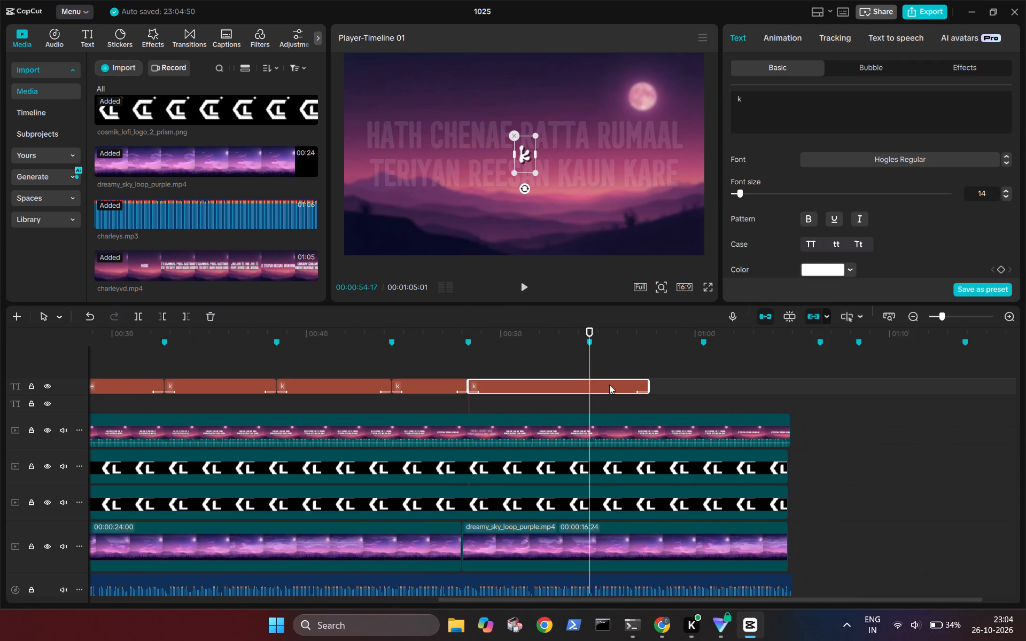
key("w")
key("ctrl+v")
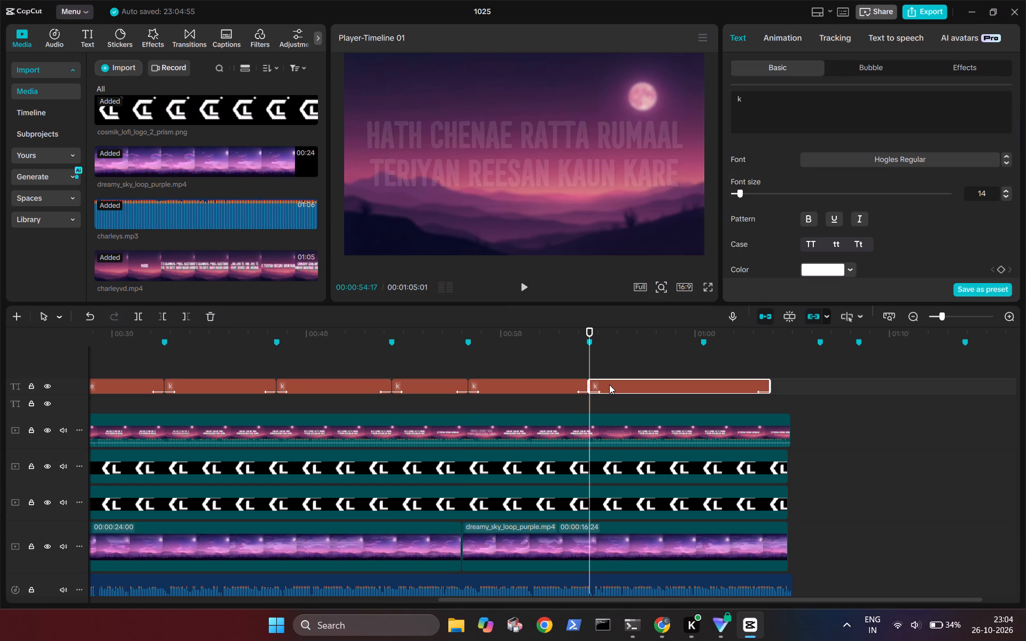
Trim only the last "k" text clip to the 00:01:00:13 marker, undoing any background cut, and paste another "k" clip there.
left_click(703, 364)
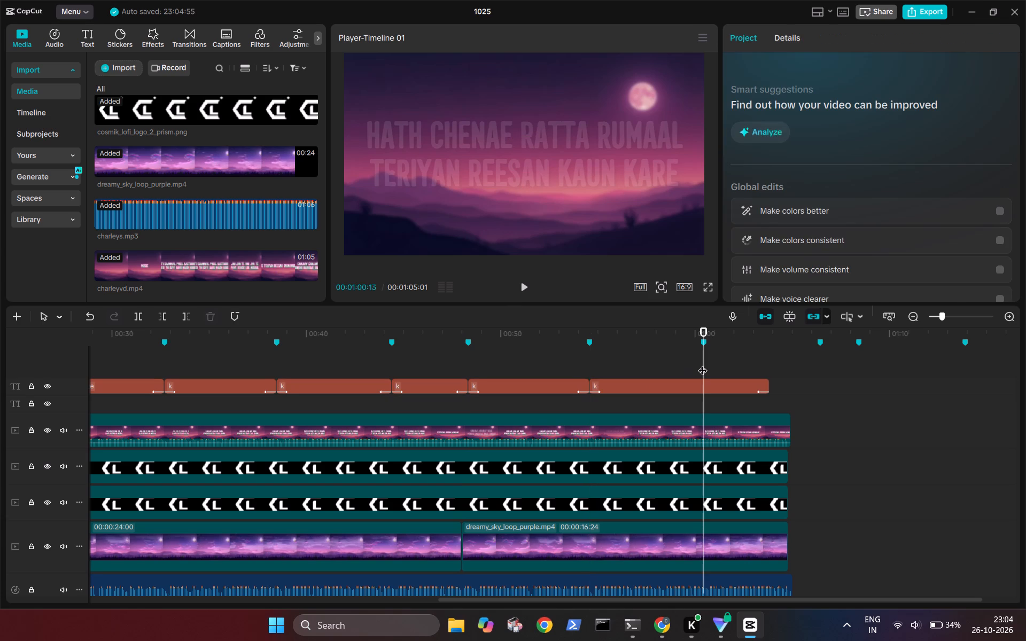
key("w")
key("ctrl+v")
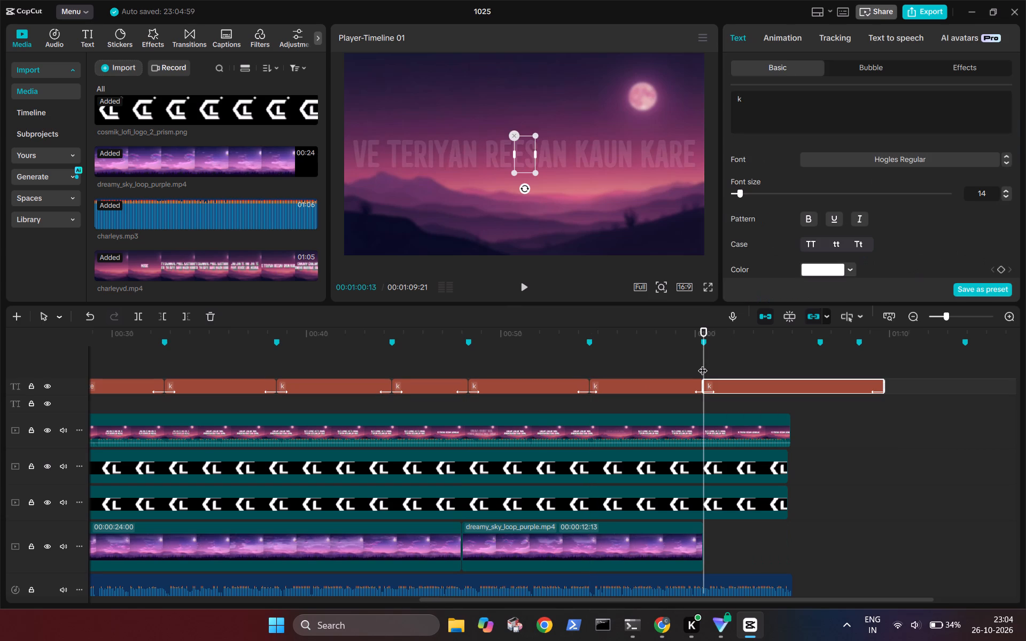
key("ctrl+z")
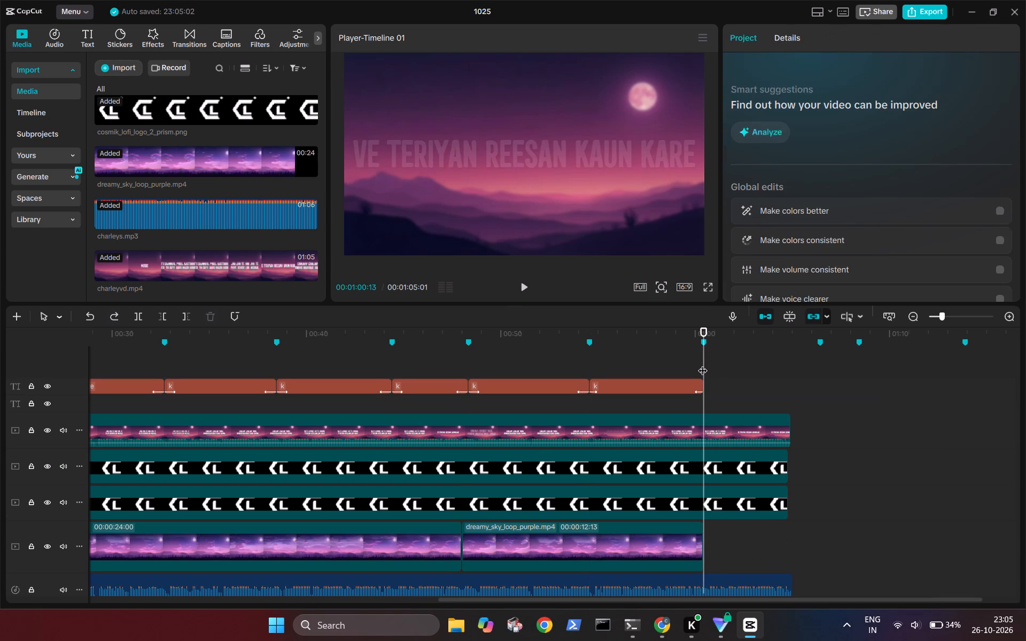
key("ctrl+z")
left_click(716, 390)
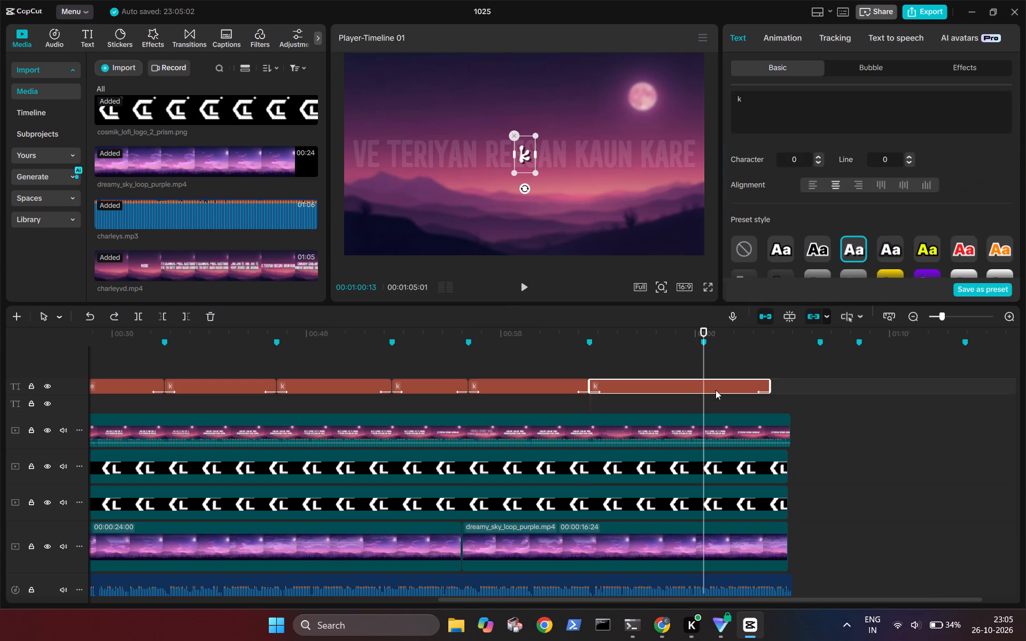
key("w")
key("ctrl+v")
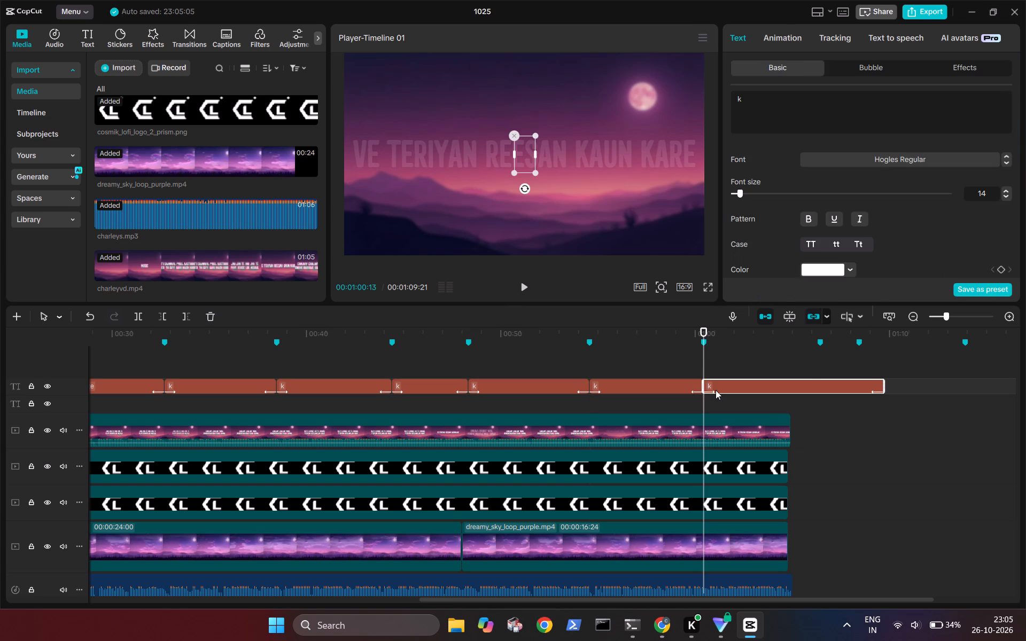
Trim the final "k" clip's end to the end of the video at 00:01:04:25.
left_click(789, 369)
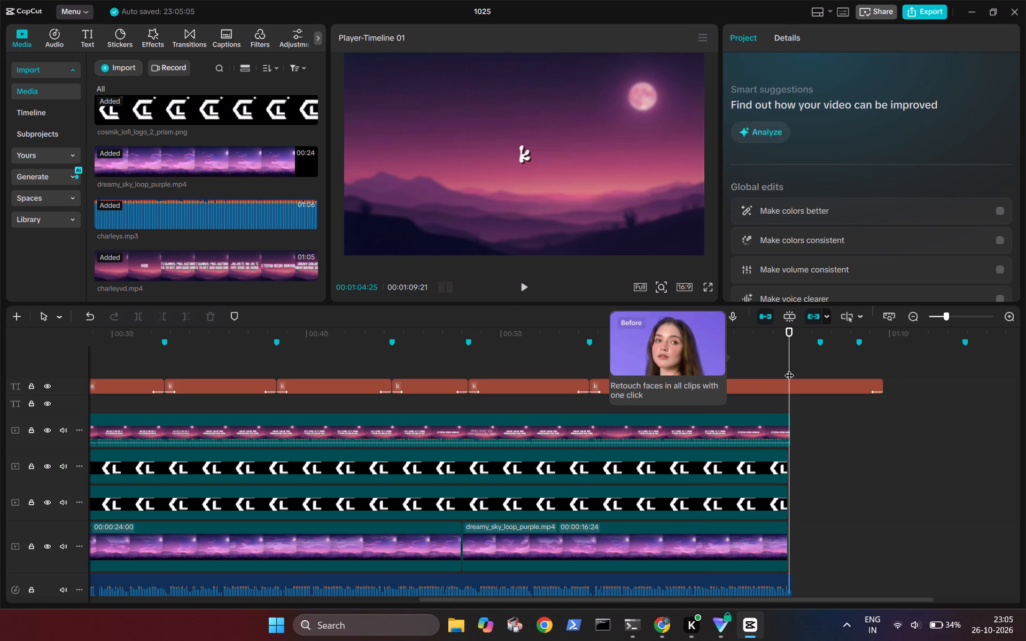
left_click(794, 381)
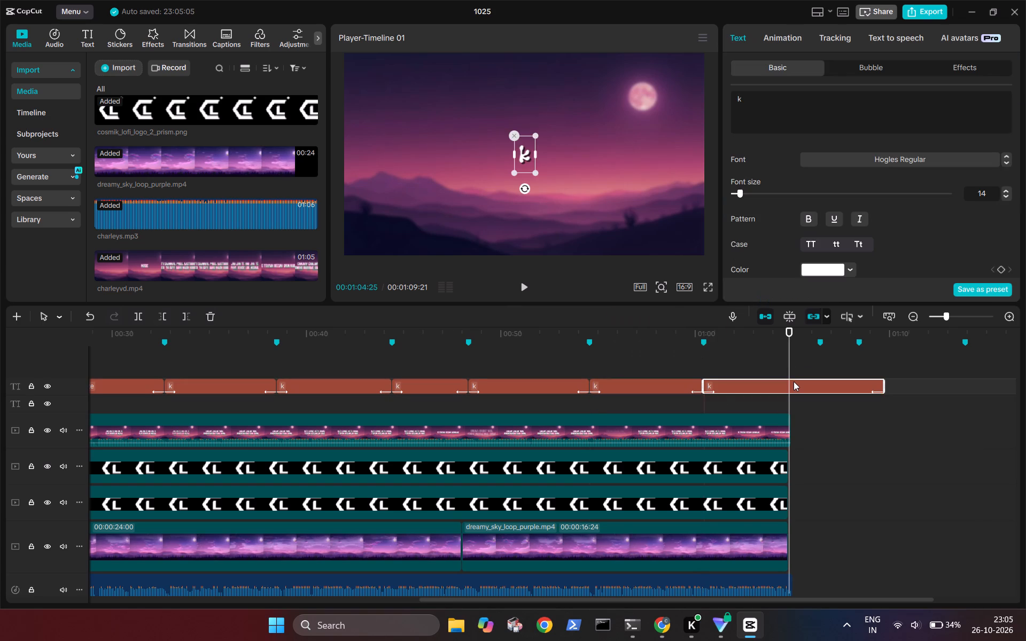
key("w")
scroll(722, 396, "right", 1)
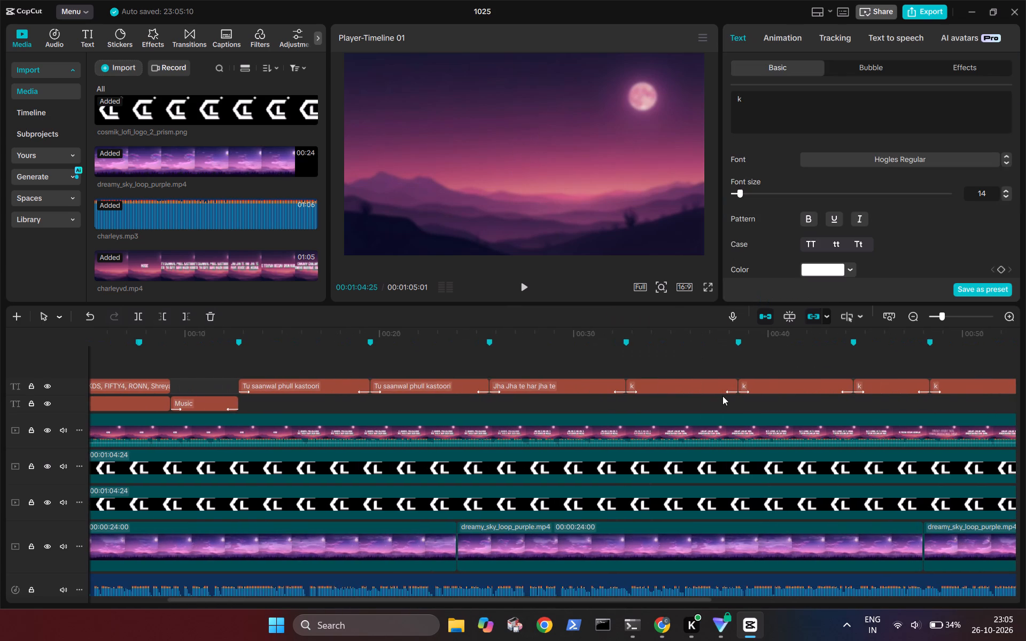
Replace the first "k" clip's text with "Chalray-chalray waal / Mondhe rakhdae kaali shawl" copied from the YouTube description in Chrome.
left_click(635, 361)
left_click(680, 373)
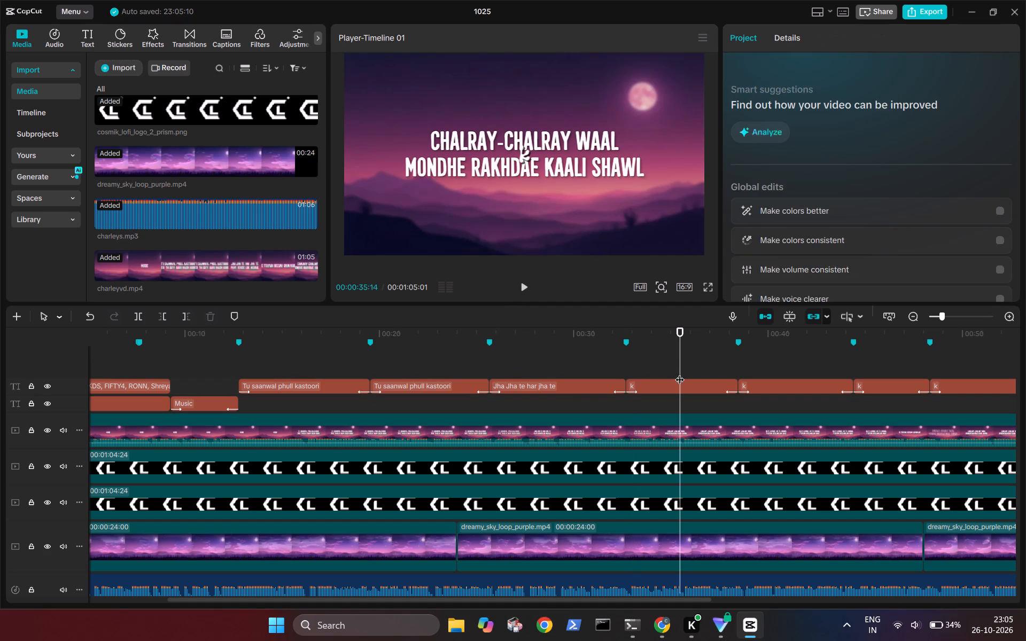
left_click(684, 384)
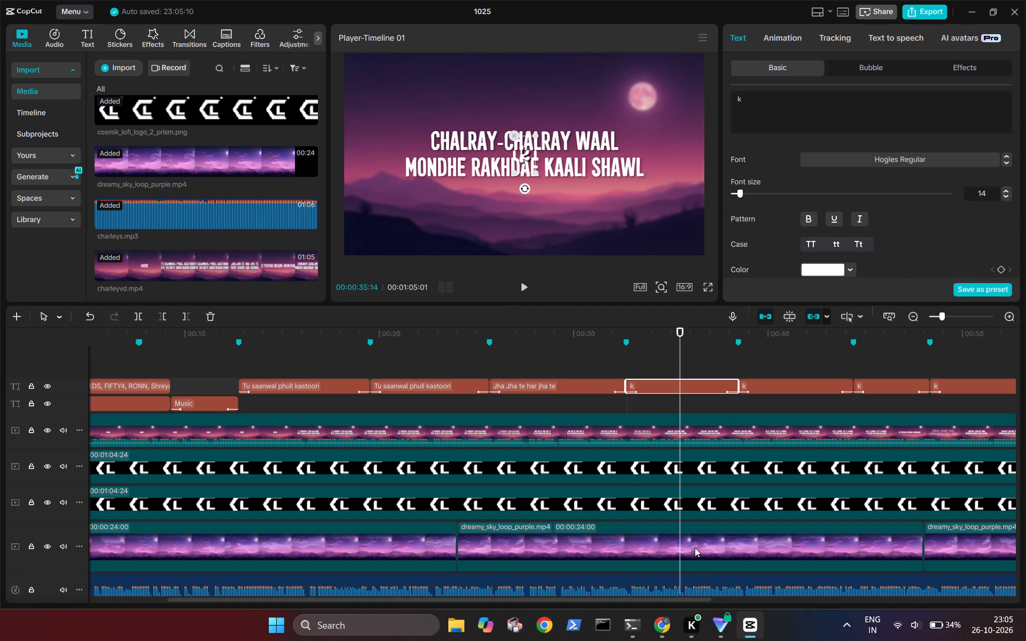
left_click(660, 626)
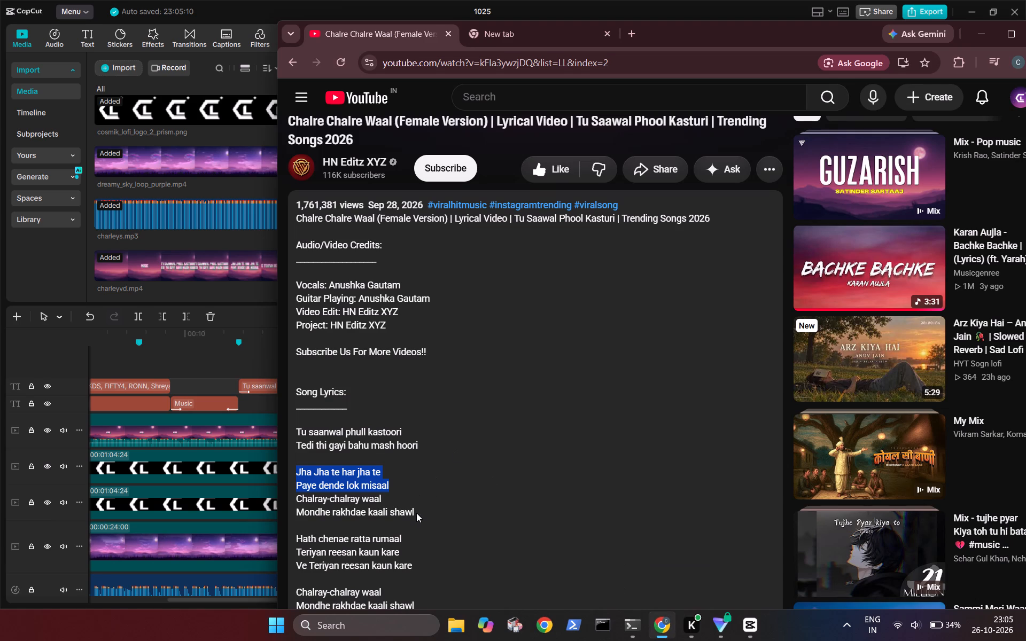
left_click_drag(415, 517, 296, 501)
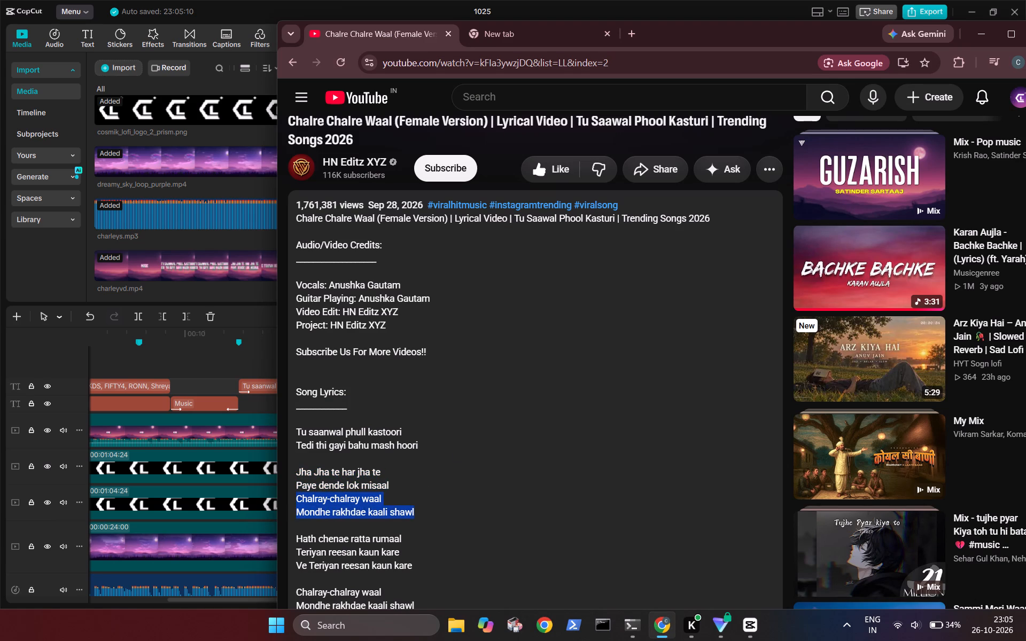
left_click_drag(296, 501, 296, 503)
key("ctrl+c")
left_click(746, 627)
left_click(750, 106)
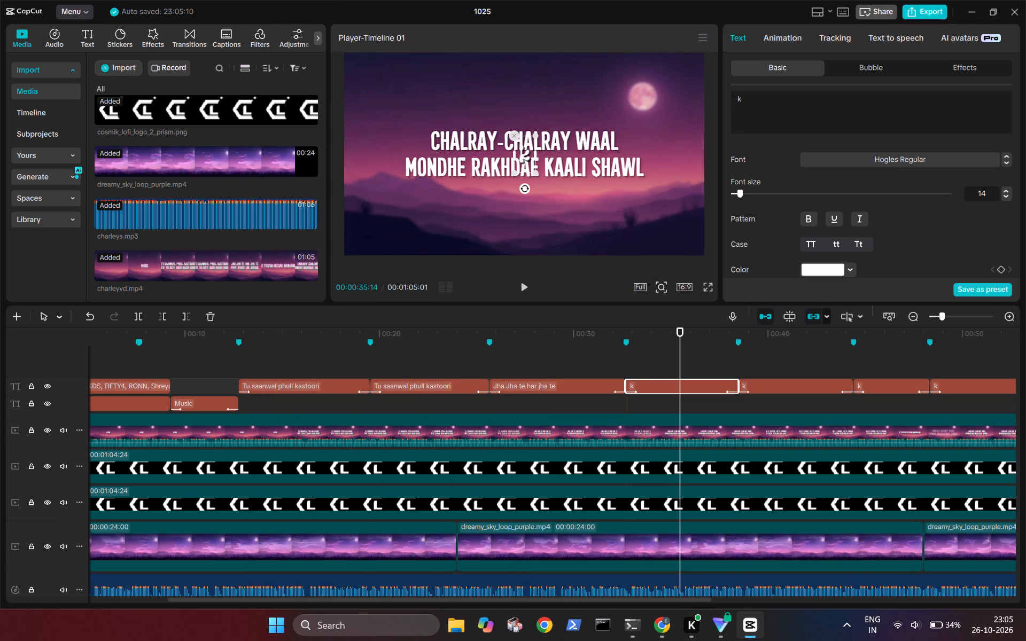
key("BackSpace")
key("ctrl+v")
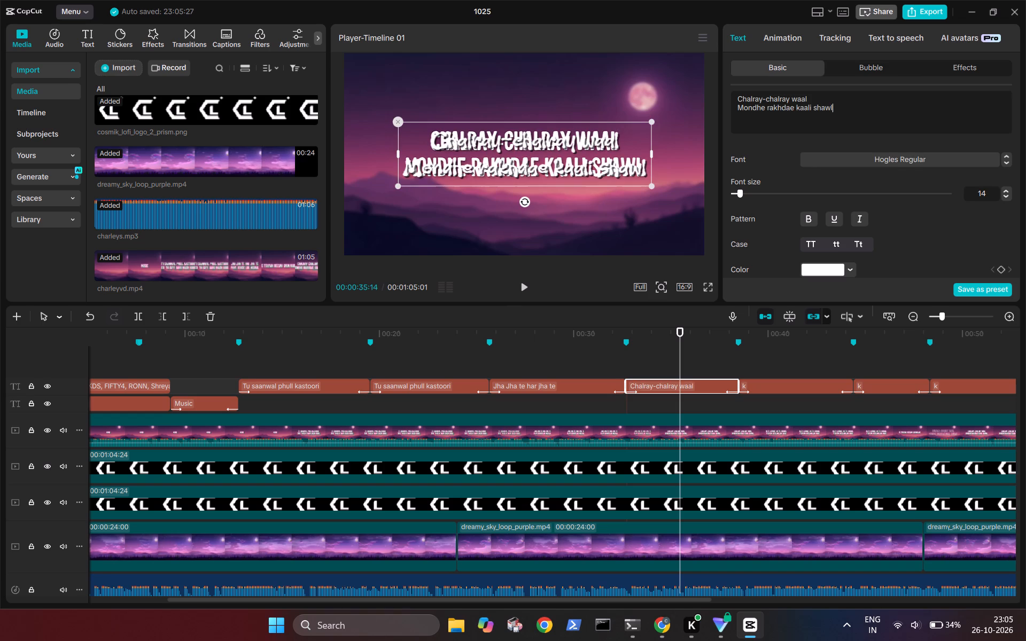
Replace the next "k" clip's text, around 00:00:40, with "Hath chenae ratta rumaal / Teriyan reesan kaun kare" from the YouTube lyrics.
left_click(772, 363)
left_click(786, 386)
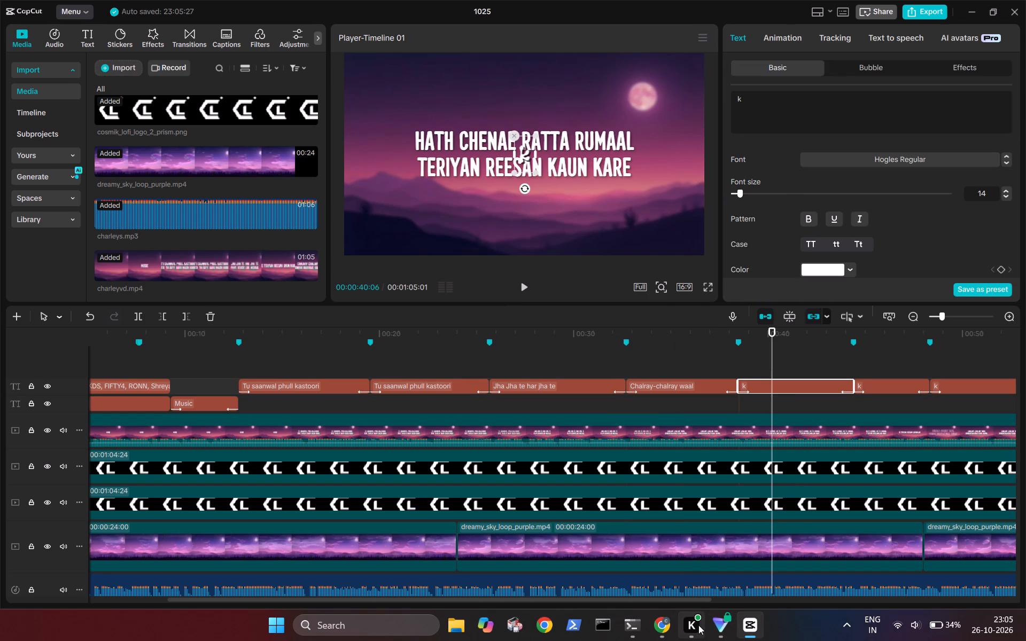
left_click(663, 622)
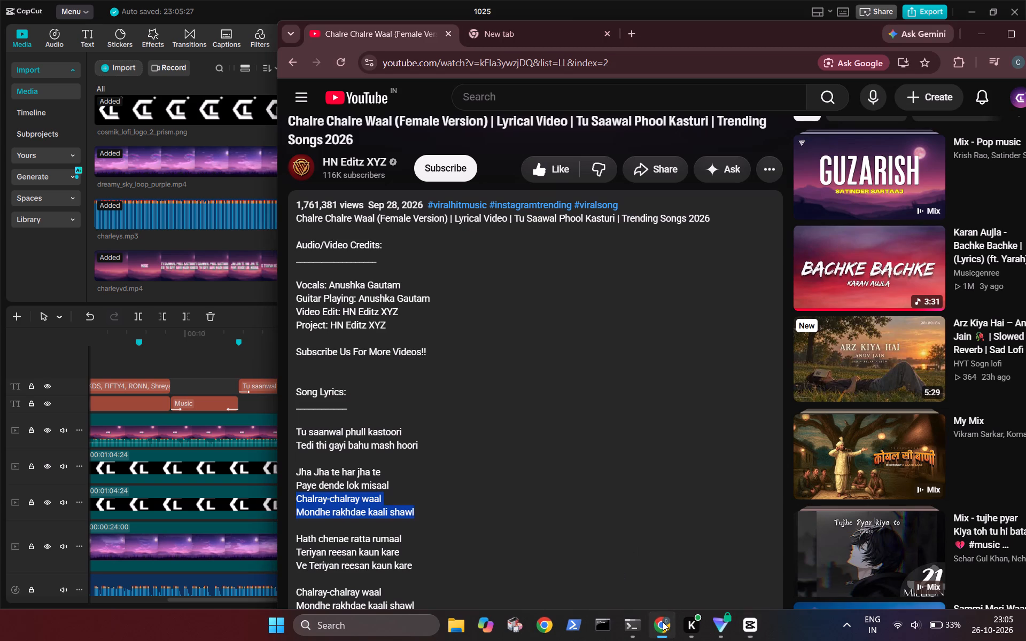
scroll(447, 494, "down", 1)
left_click_drag(405, 476, 299, 462)
key("ctrl+c")
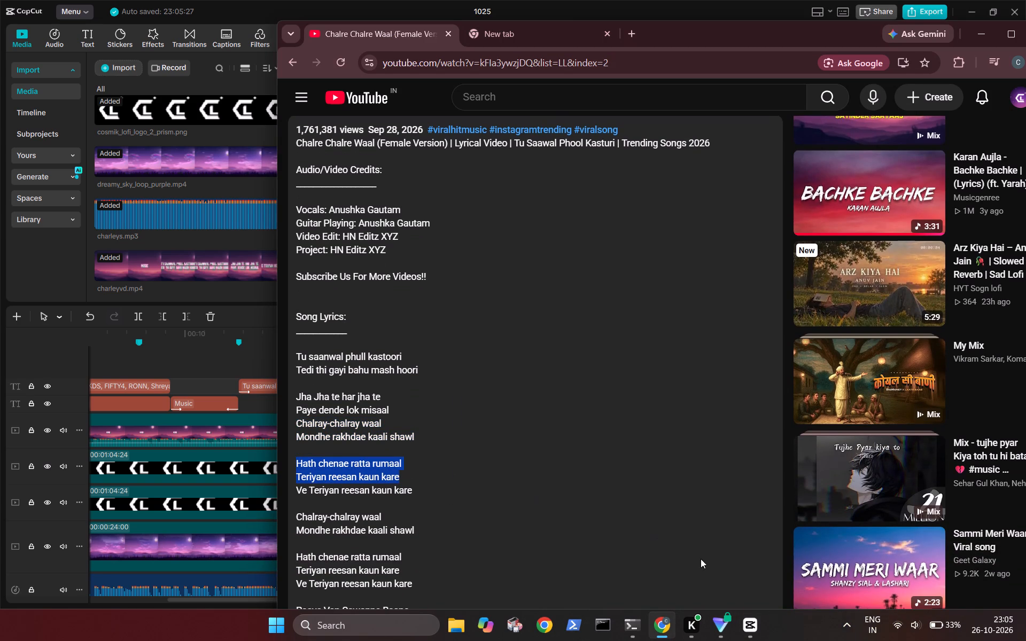
left_click(751, 616)
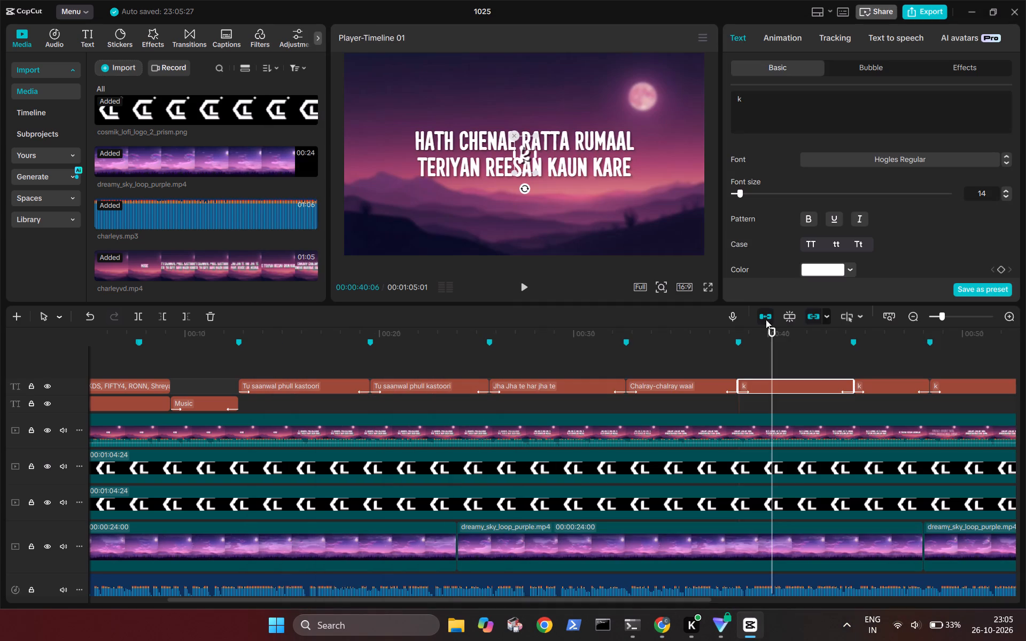
left_click(766, 113)
key("BackSpace")
key("ctrl+v")
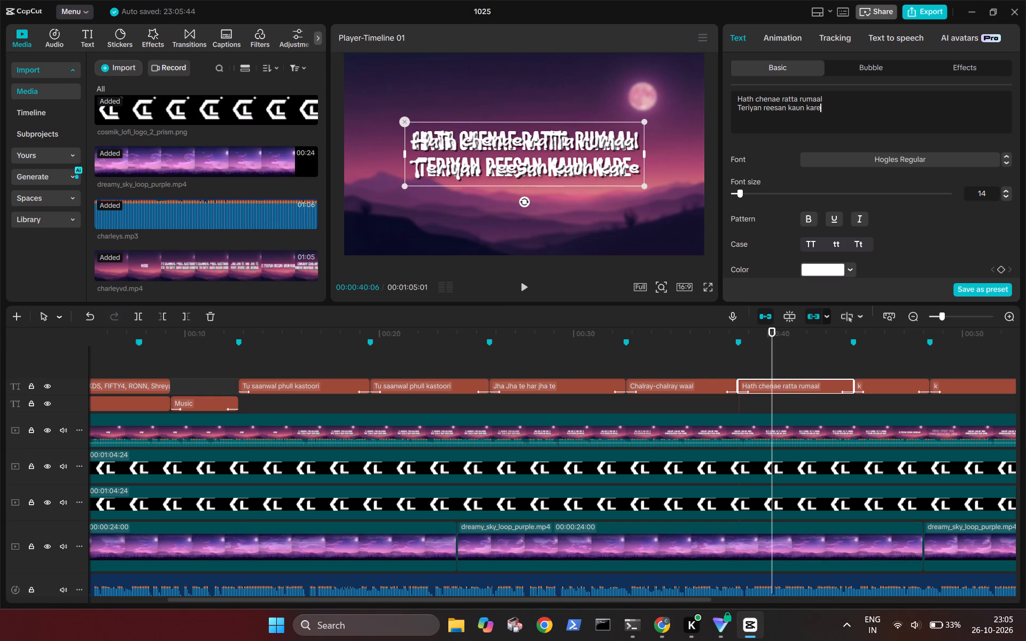
Replace the "k" text in the clip before the 00:00:48:10 marker with "Ve Teriyan reesan kaun kare" from the YouTube lyrics.
scroll(833, 390, "left", 1)
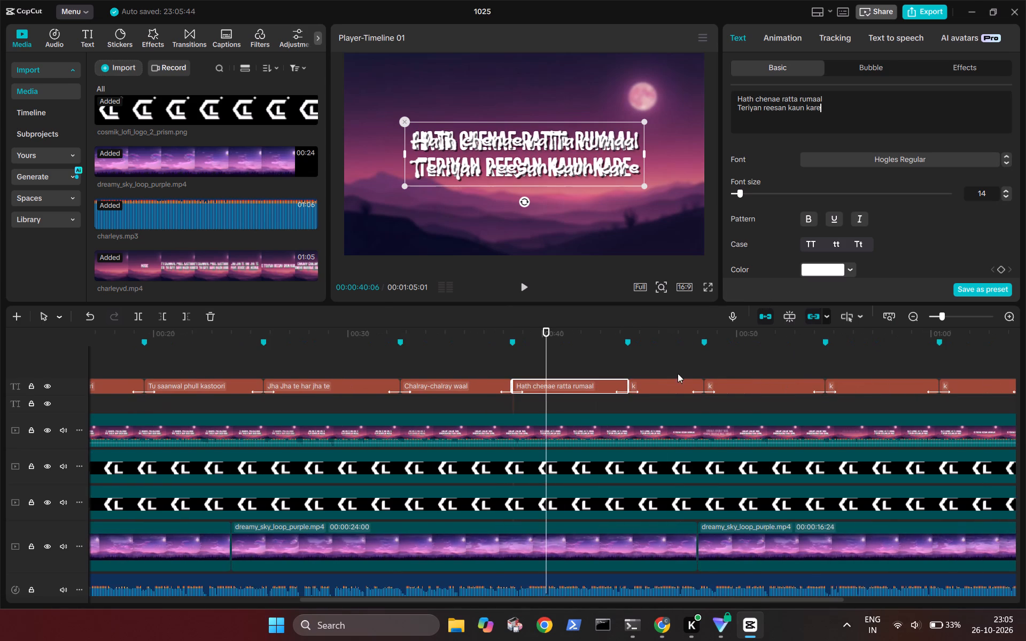
left_click(669, 373)
left_click(650, 385)
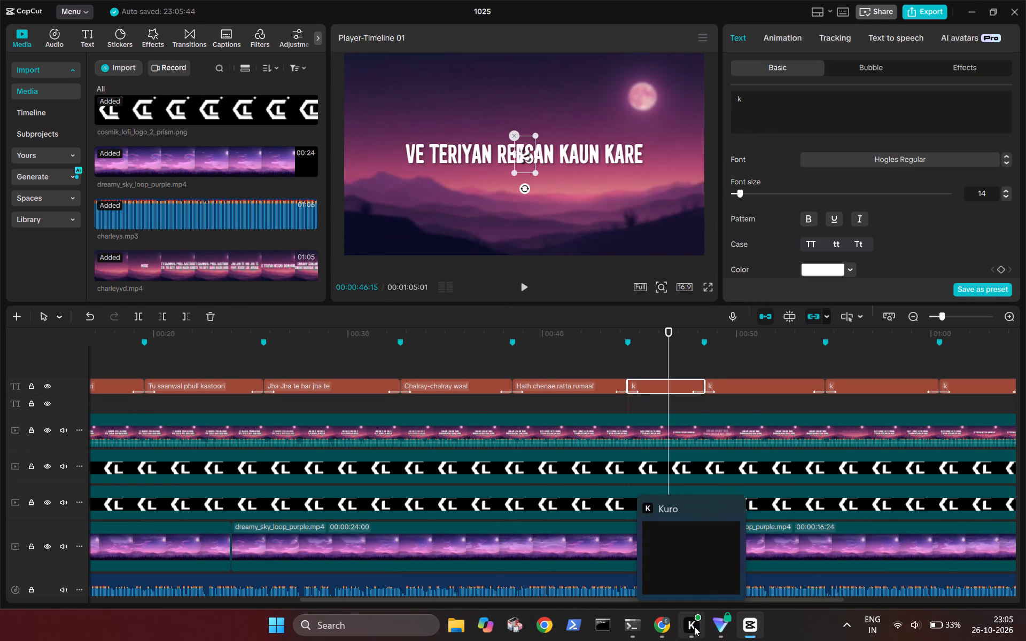
left_click(662, 625)
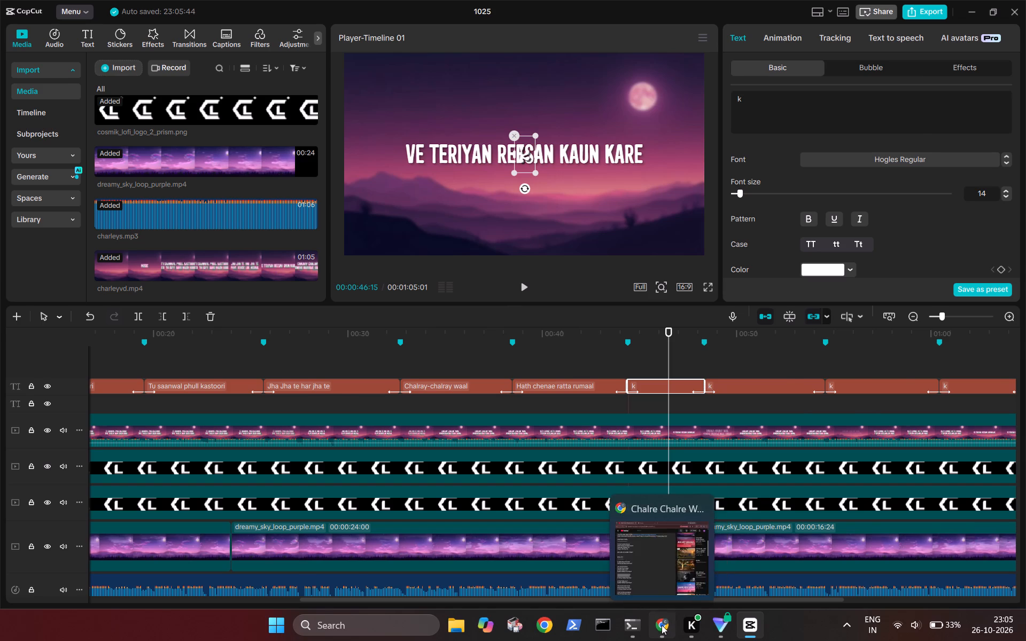
left_click_drag(418, 486, 292, 494)
key("ctrl+c")
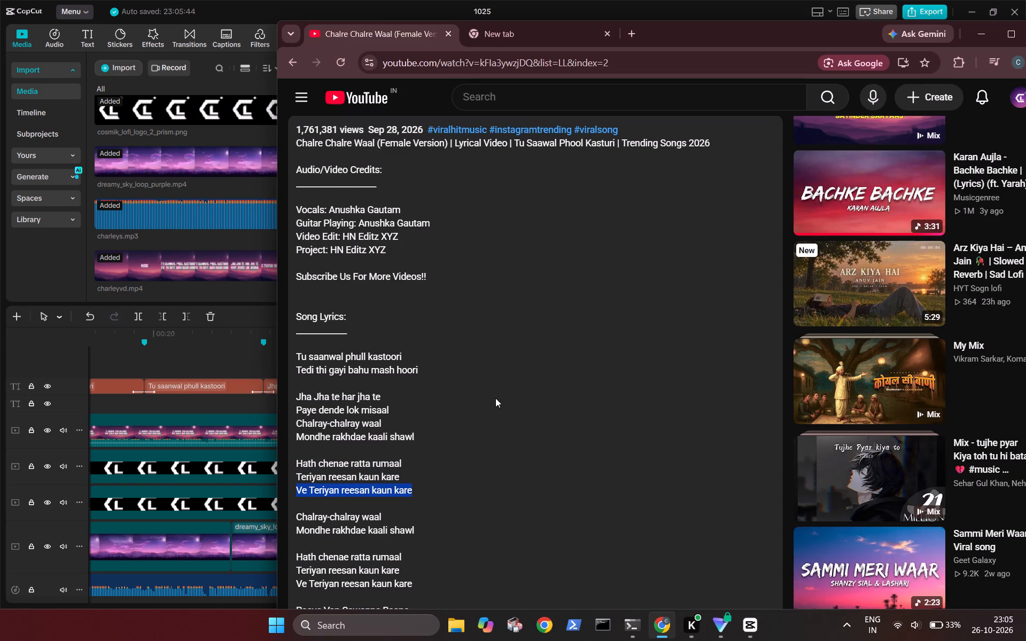
left_click(749, 621)
left_click(804, 102)
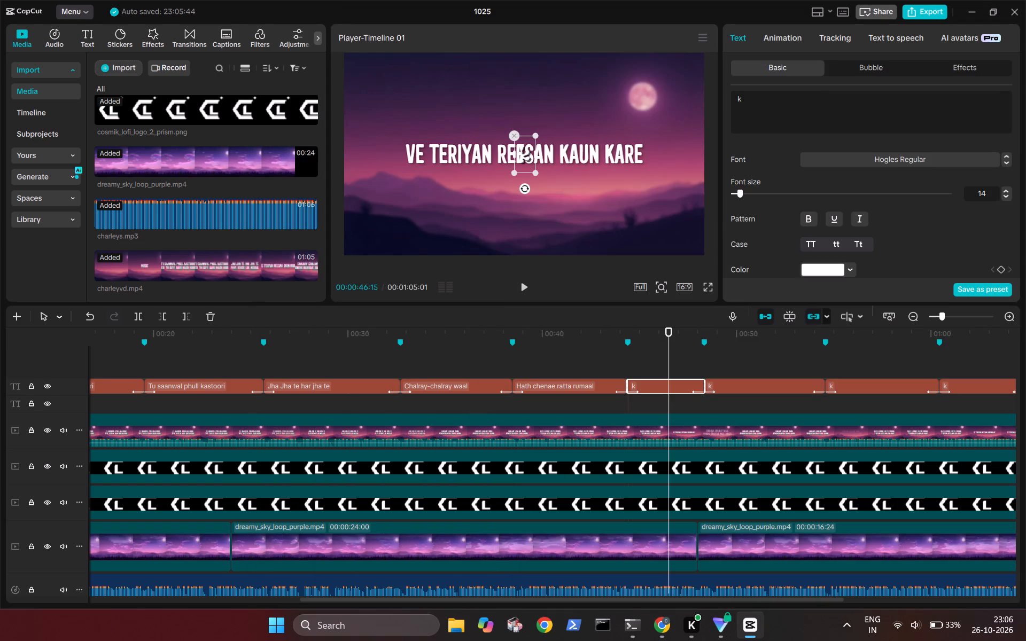
key("BackSpace")
key("ctrl+v")
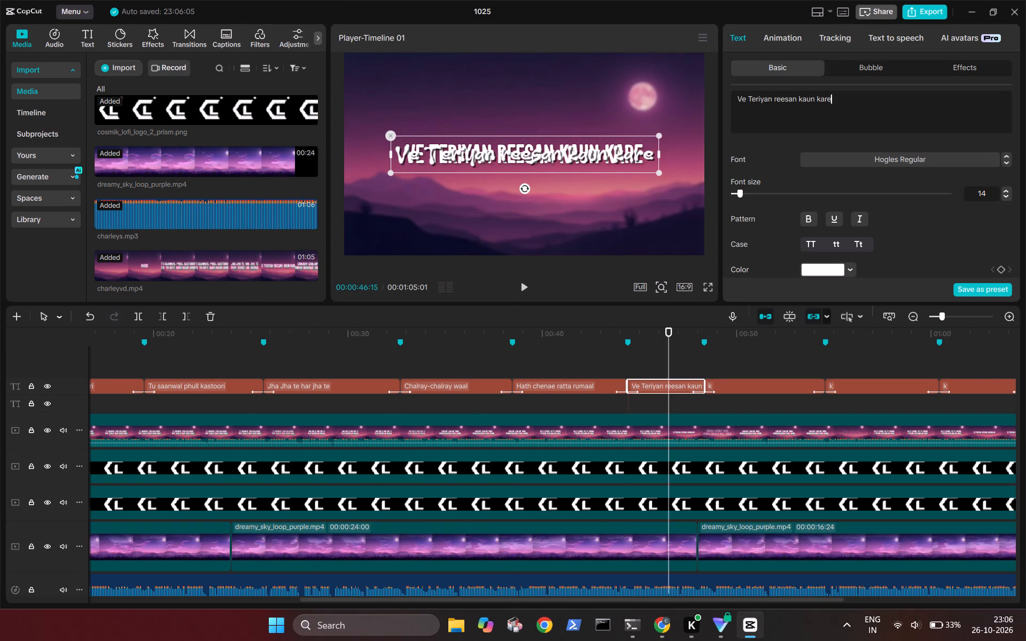
Fill the "k" clip starting at 00:00:48:10 with the repeated "Chalray-chalray waal / Mondhe rakhdae kaali shawl" lines from the YouTube description.
left_click(749, 374)
left_click(757, 383)
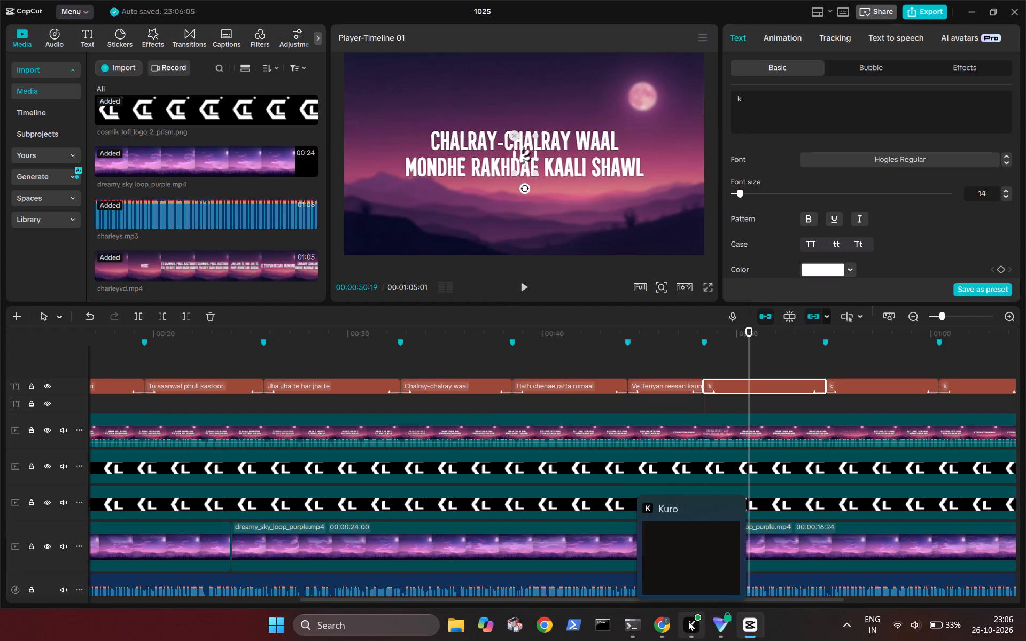
left_click(668, 623)
scroll(460, 477, "down", 1)
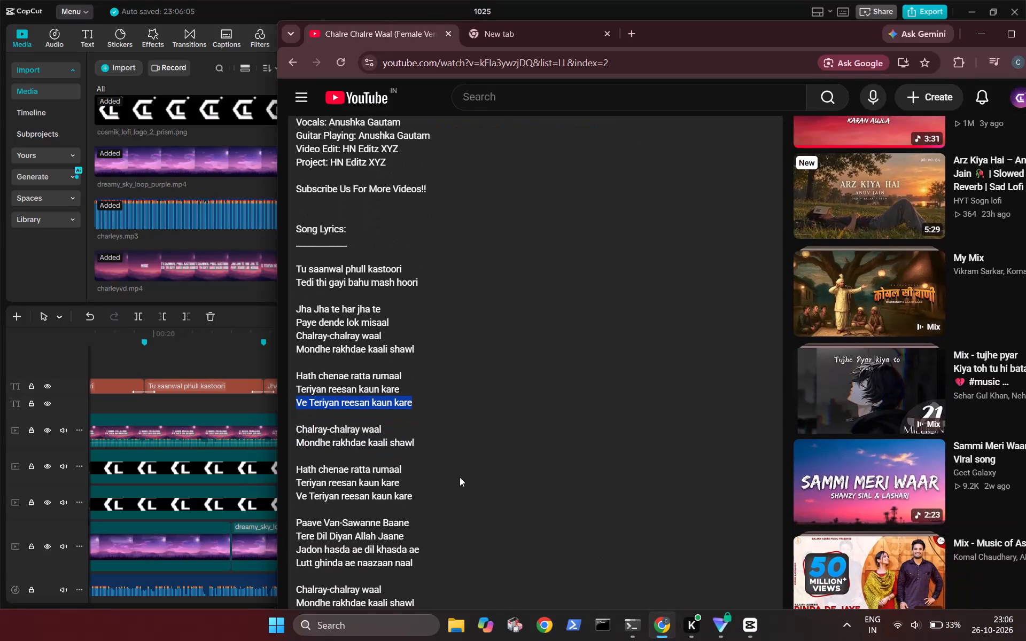
left_click_drag(422, 444, 298, 424)
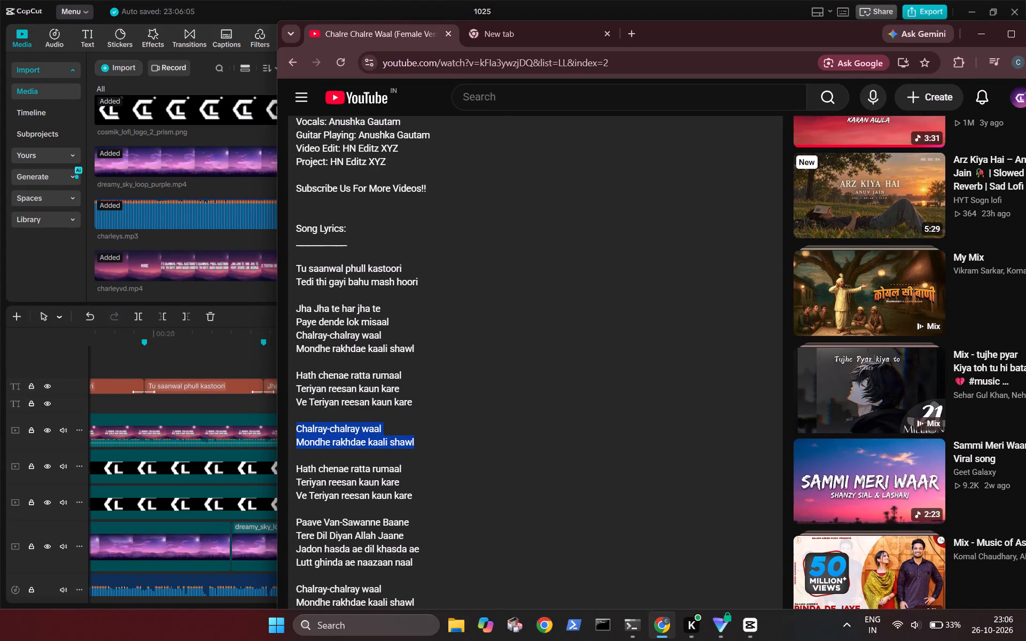
left_click_drag(298, 424, 298, 424)
key("ctrl+c")
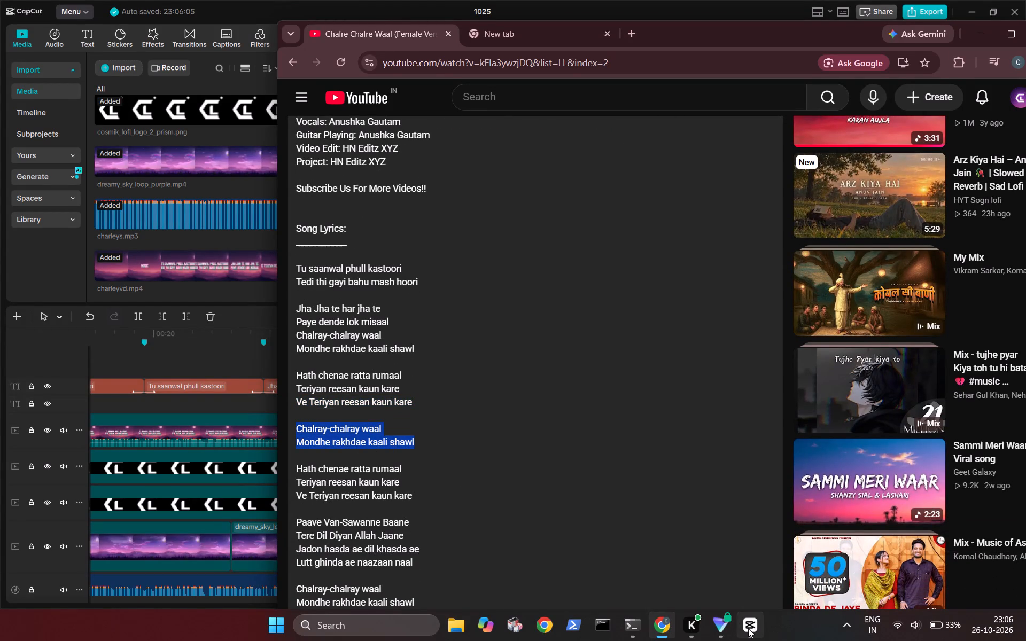
left_click(748, 628)
left_click(779, 116)
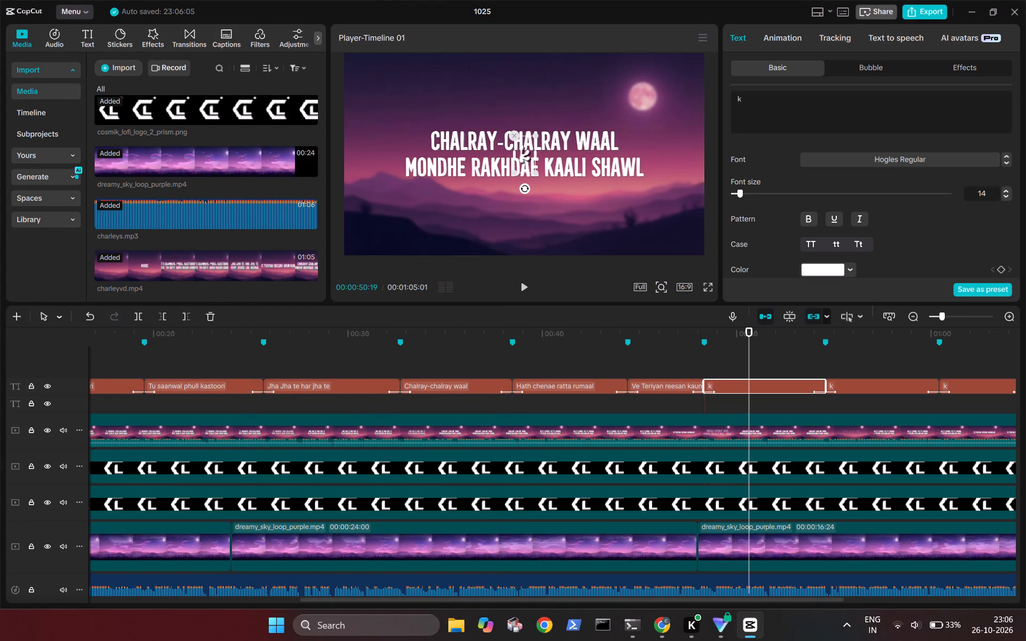
key("BackSpace")
key("ctrl+v")
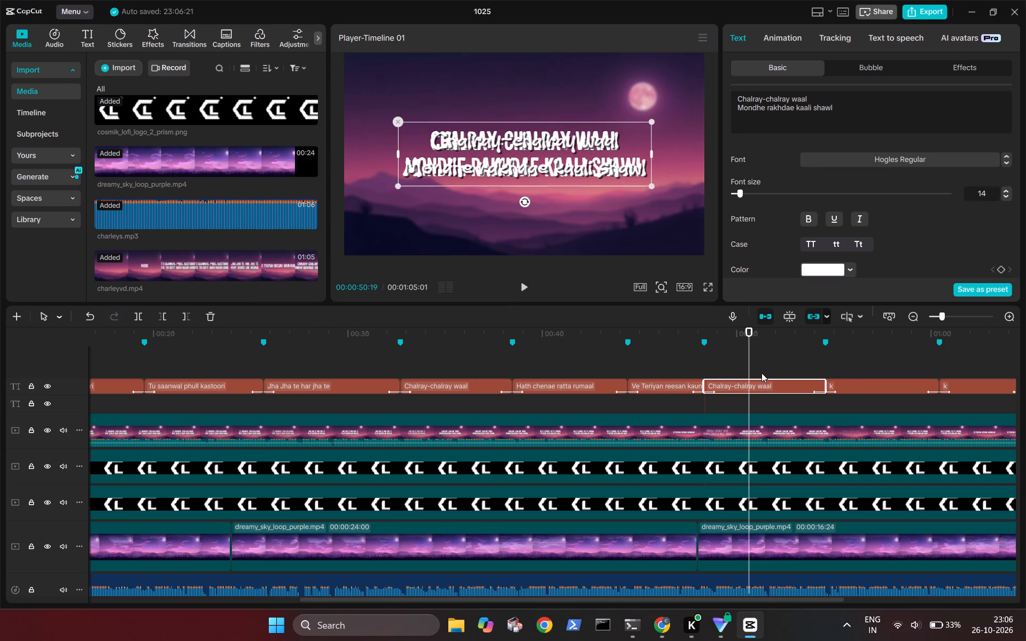
Fill the "k" clip starting at 00:00:54:17 with the repeated "Hath chenae ratta rumaal / Teriyan reesan kaun kare" lines from YouTube.
left_click(851, 370)
left_click(860, 382)
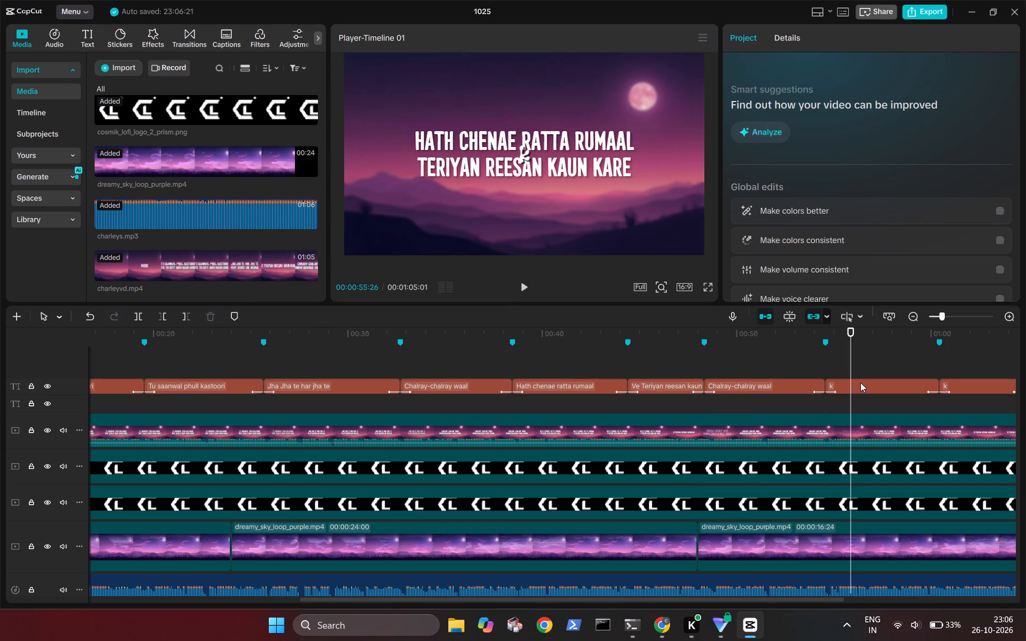
left_click(662, 629)
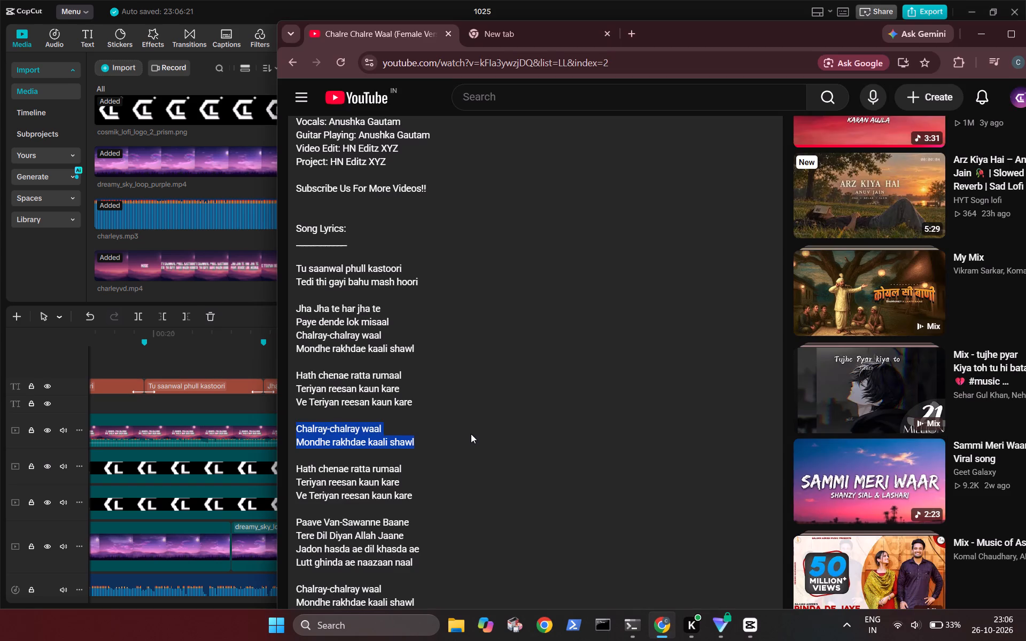
scroll(471, 434, "down", 1)
left_click_drag(409, 417, 297, 401)
key("ctrl+c")
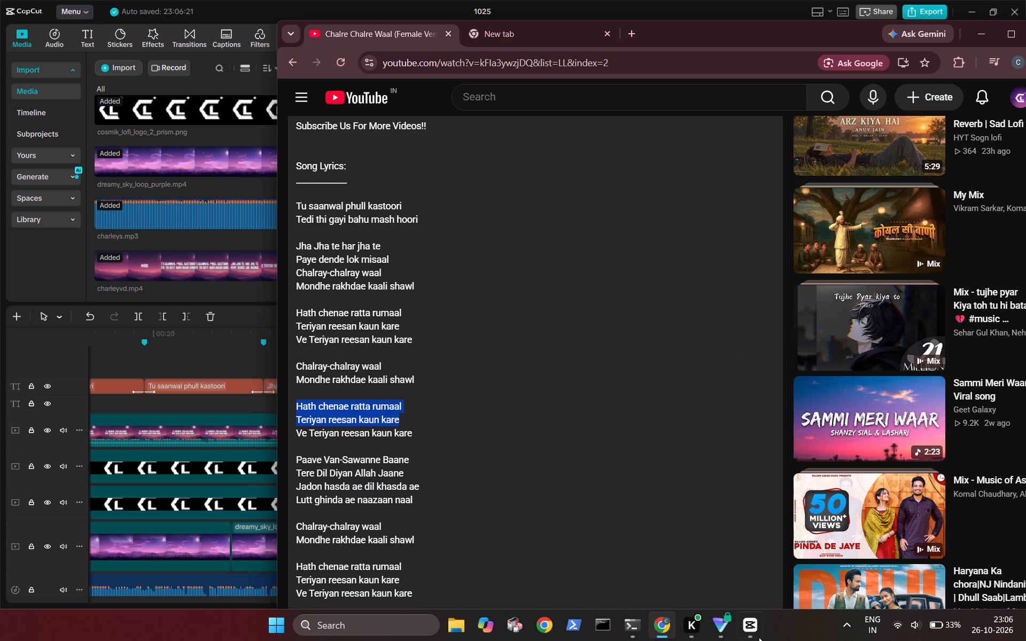
left_click(759, 637)
left_click(825, 89)
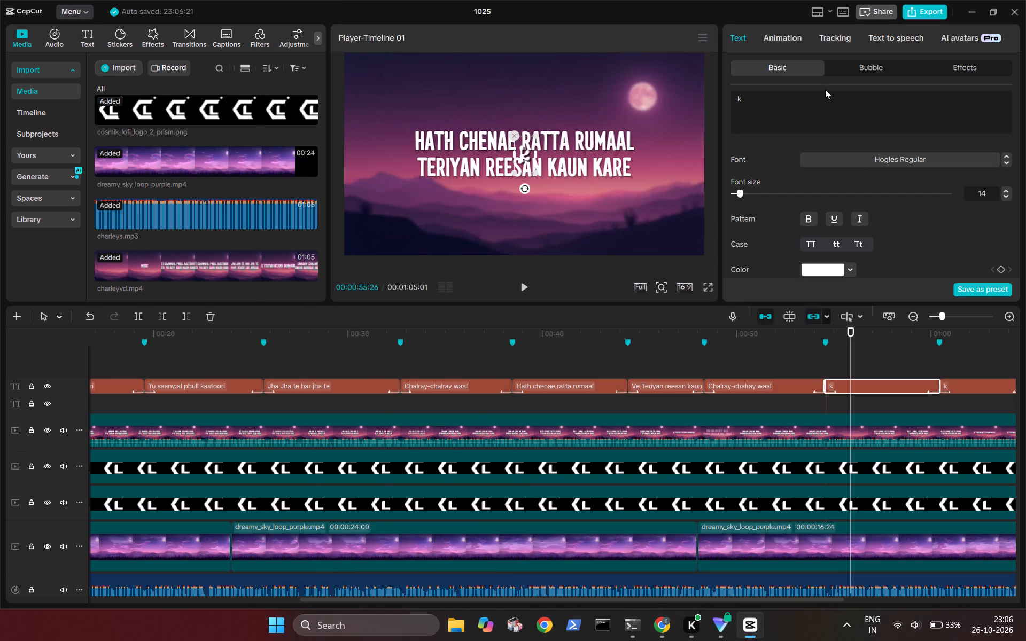
left_click(821, 104)
key("BackSpace")
key("ctrl+v")
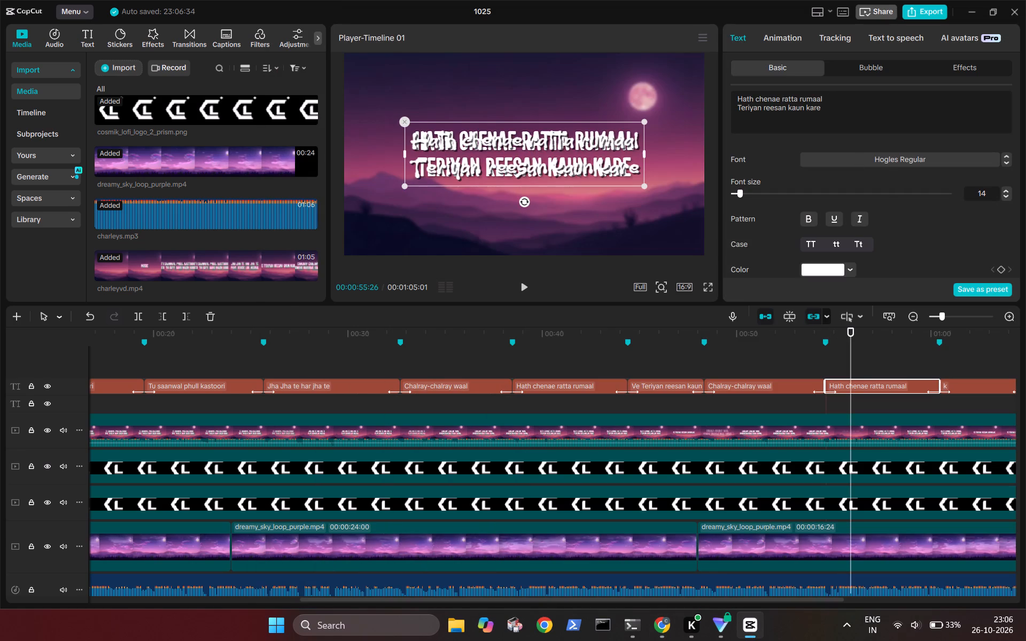
Replace the last "k" clip's text, starting around 00:01:00, with the second "Ve Teriyan reesan kaun kare" line from the YouTube lyrics.
scroll(772, 380, "left", 1)
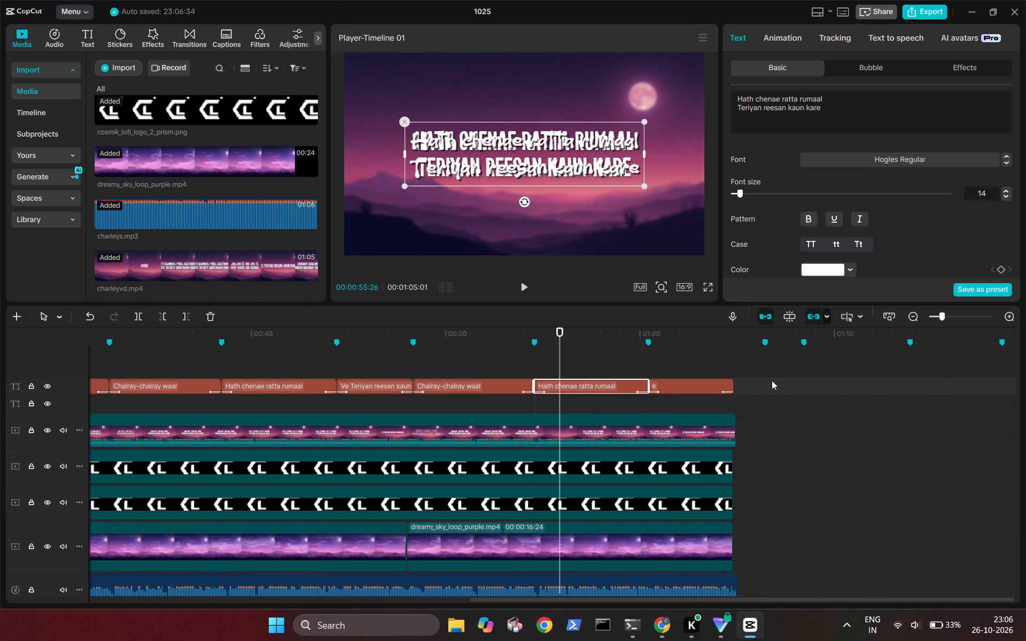
left_click(687, 371)
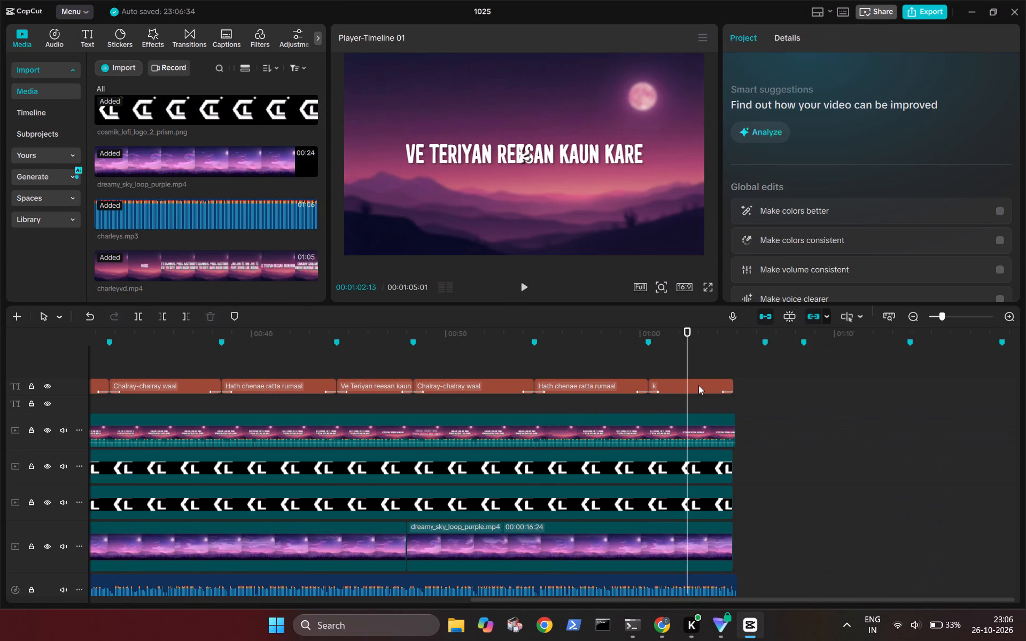
left_click(699, 385)
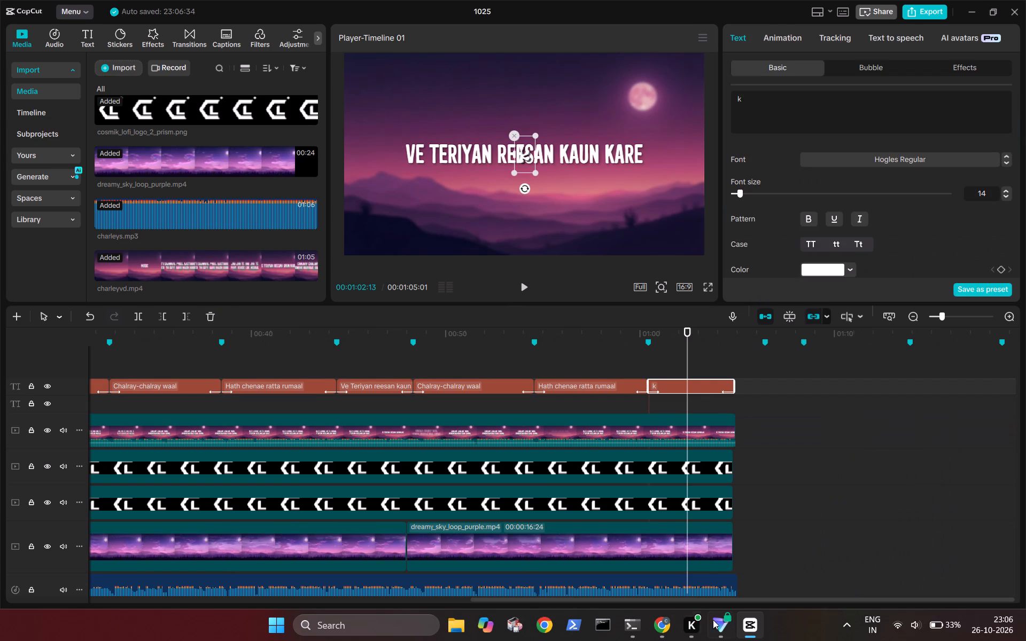
left_click(664, 628)
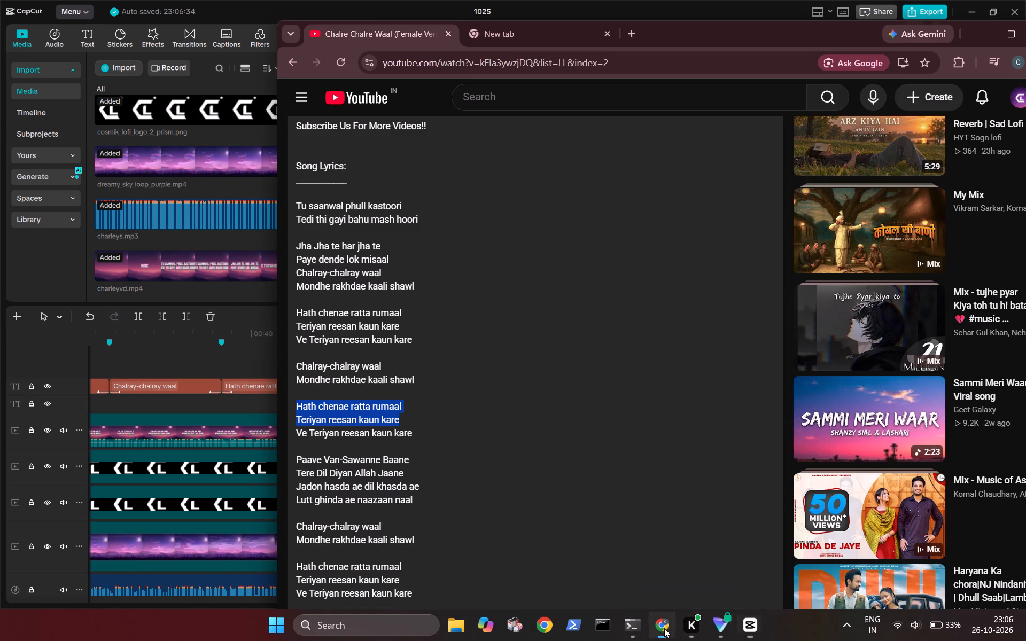
scroll(575, 482, "down", 1)
left_click_drag(426, 400, 298, 406)
key("ctrl+c")
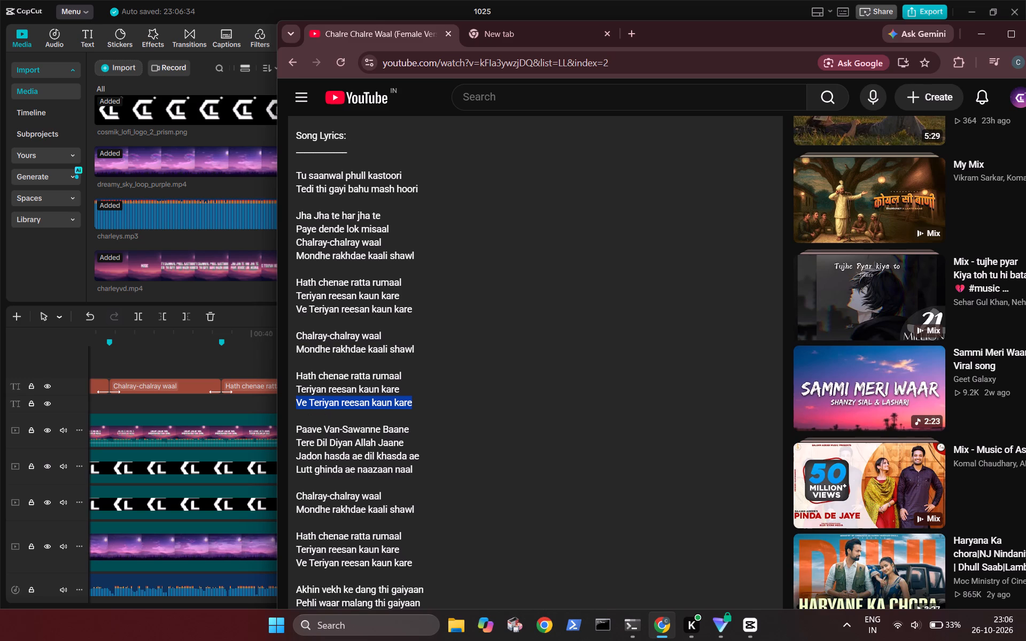
left_click(757, 621)
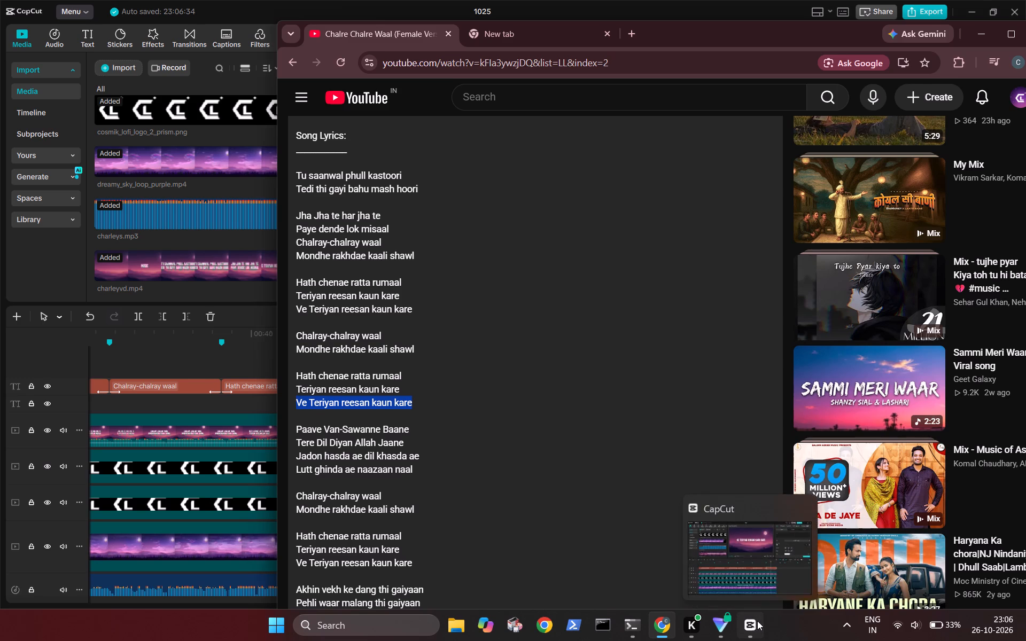
left_click(743, 112)
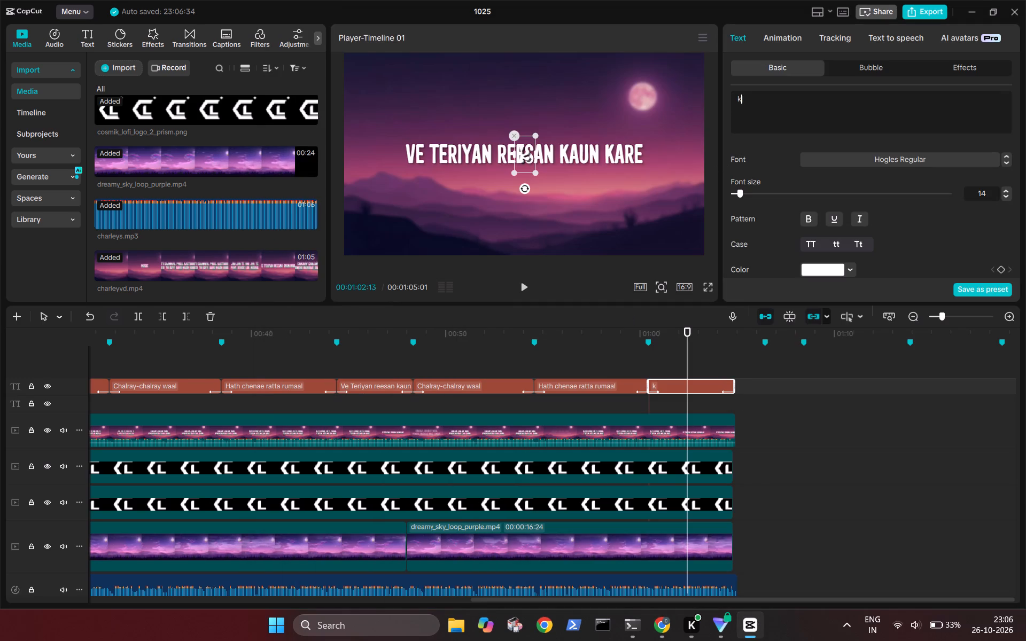
key("BackSpace")
key("ctrl+v")
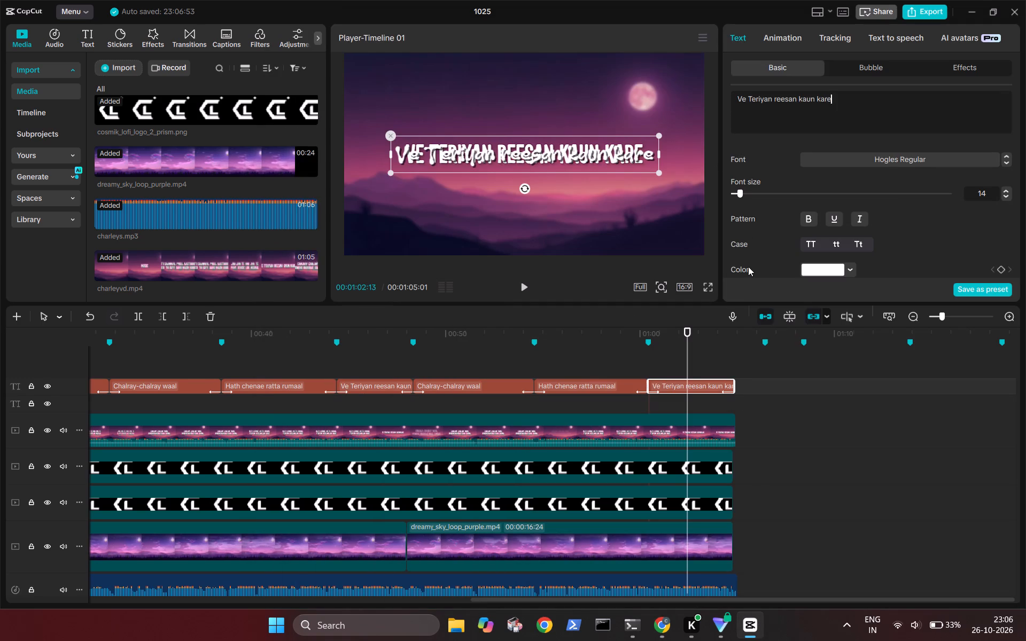
Replace the yellow artist-names text in the intro with "Tu Saawal Phool Kasturi", copied from the YouTube video title and trimmed.
scroll(750, 424, "right", 7)
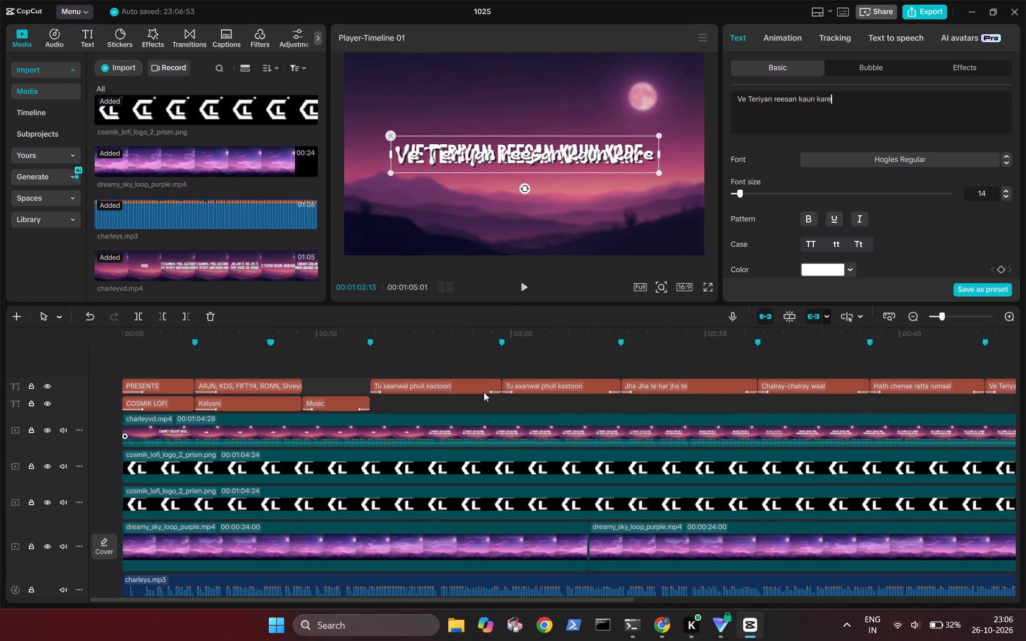
left_click(126, 368)
key("space")
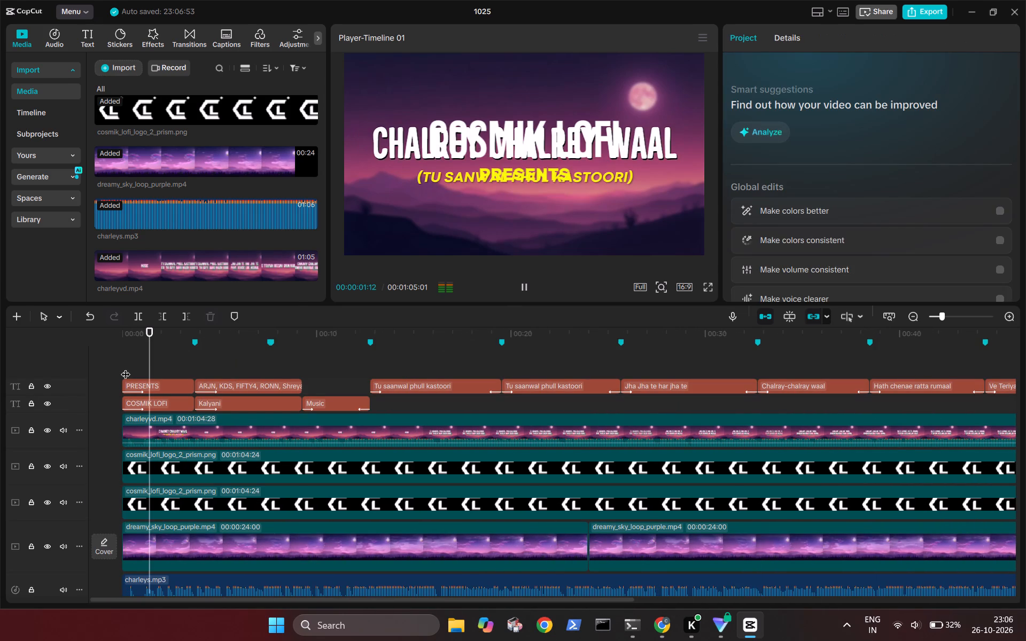
key("space")
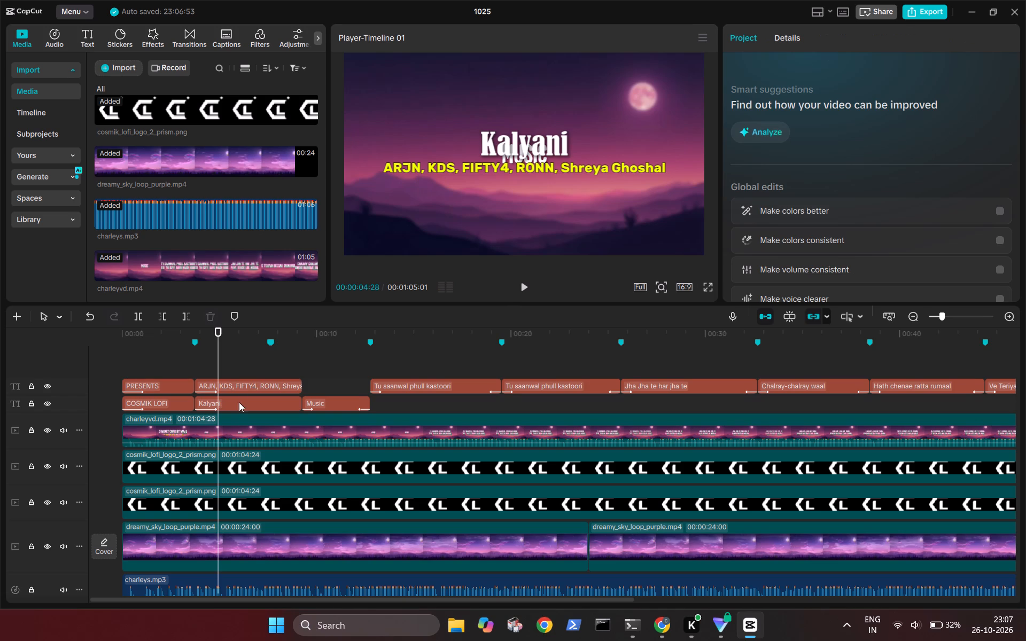
left_click(239, 388)
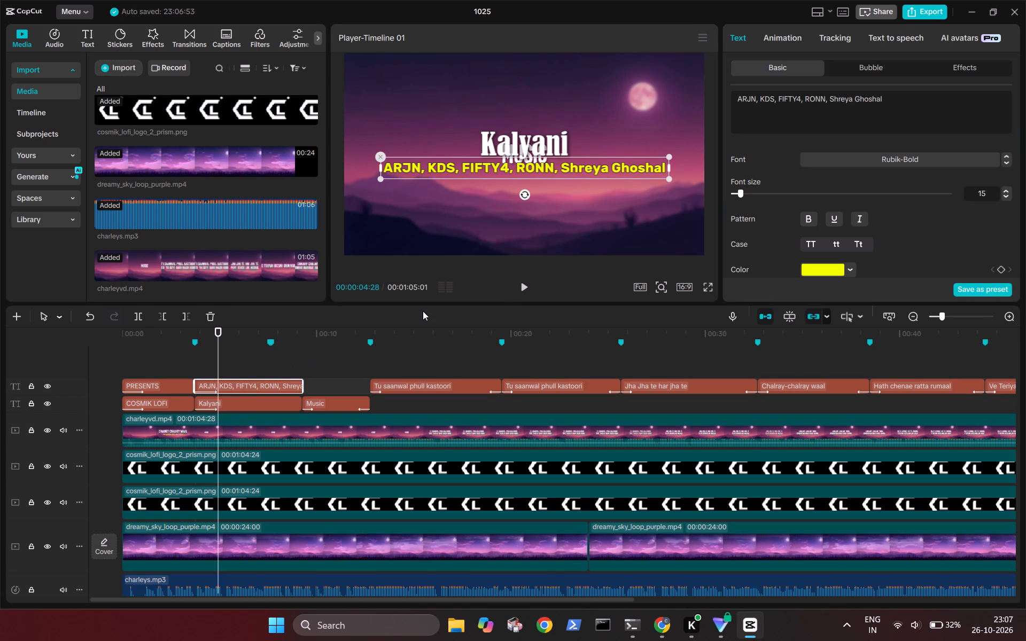
left_click(662, 624)
scroll(551, 425, "up", 4)
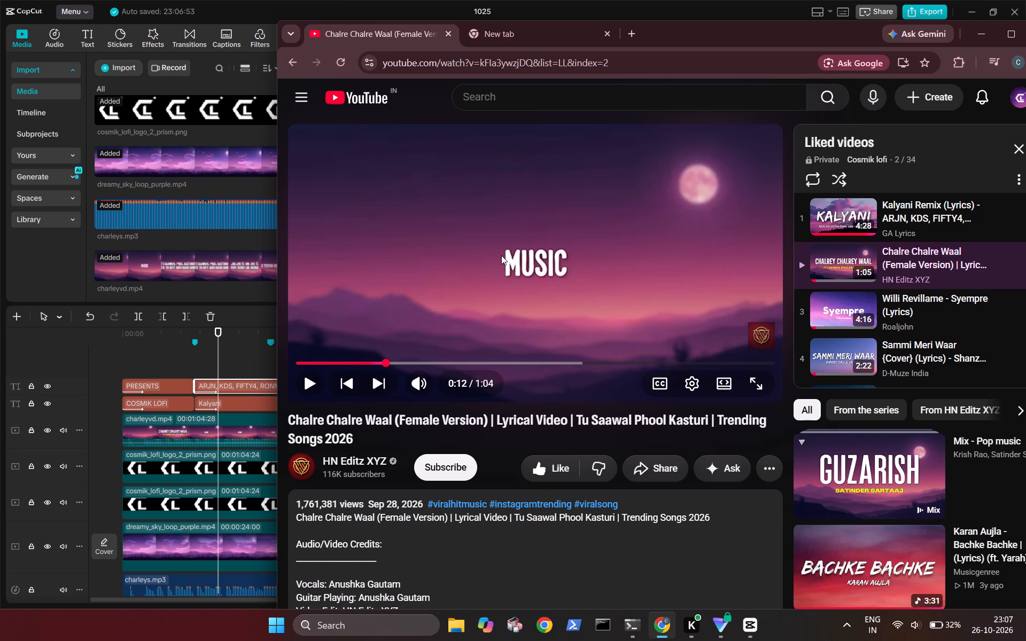
key("i")
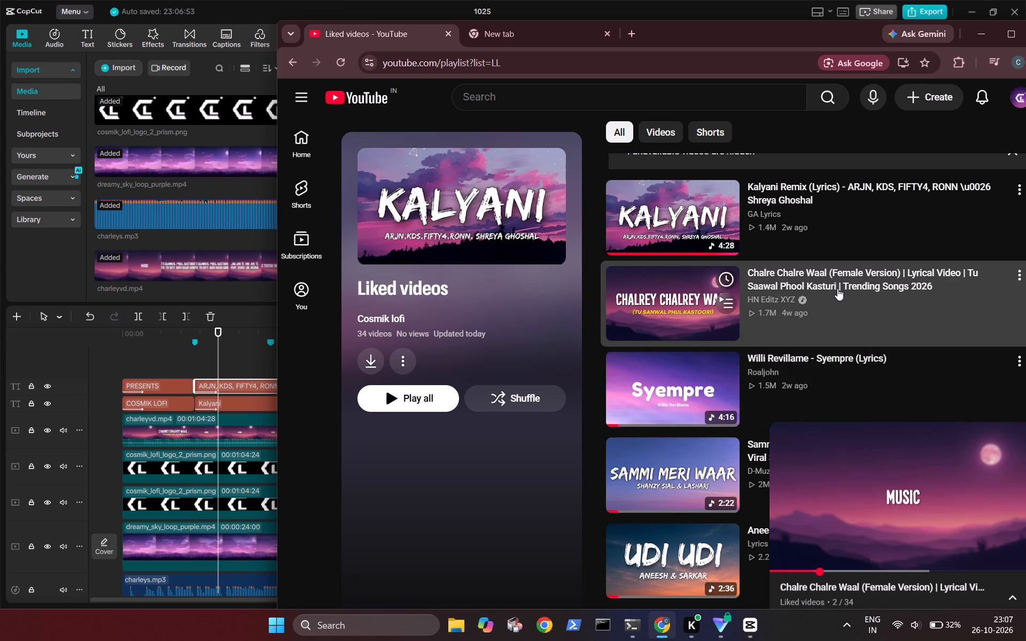
left_click(780, 434)
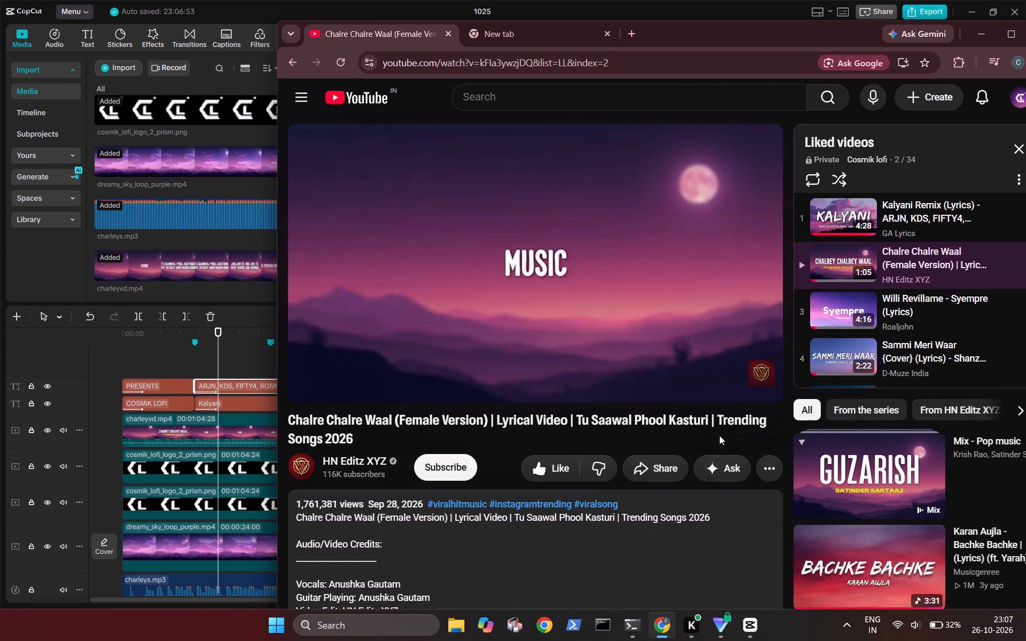
left_click_drag(708, 429, 580, 420)
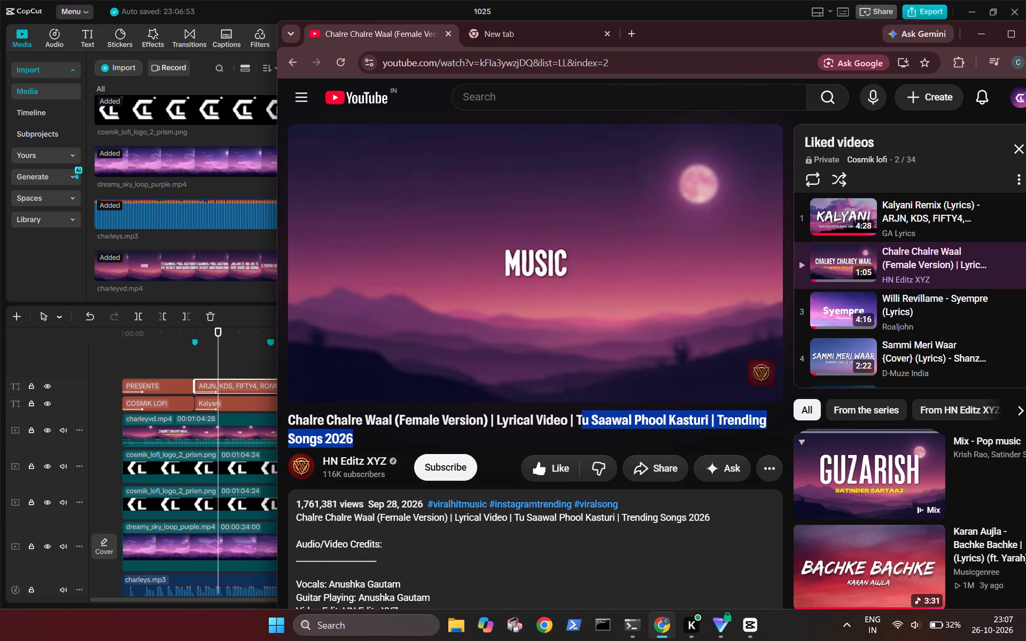
left_click_drag(580, 420, 577, 420)
key("ctrl+c")
left_click(753, 624)
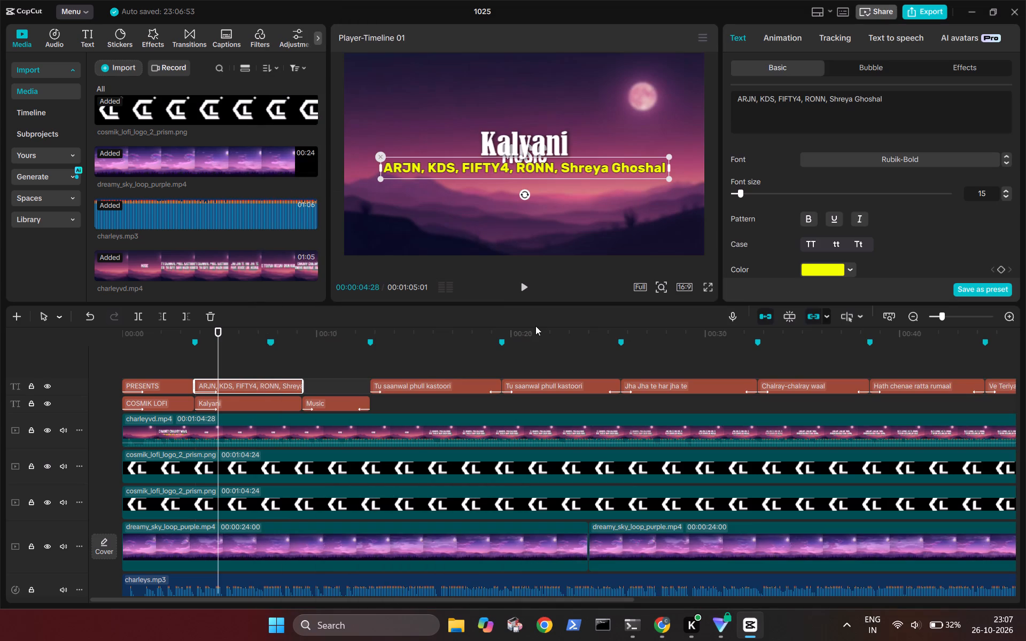
left_click(892, 97)
key("ctrl+a")
key("ctrl+v")
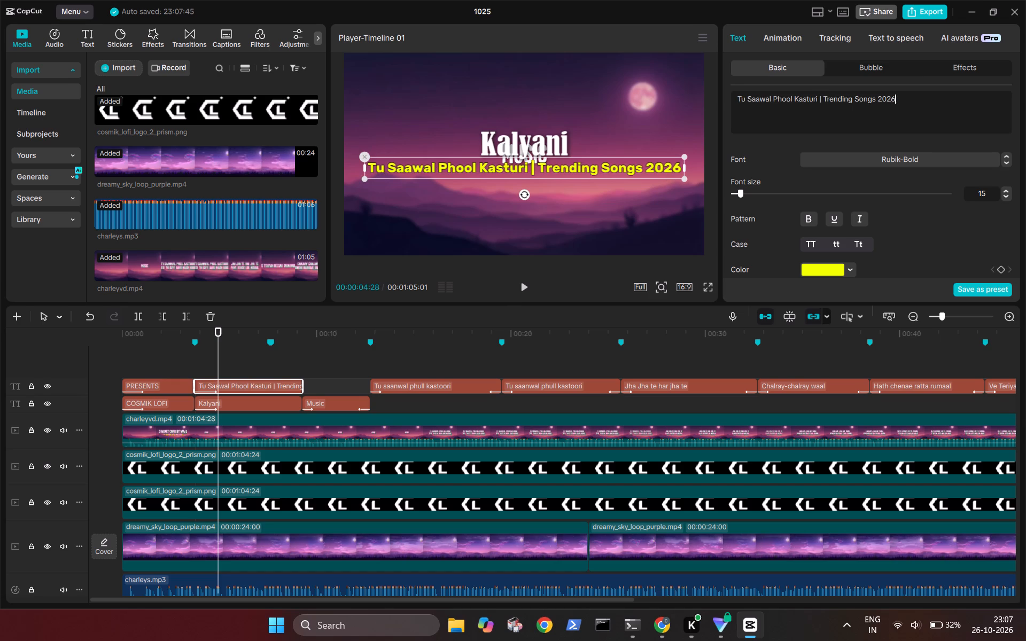
key("BackSpace")
key("BackSpace")
key("BackSpace")
key("BackSpace")
key("BackSpace")
key("BackSpace")
key("BackSpace")
key("BackSpace")
key("BackSpace")
key("BackSpace")
key("BackSpace")
key("BackSpace")
key("BackSpace")
key("BackSpace")
key("BackSpace")
key("BackSpace")
key("BackSpace")
key("BackSpace")
key("BackSpace")
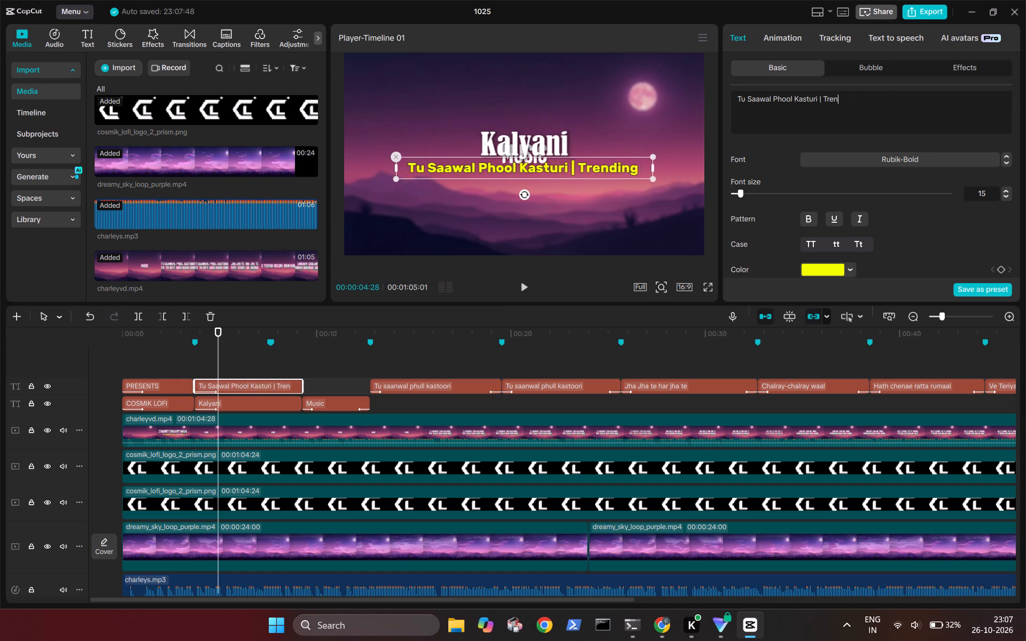
key("BackSpace")
key("BackSpace")
key("BackSpace")
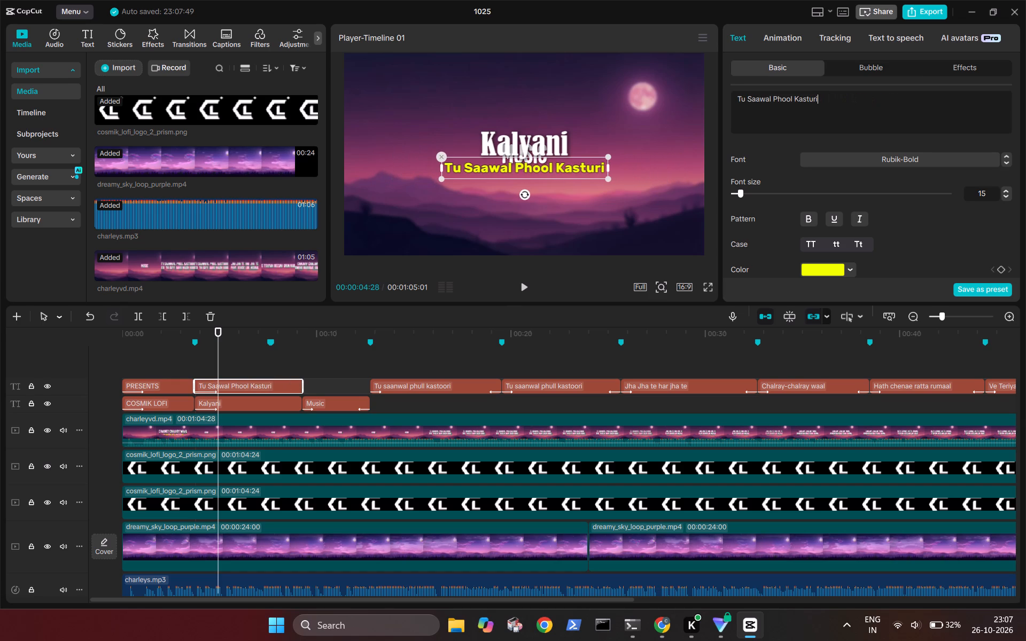
Enclose the yellow subtitle in parentheses so it reads "(Tu Saawal Phool Kasturi)".
key("shift+parenright")
key("Left")
key("Left")
key("Left")
key("Left")
key("Left")
key("Left")
key("Left")
key("Left")
key("Left")
key("Left")
key("Left")
key("Left")
key("Left")
key("Left")
key("Left")
key("Left")
key("Left")
key("Left")
key("Left")
key("Left")
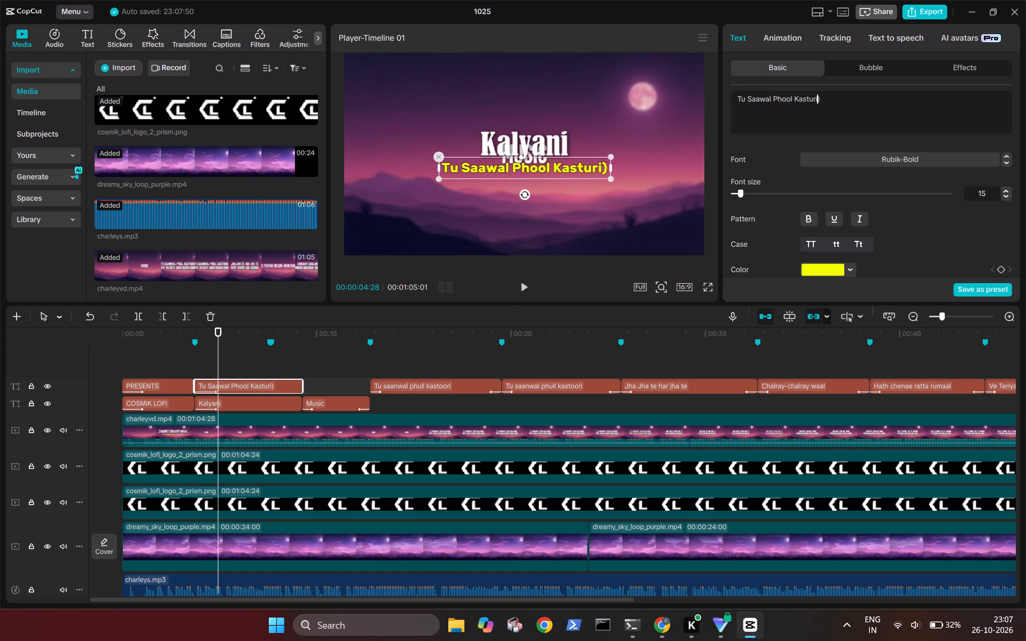
key("Left")
key("shift+parenleft")
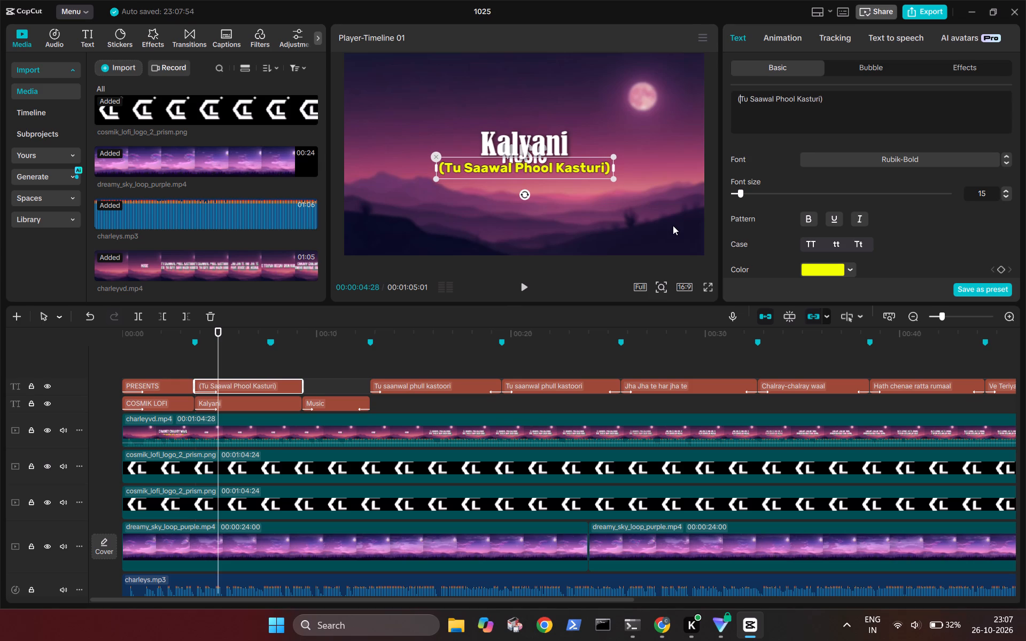
Replace the intro's "Kalyani" title text with "Chalre Chalre Waal", following the song name on YouTube.
left_click(275, 402)
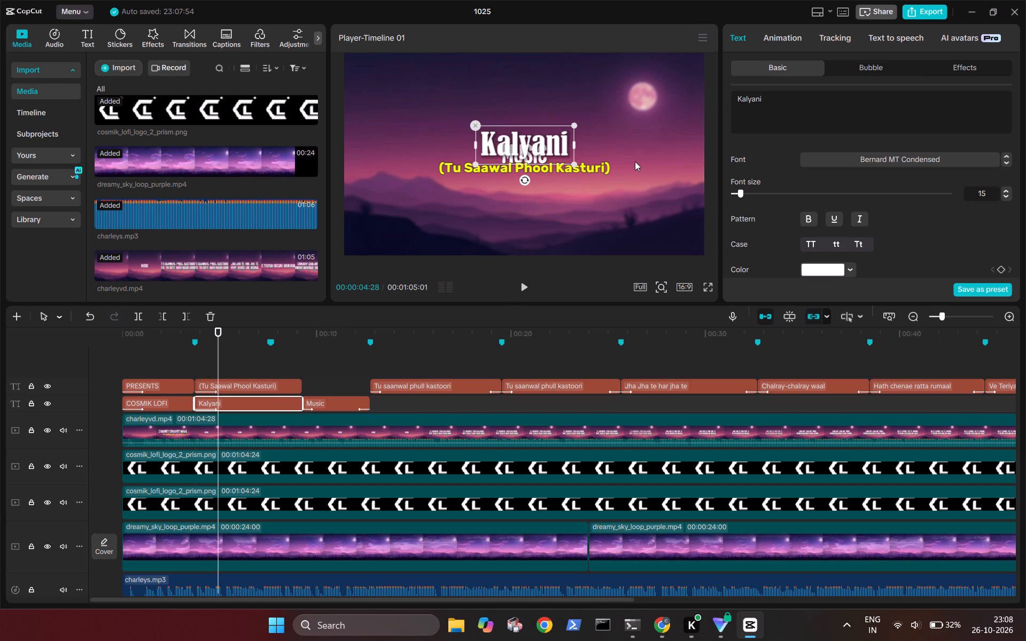
left_click(782, 98)
key("BackSpace")
key("BackSpace")
key("BackSpace")
key("BackSpace")
key("BackSpace")
key("BackSpace")
key("BackSpace")
key("BackSpace")
key("BackSpace")
key("BackSpace")
key("BackSpace")
key("BackSpace")
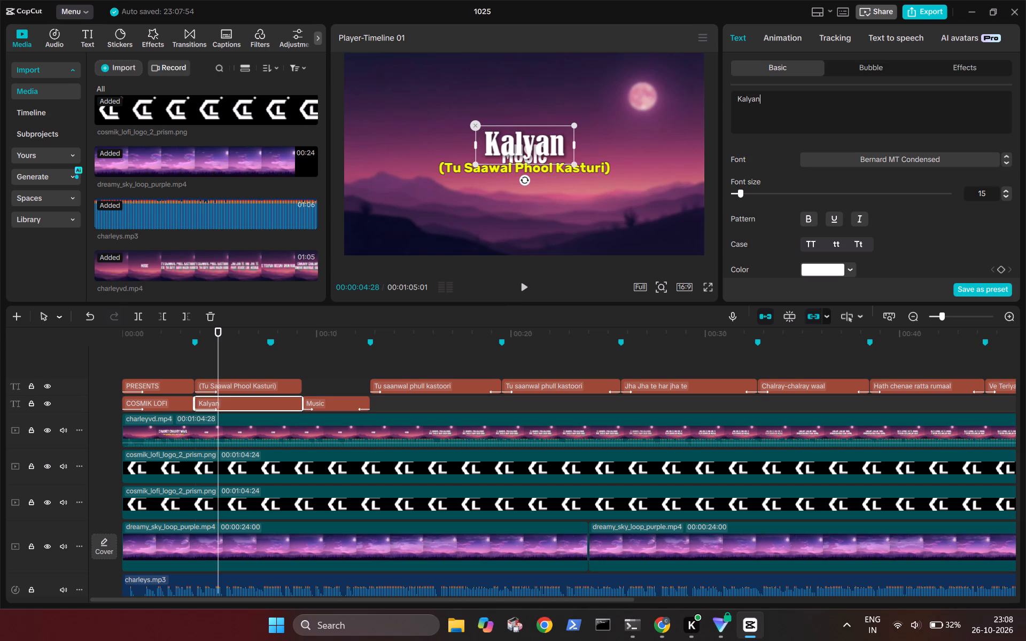
left_click(663, 627)
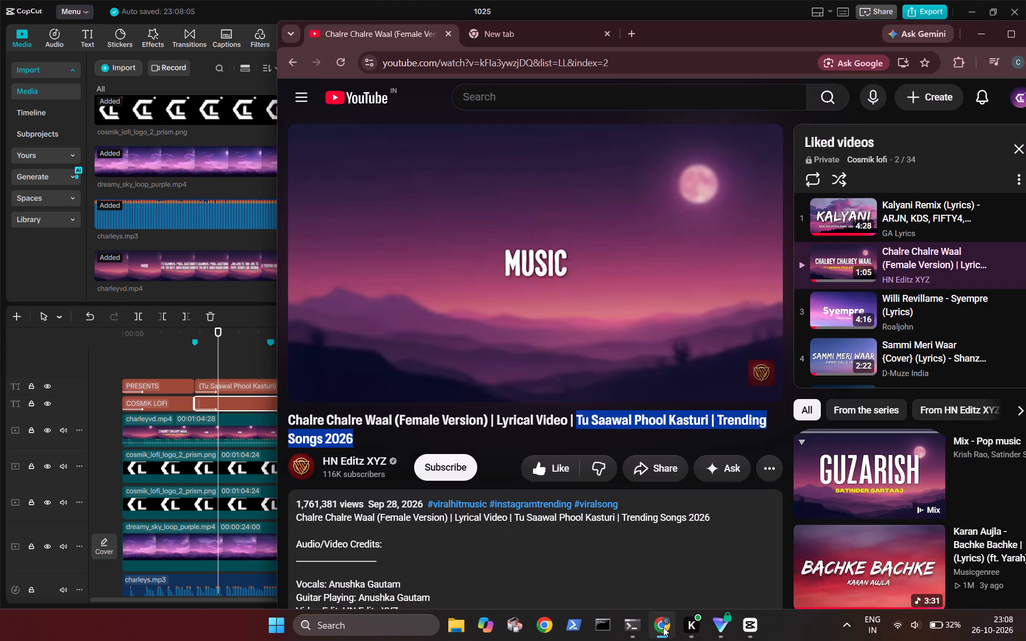
left_click(755, 629)
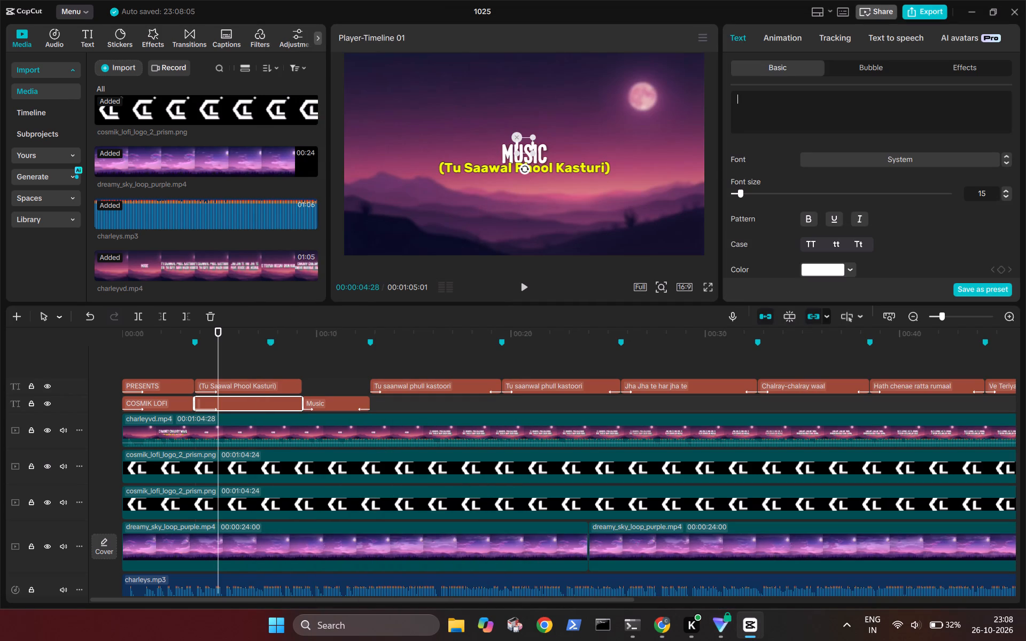
type("Cha")
type("lre")
key("space")
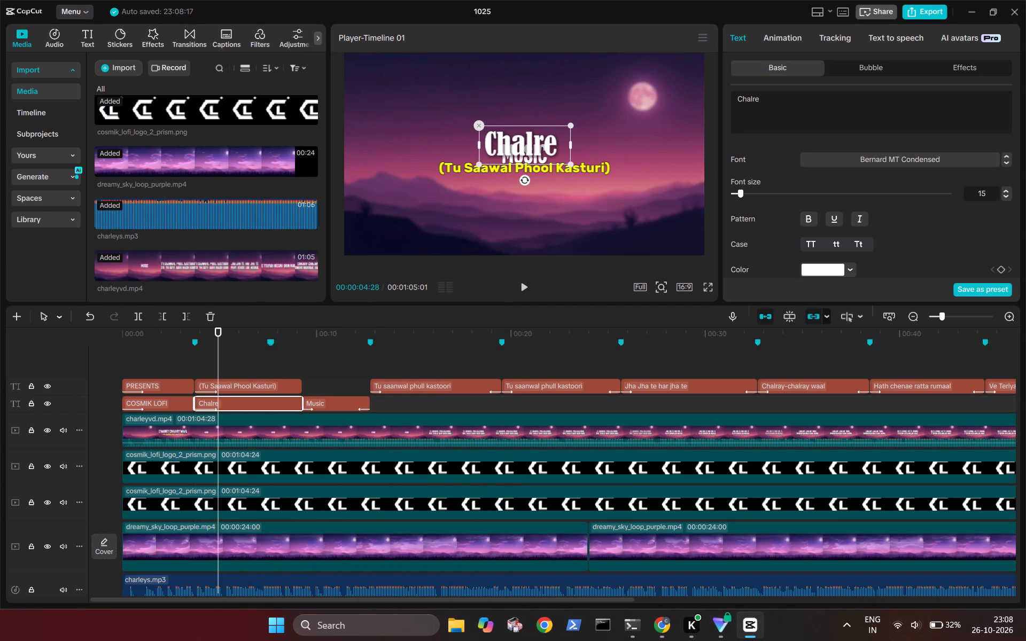
key("shift+c")
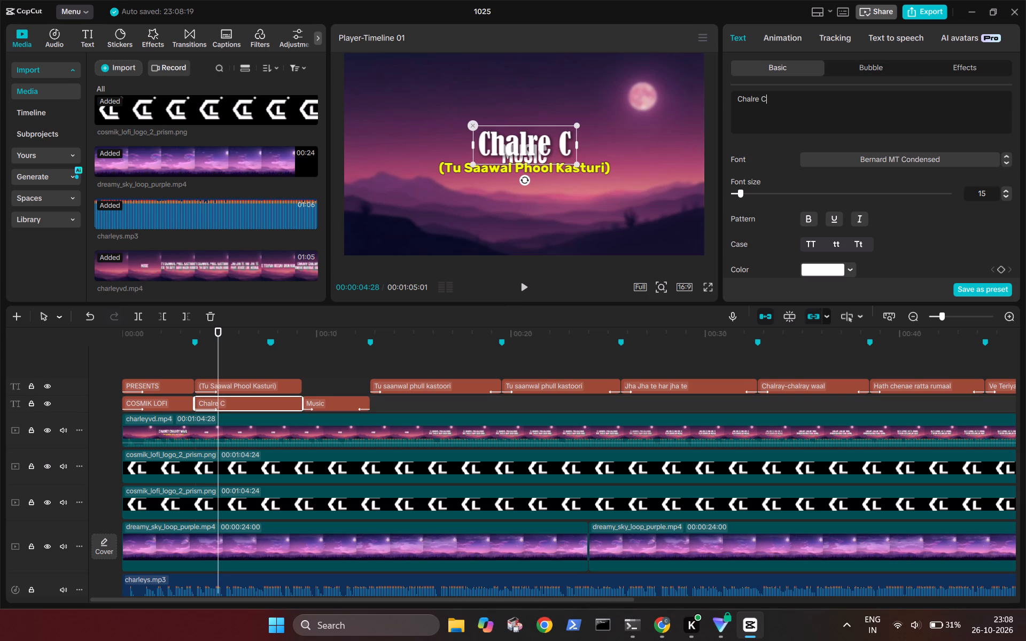
type("halre Waal")
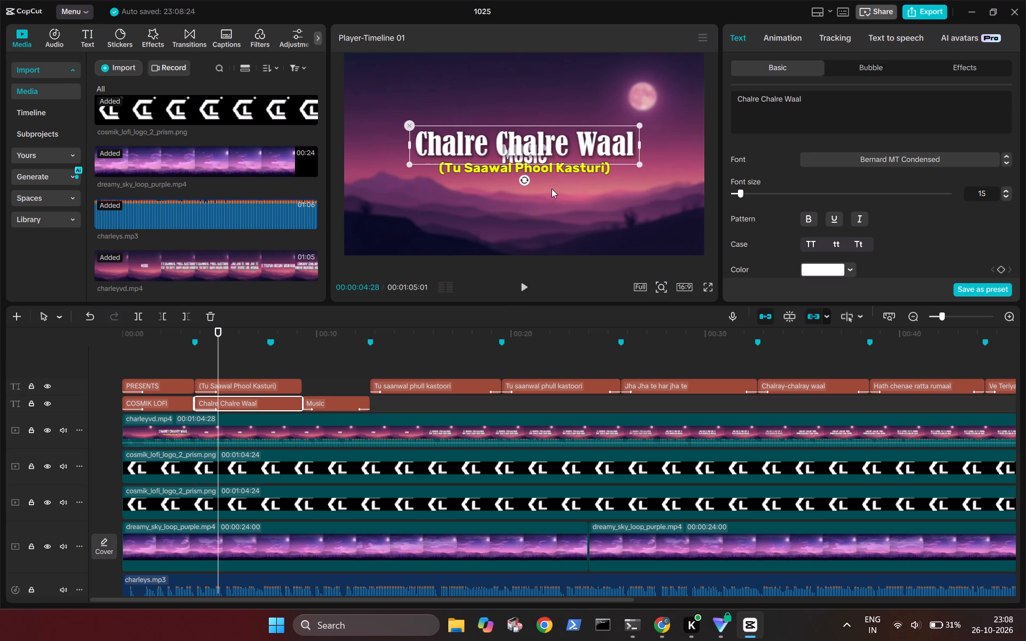
Examine the shadow settings of the "Chalre Chalre Waal" intro title.
left_click(308, 378)
left_click(285, 395)
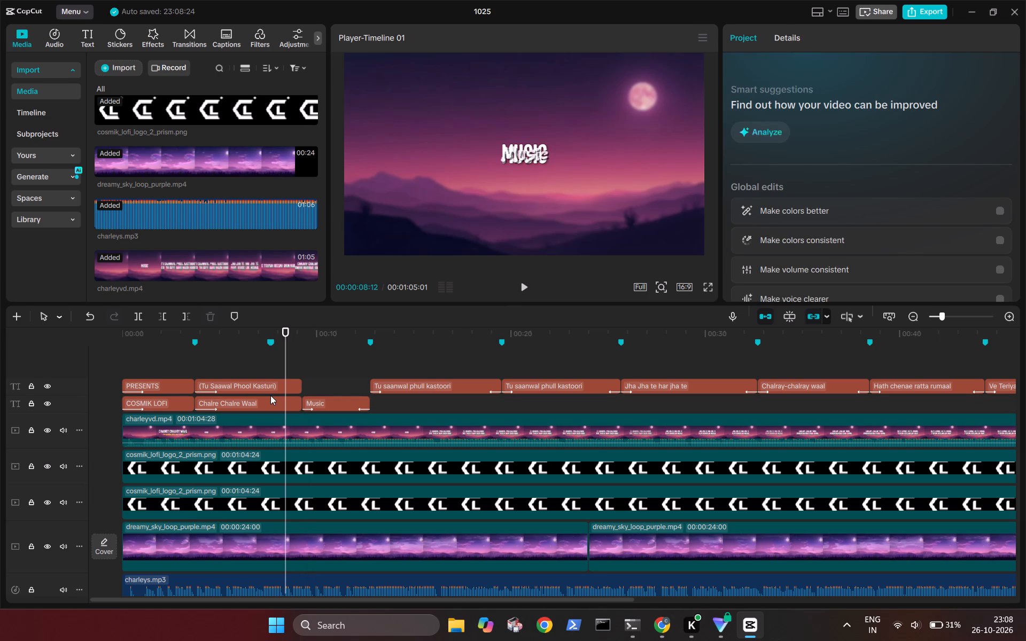
left_click(269, 395)
left_click(268, 407)
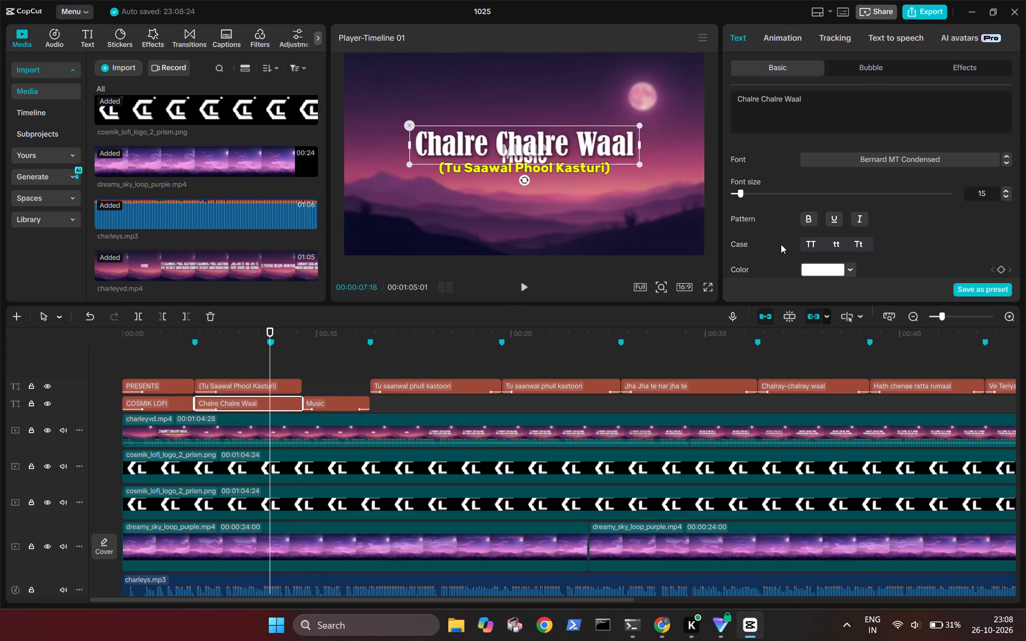
scroll(781, 244, "down", 2)
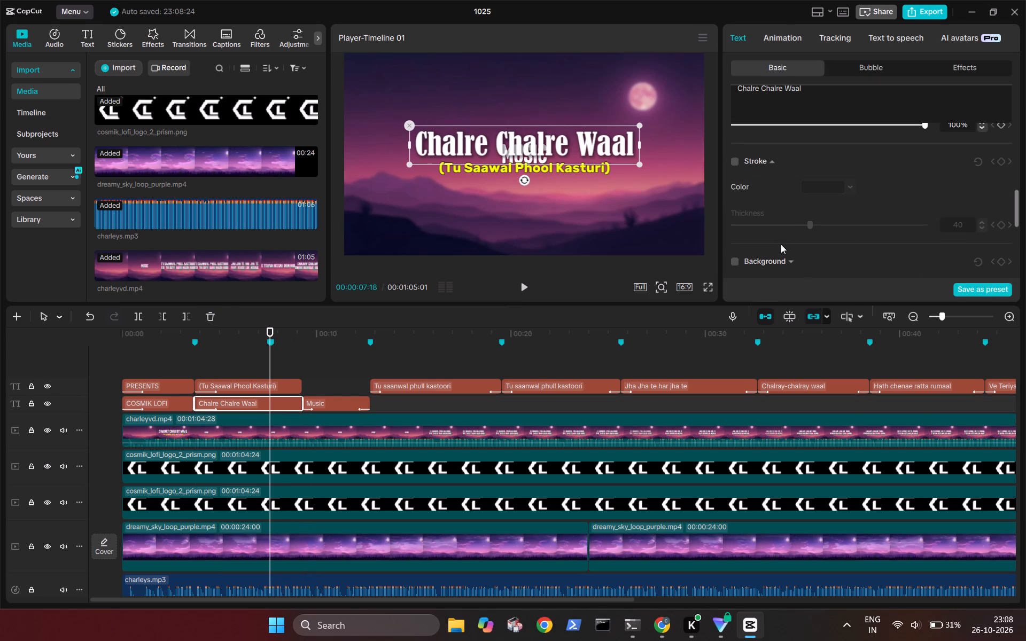
scroll(781, 244, "down", 2)
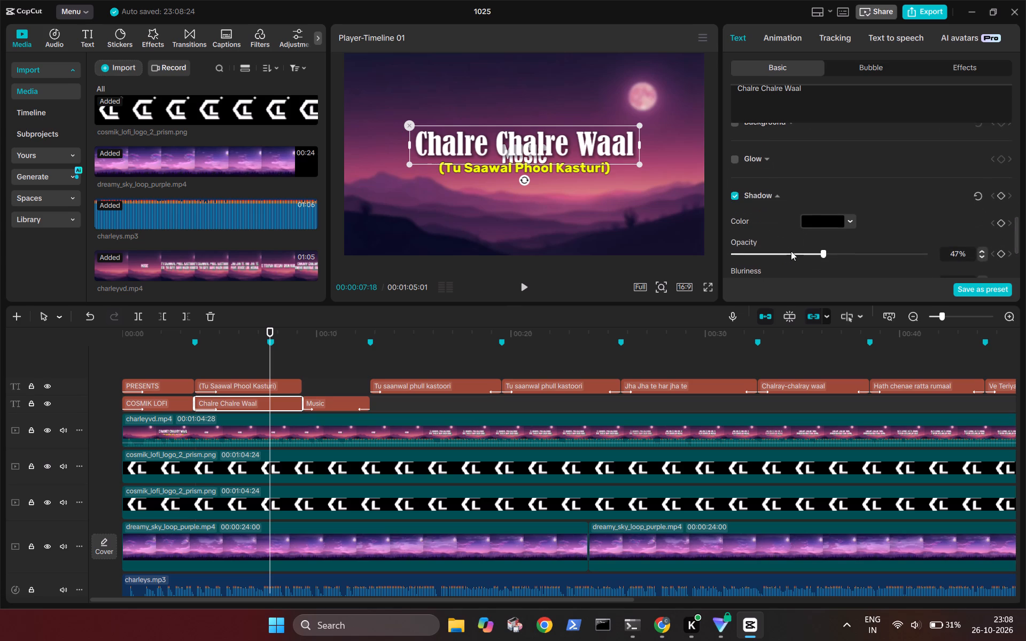
scroll(791, 252, "down", 1)
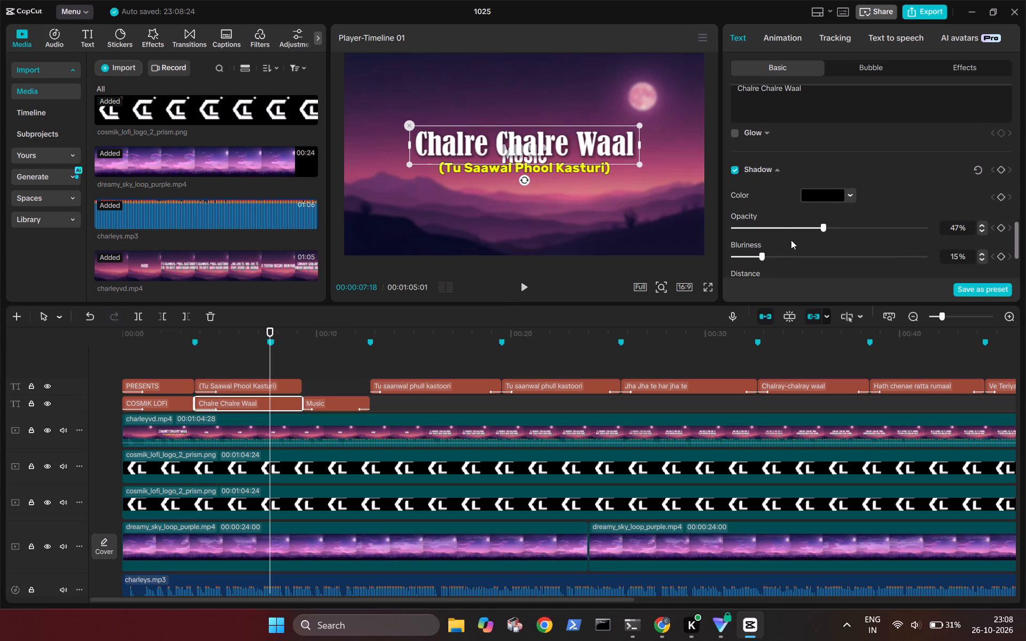
Enable a black shadow on the yellow "(Tu Saawal Phool Kasturi)" subtitle and set its opacity to 24%.
left_click(289, 393)
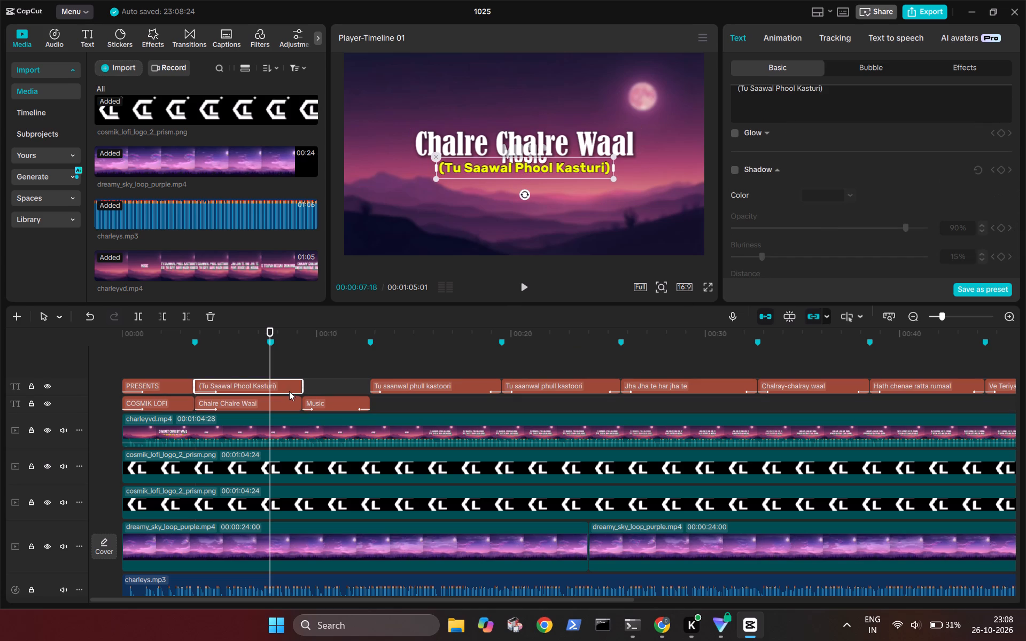
scroll(794, 198, "down", 1)
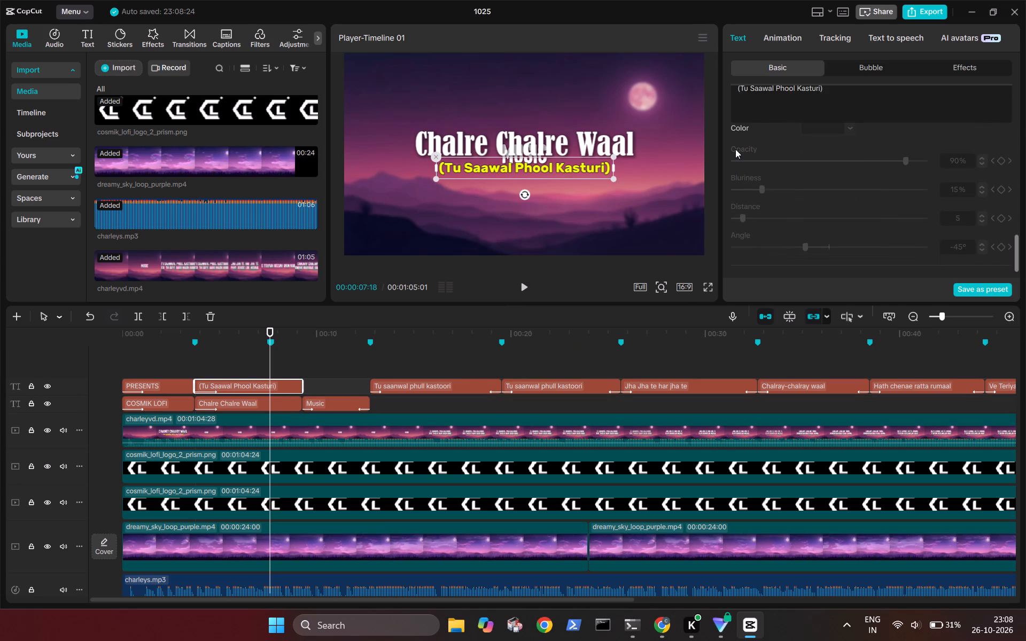
scroll(735, 149, "up", 1)
left_click(735, 190)
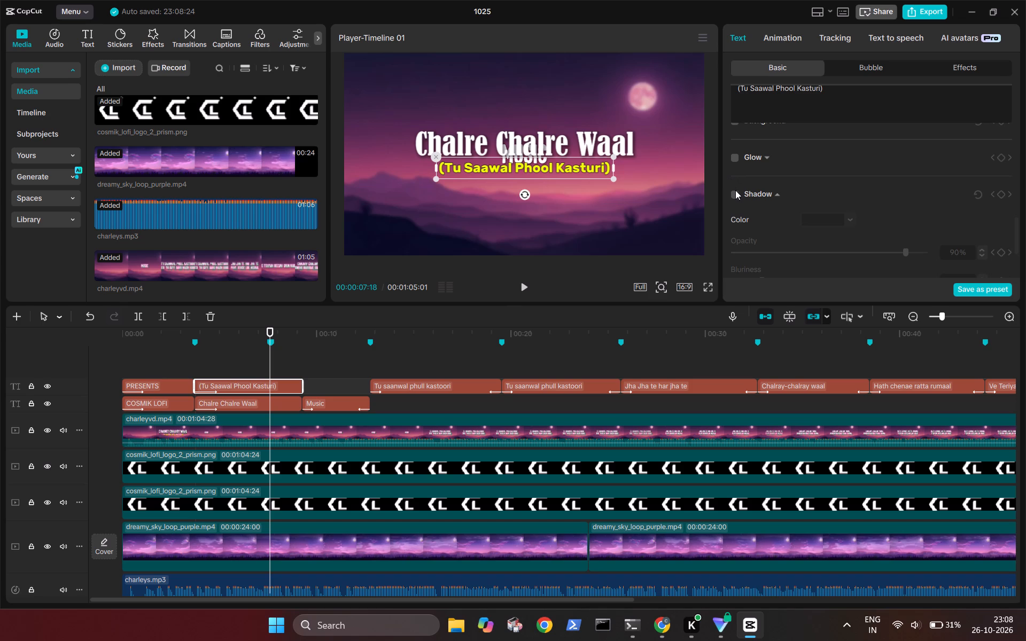
left_click(733, 196)
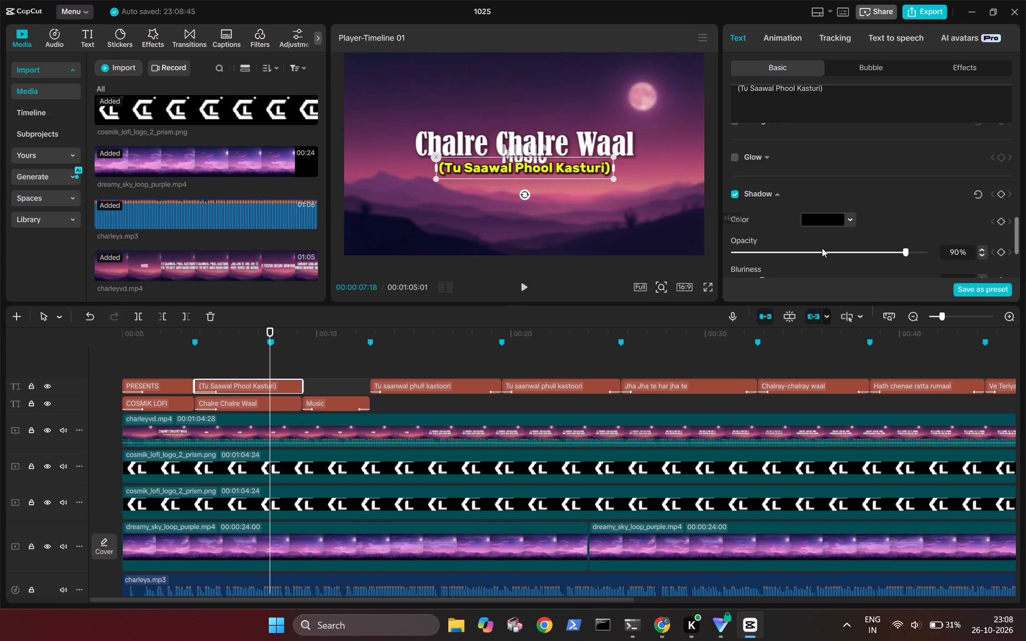
left_click(822, 249)
left_click(795, 253)
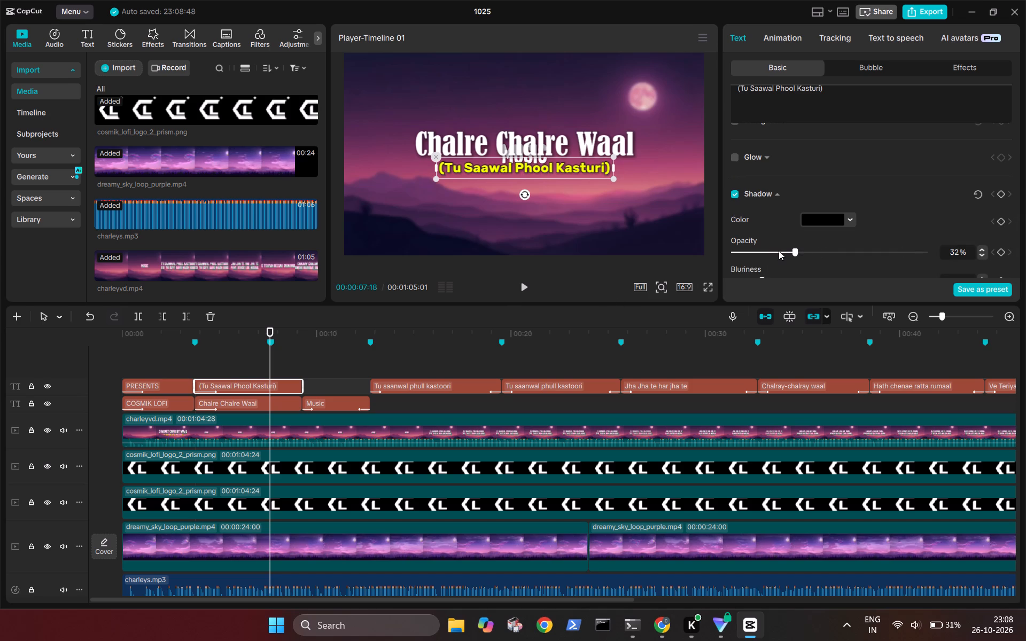
left_click(779, 251)
Enable a black shadow on the yellow "PRESENTS" text at the start and set its opacity to 24%.
left_click(153, 371)
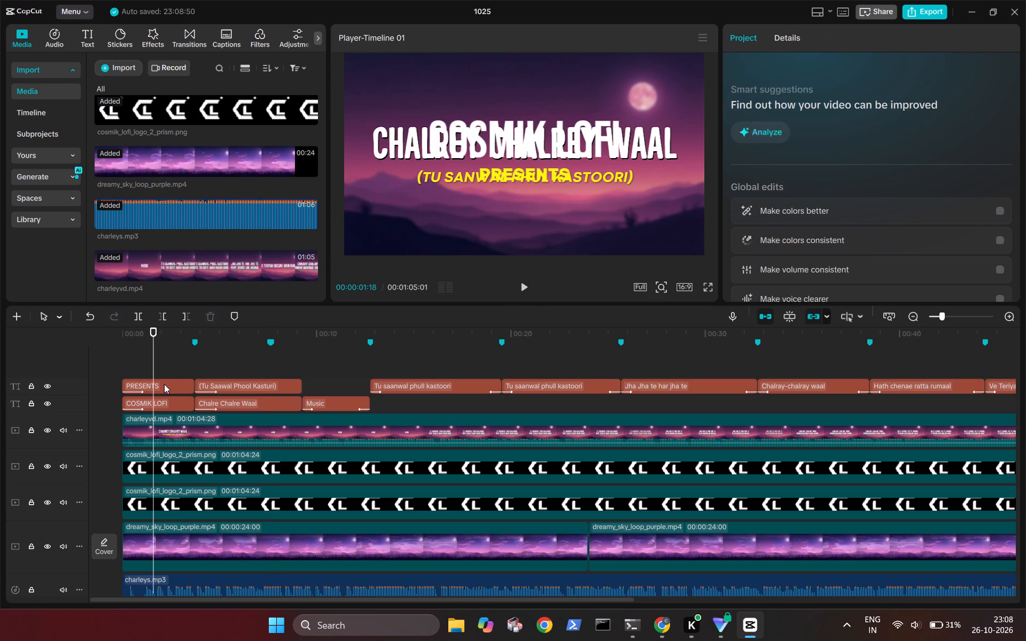
left_click(168, 389)
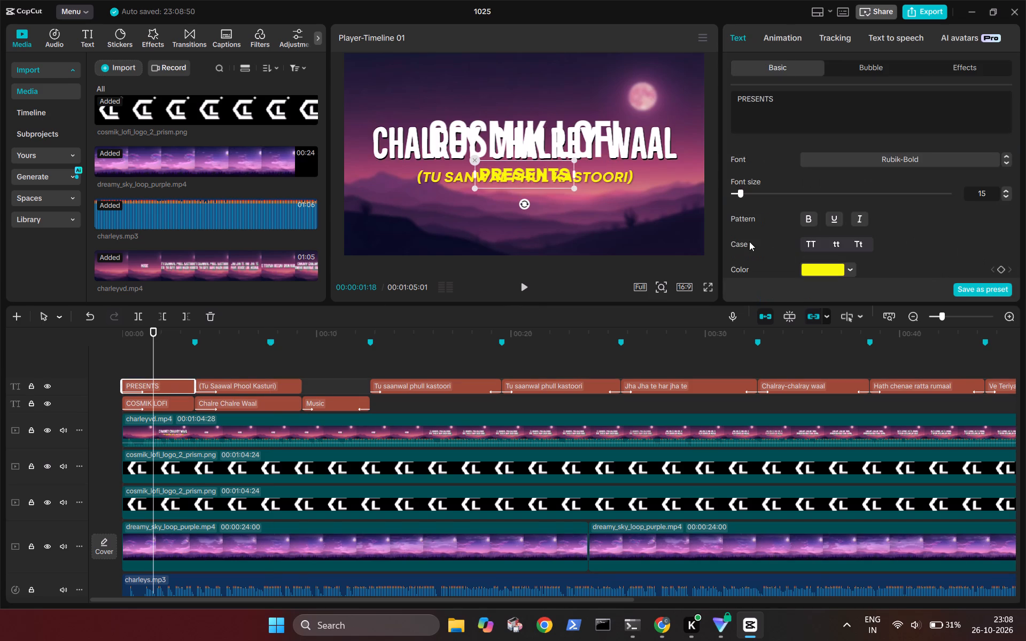
scroll(749, 241, "down", 3)
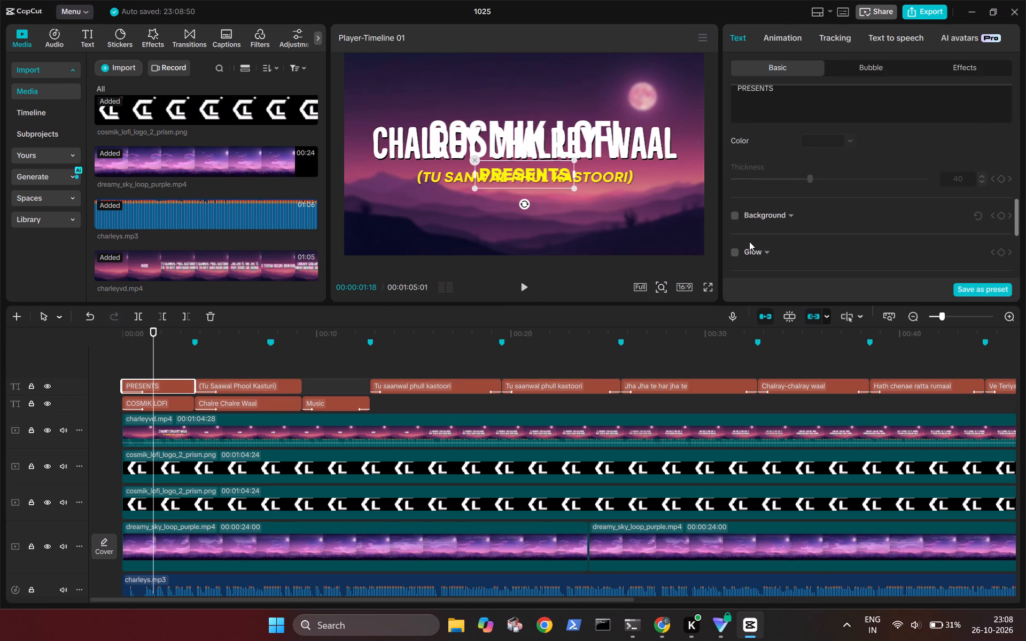
scroll(749, 241, "down", 1)
left_click(734, 191)
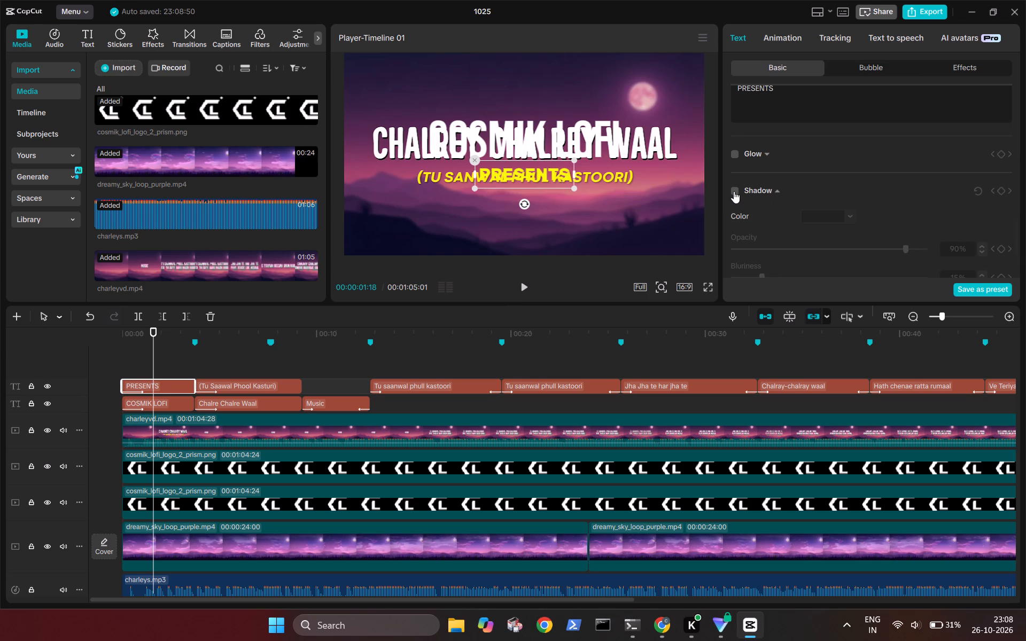
left_click(779, 246)
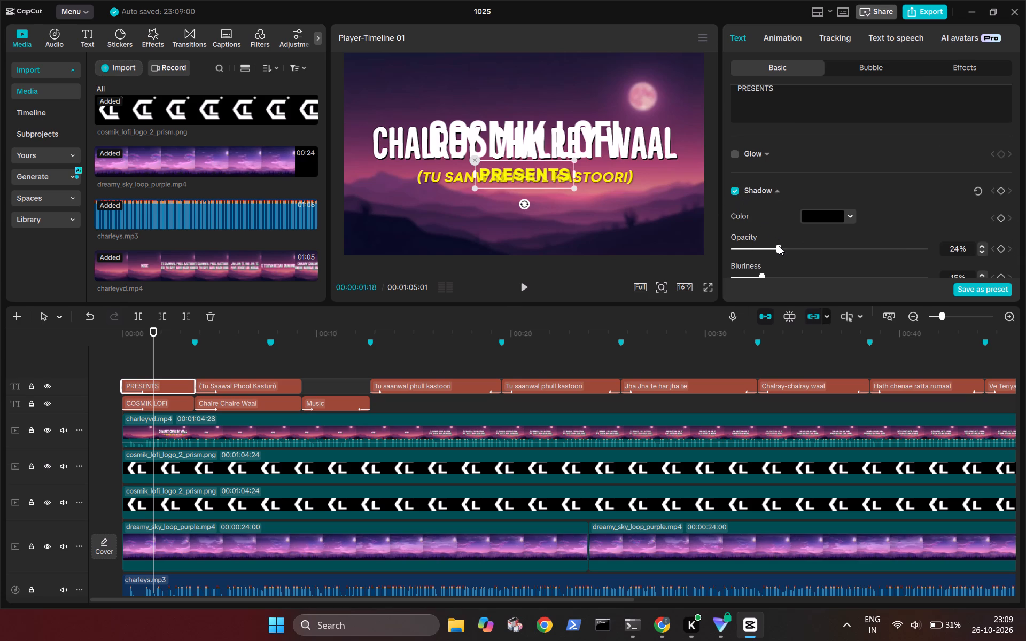
Enable a black shadow on the "COSMIK LOFI" title and set its opacity to 22%.
left_click(175, 401)
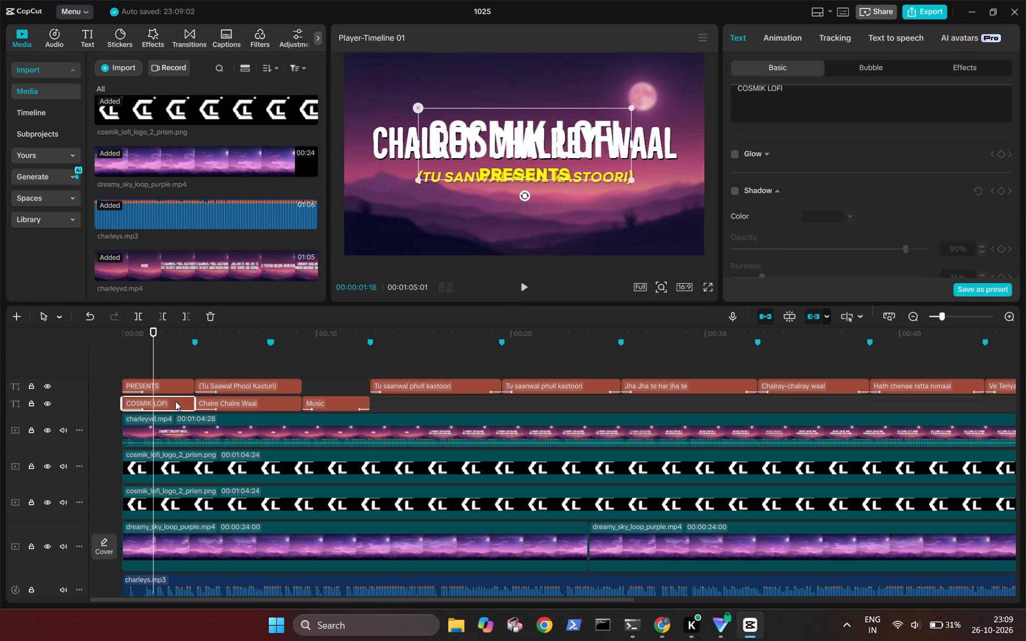
left_click(735, 190)
left_click(775, 246)
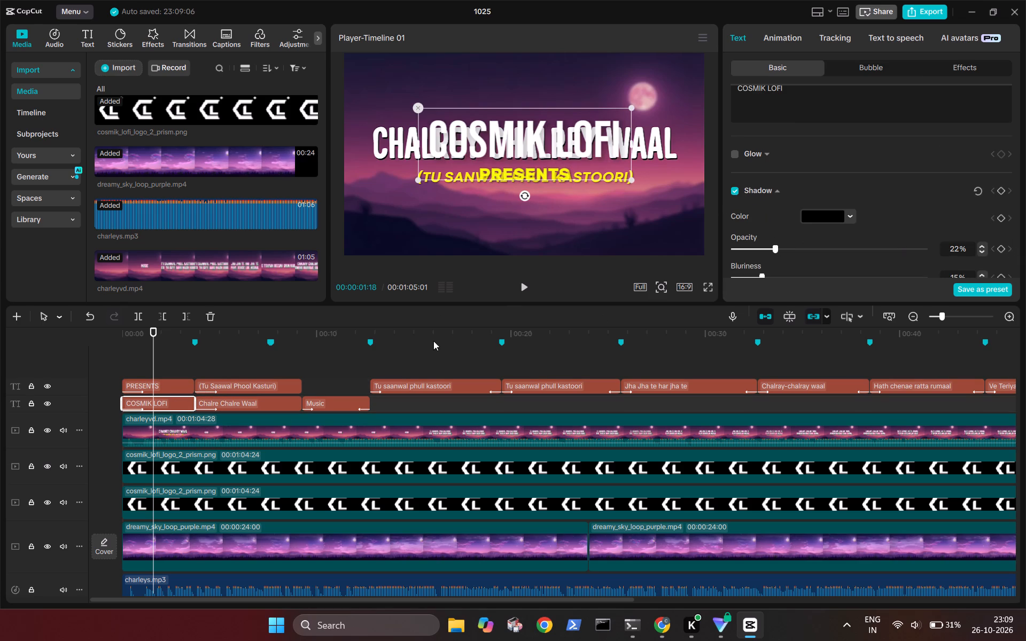
Delete the old charleyvd.mp4 reference video from the timeline, leaving the purple sky background and logos.
left_click(314, 358)
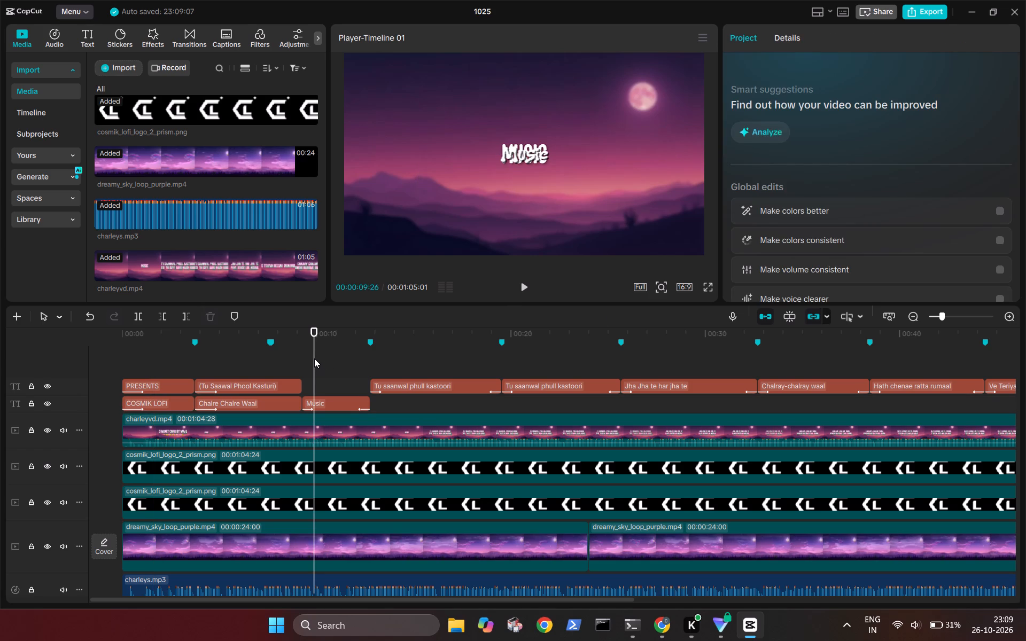
left_click(355, 424)
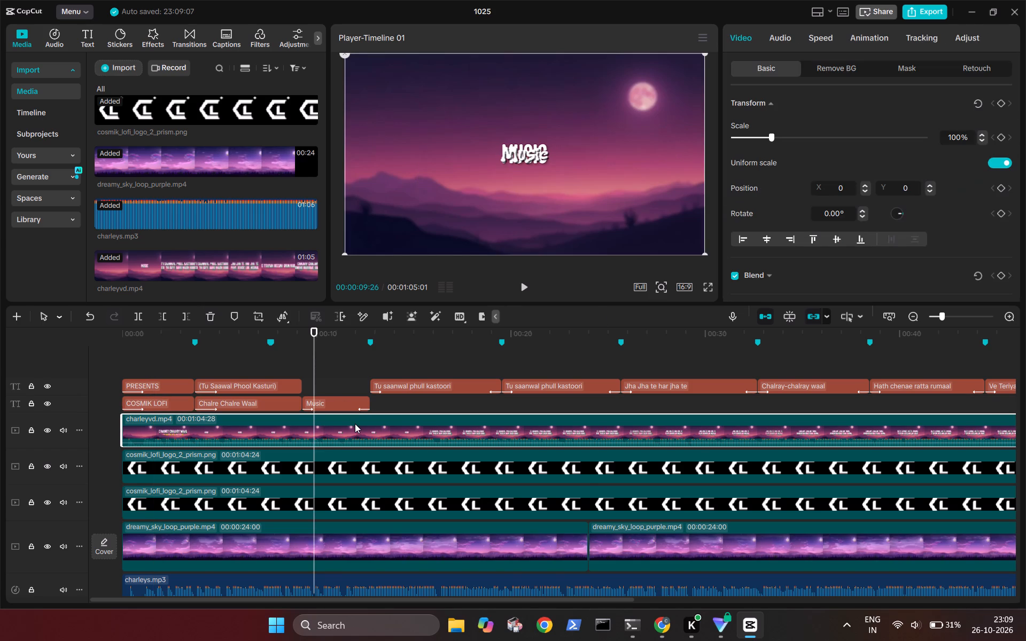
key("BackSpace")
Reposition the logo in the video frame's upper-left corner closer to the edge, at about X -1739, Y 877.
left_click(121, 366)
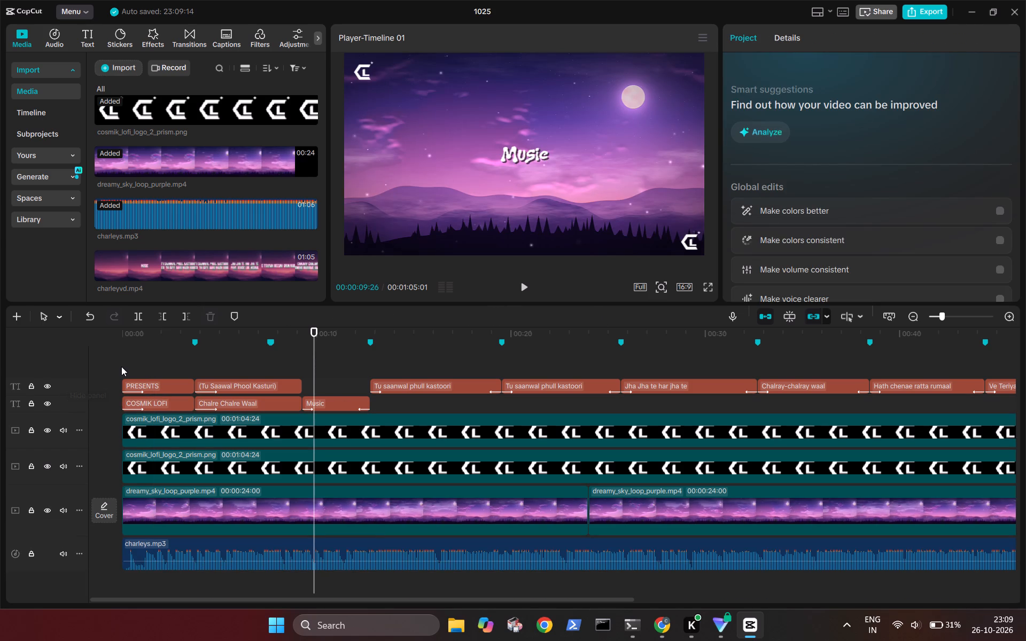
left_click(130, 369)
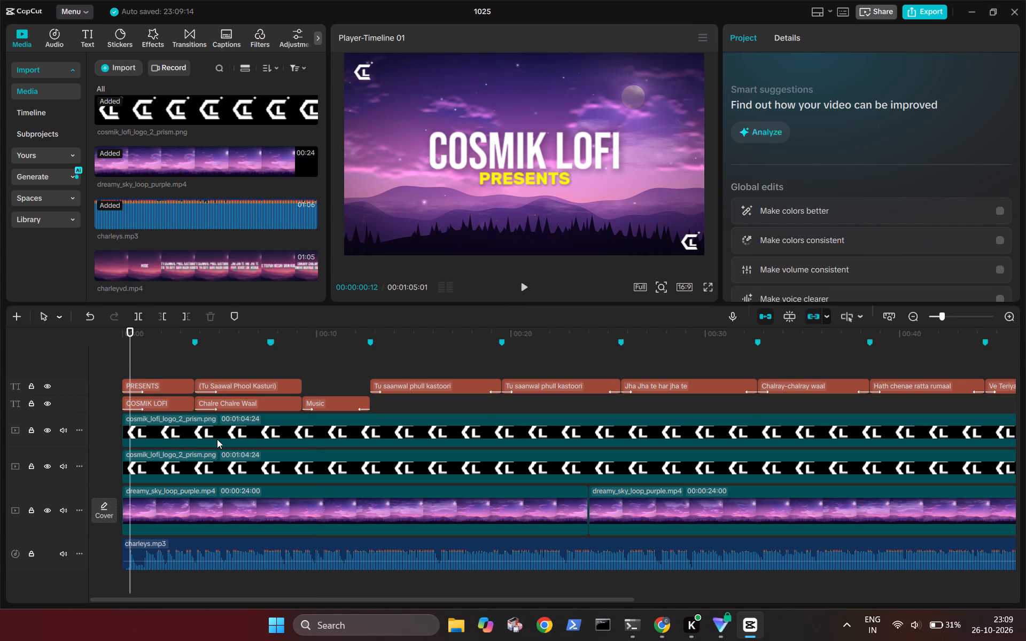
left_click(216, 440)
left_click(278, 452)
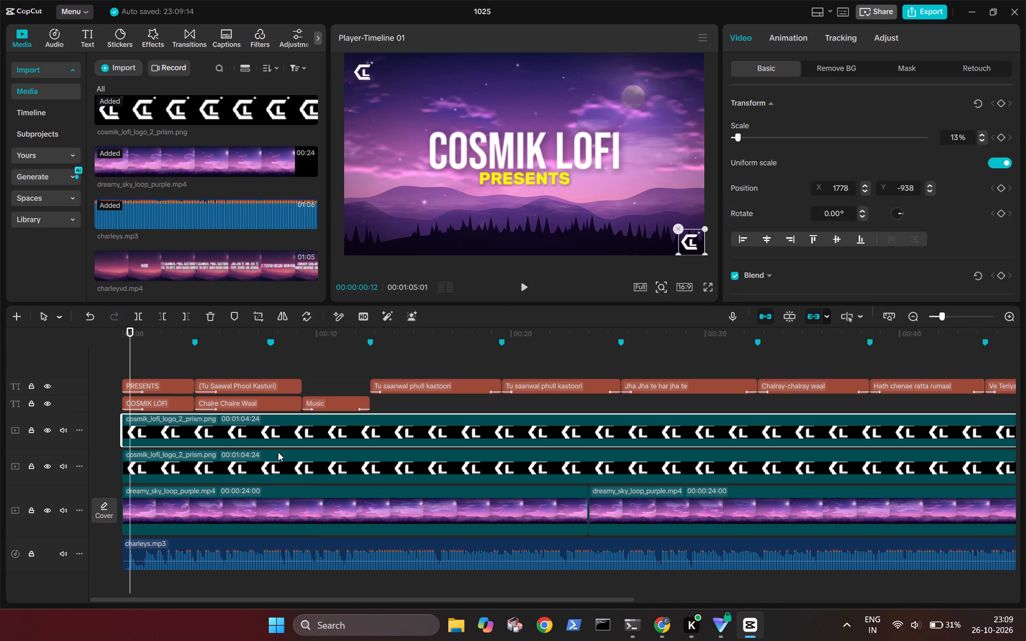
left_click_drag(362, 68, 357, 68)
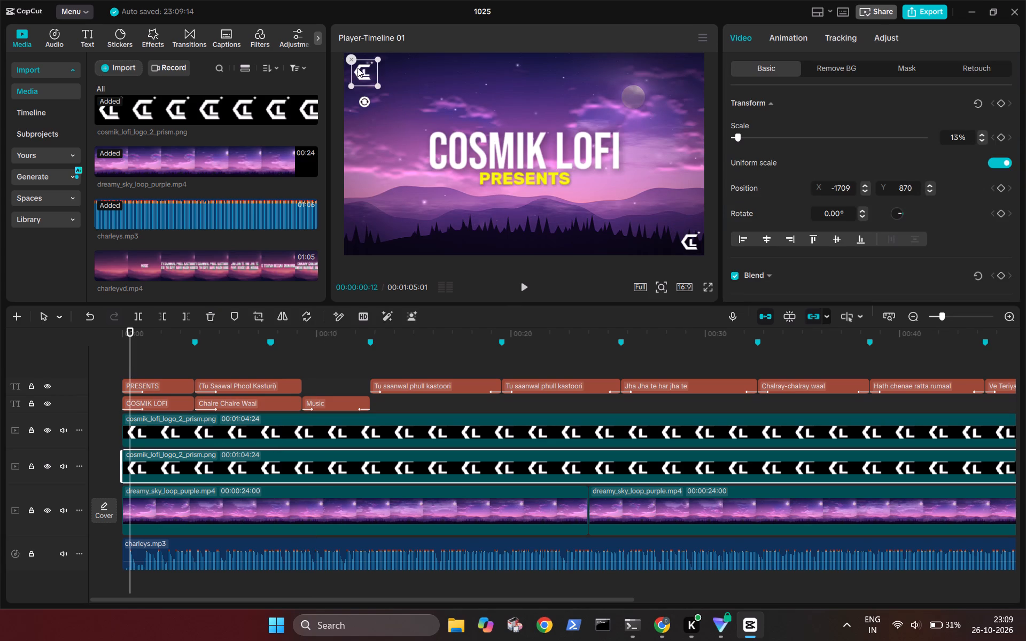
left_click_drag(357, 68, 359, 67)
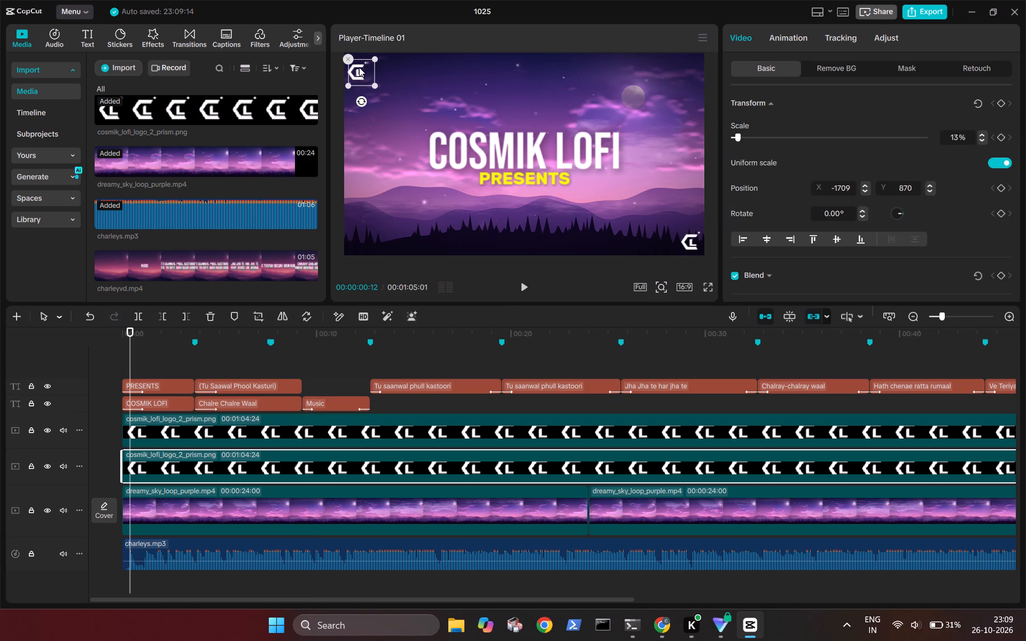
left_click_drag(359, 67, 357, 67)
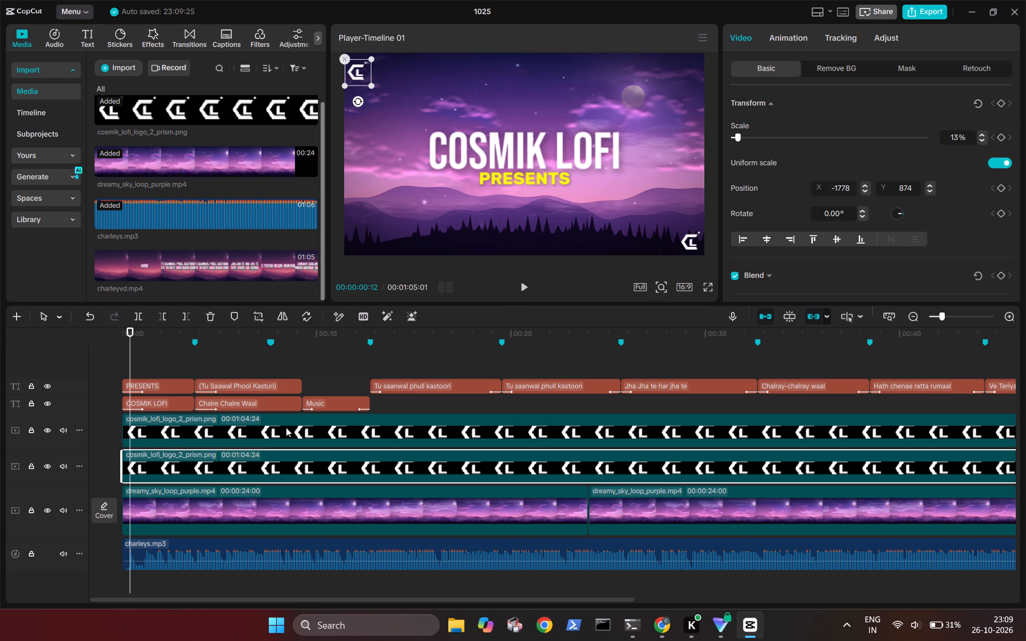
left_click(336, 374)
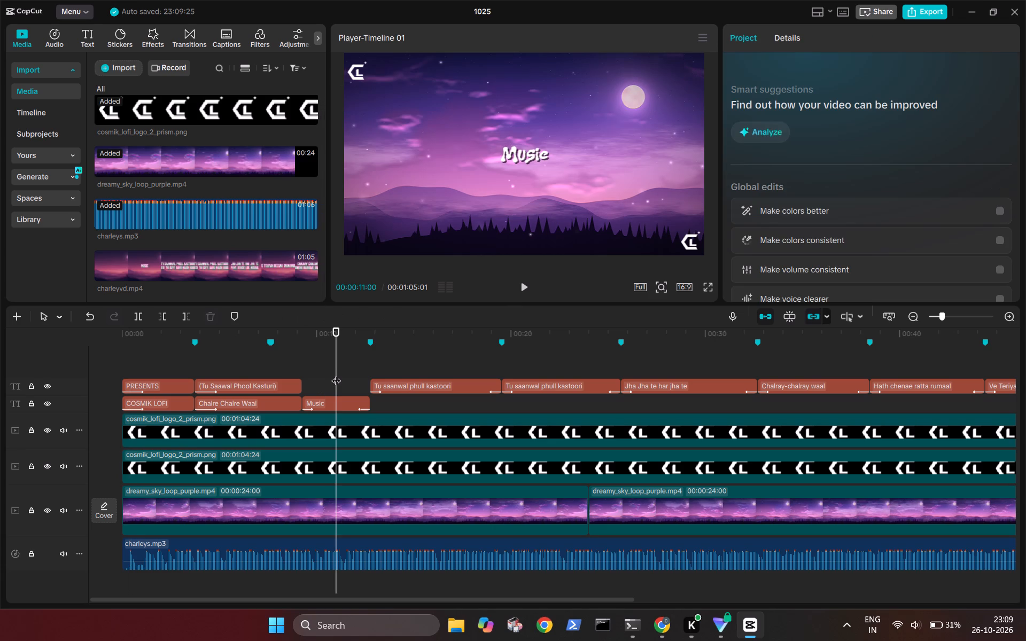
left_click(354, 76)
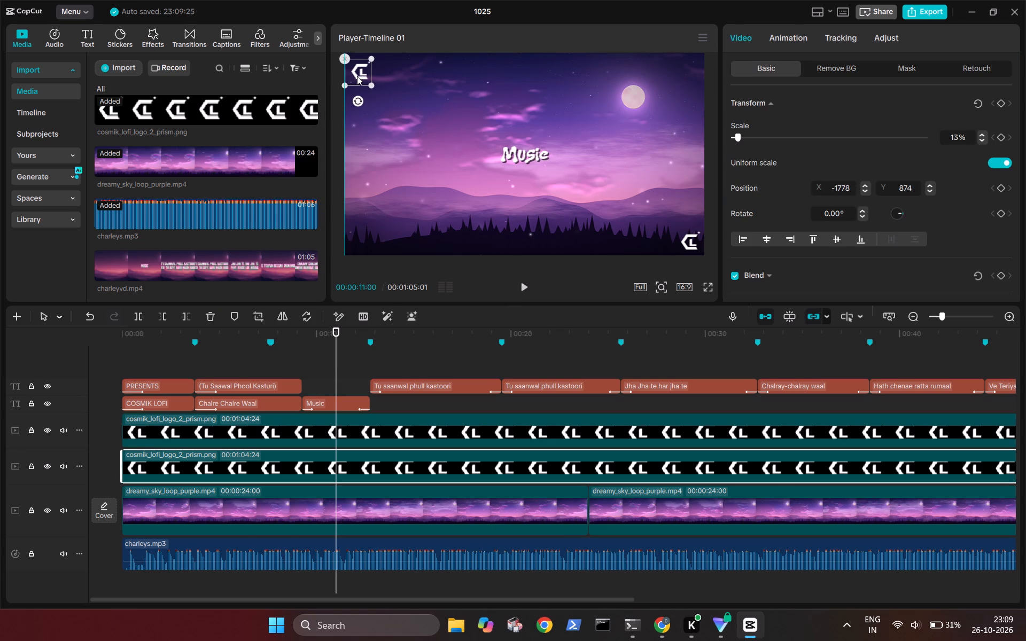
Play the intro from the beginning through the "Chalre Chalre Waal" title to check it.
left_click(349, 377)
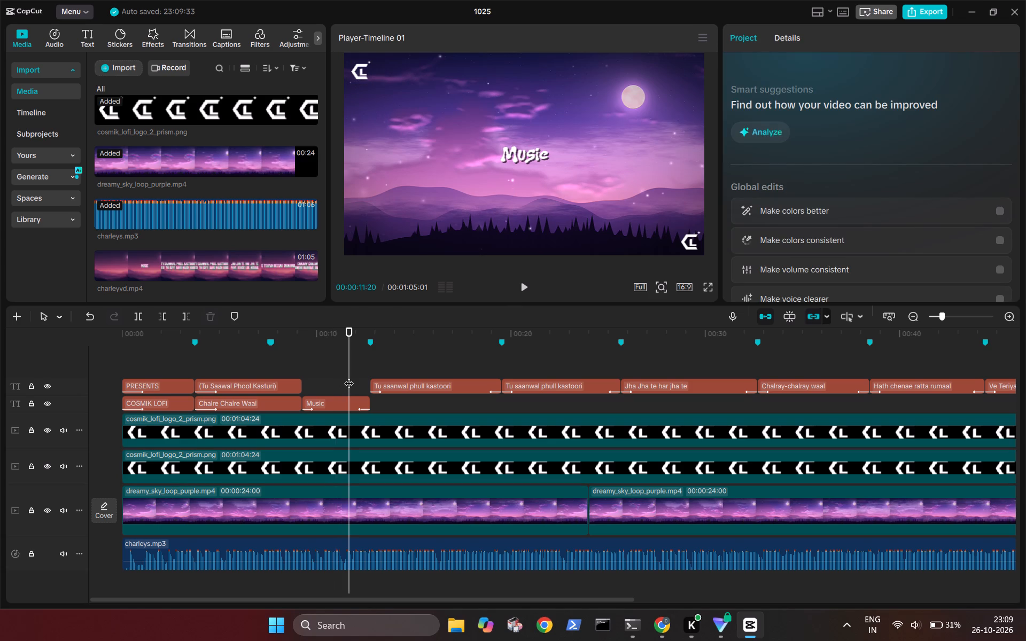
left_click(135, 371)
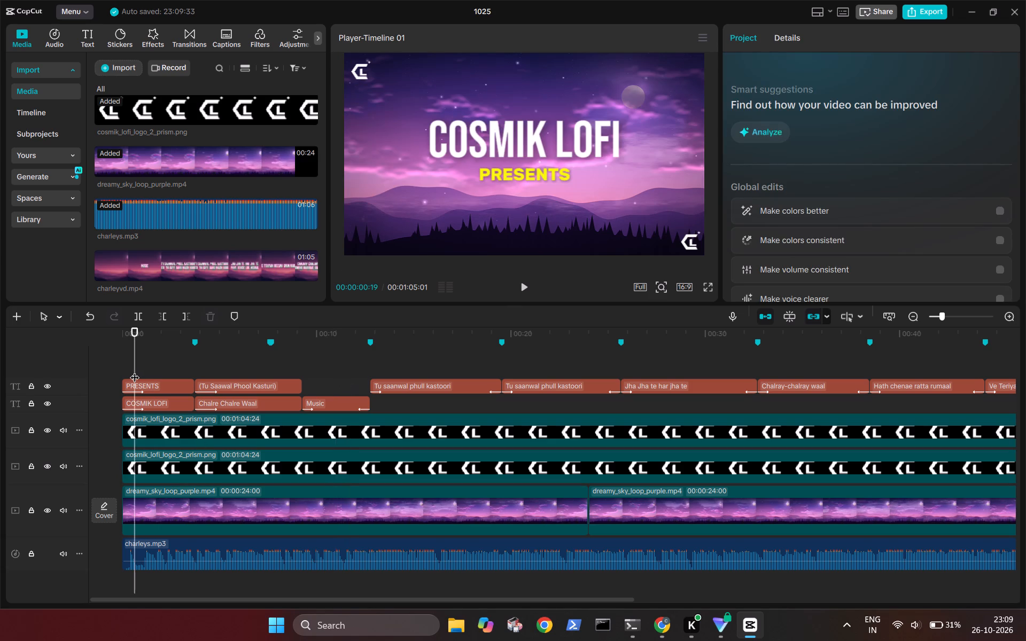
left_click_drag(135, 371, 95, 365)
key("space")
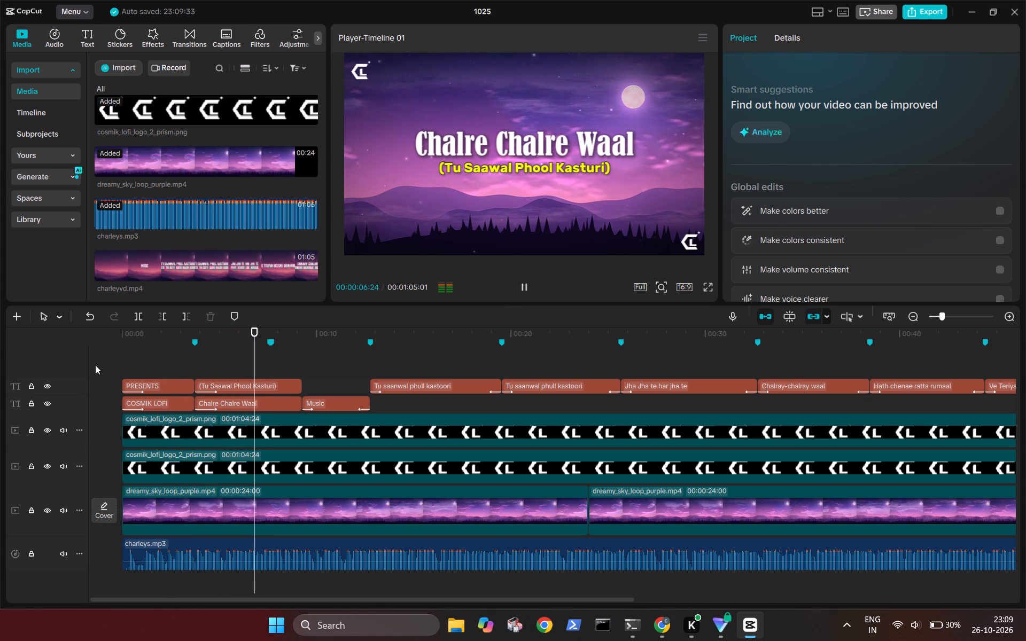
key("space")
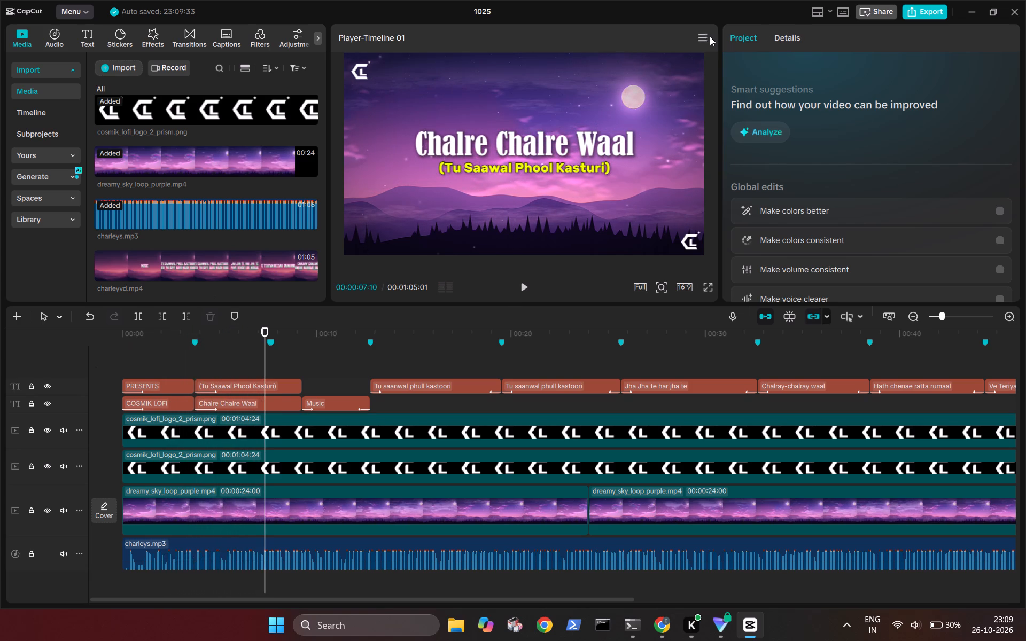
Select the first dreamy_sky_loop_purple.mp4 background clip and look through its basic video settings.
left_click(188, 499)
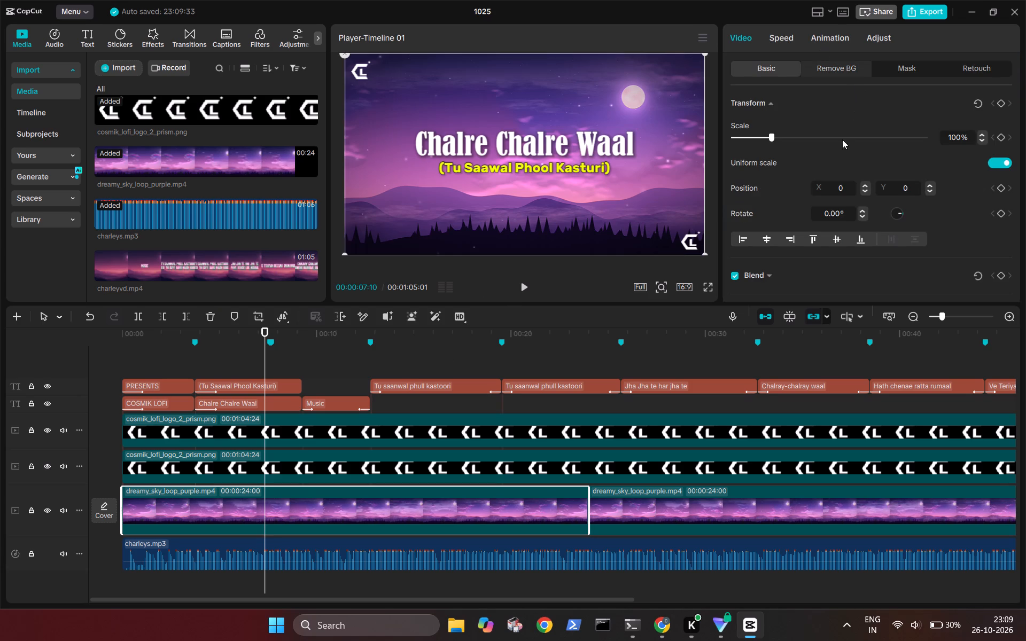
scroll(852, 174, "down", 2)
scroll(852, 174, "up", 1)
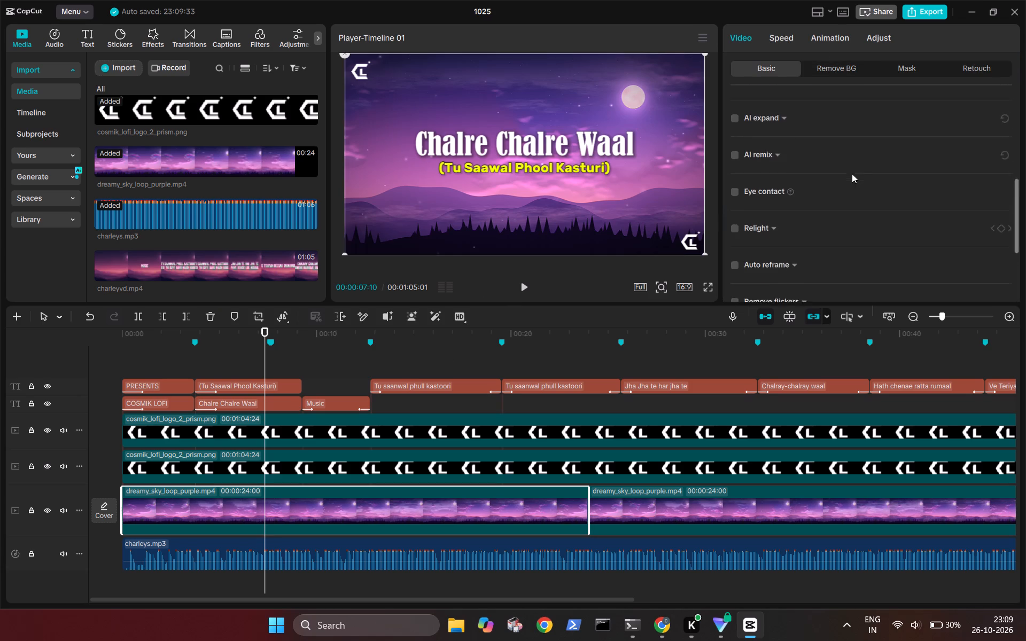
scroll(852, 174, "up", 1)
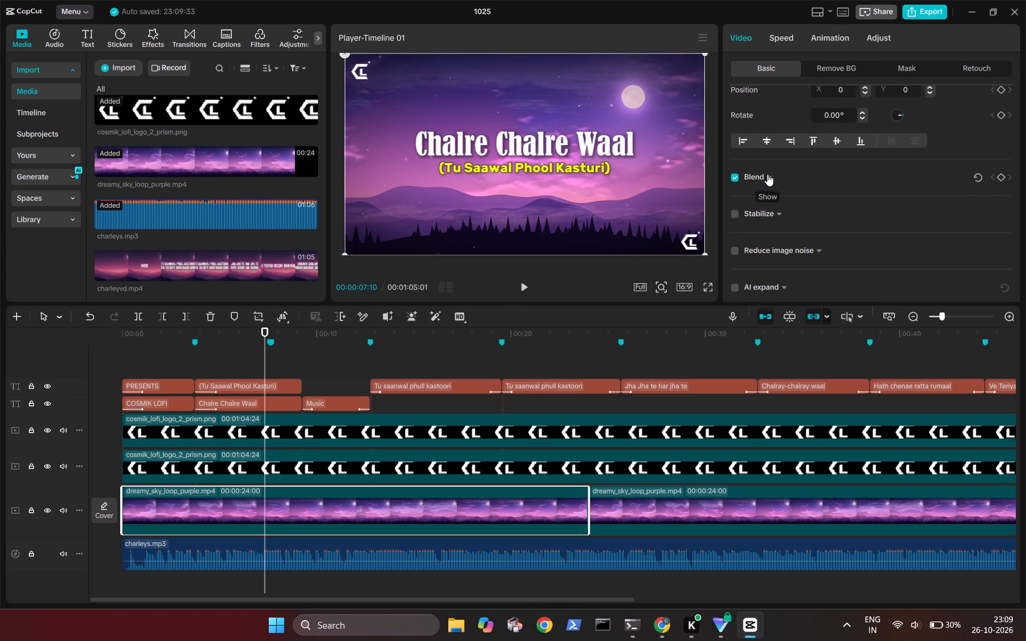
scroll(767, 174, "down", 2)
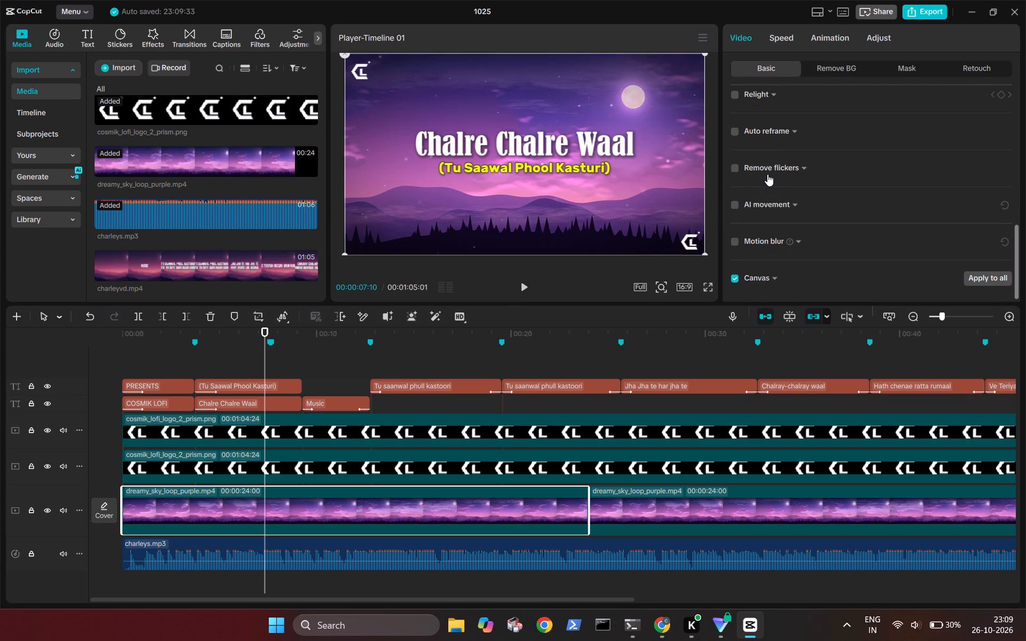
scroll(767, 174, "up", 3)
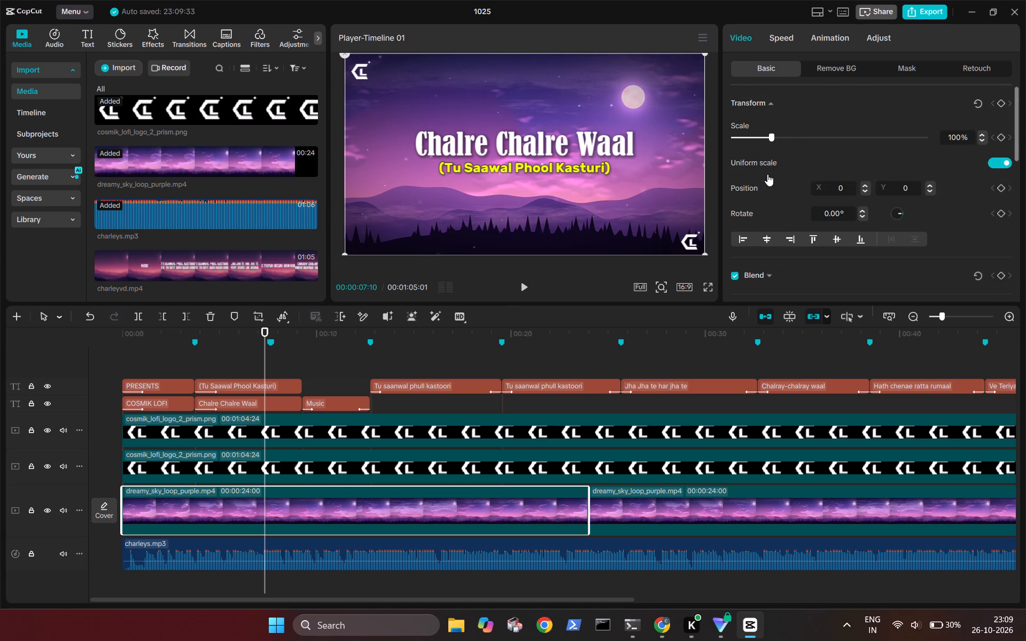
scroll(767, 174, "down", 2)
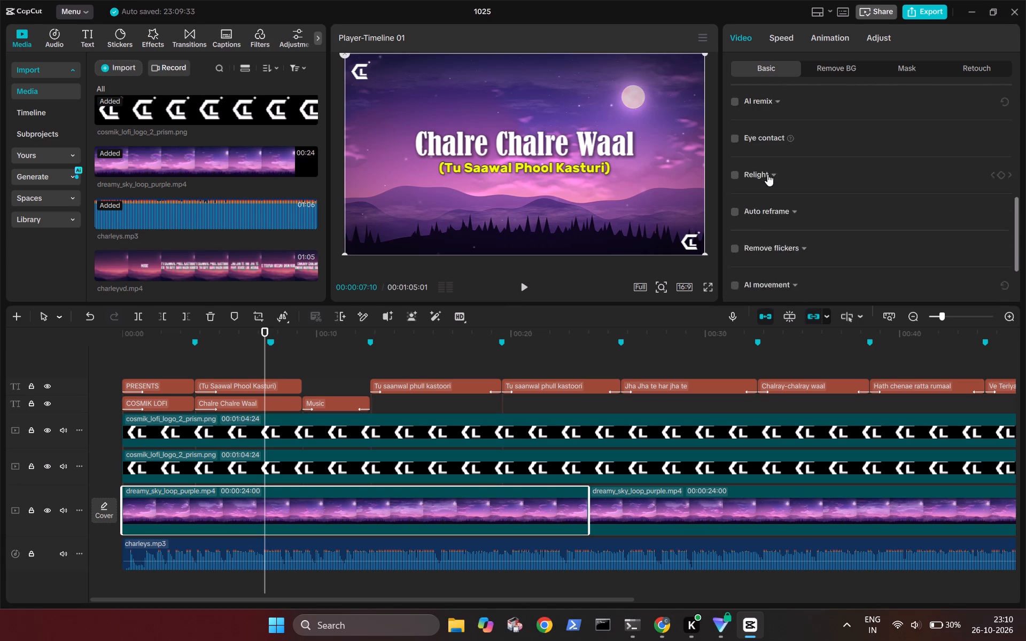
scroll(767, 174, "down", 1)
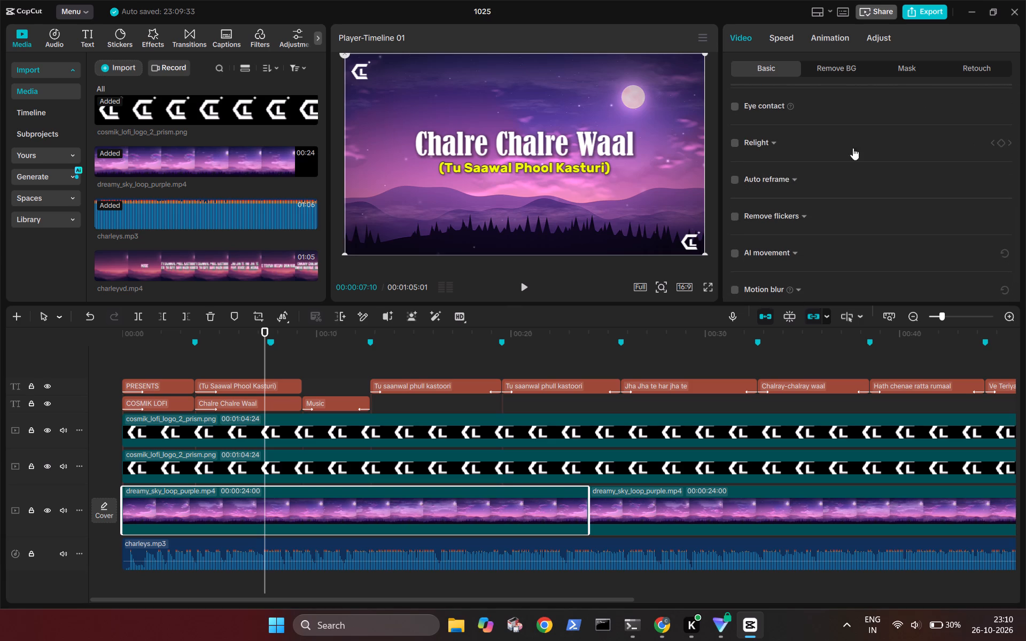
Look through the background clip's retouch options, including the manual retouch settings.
left_click(971, 68)
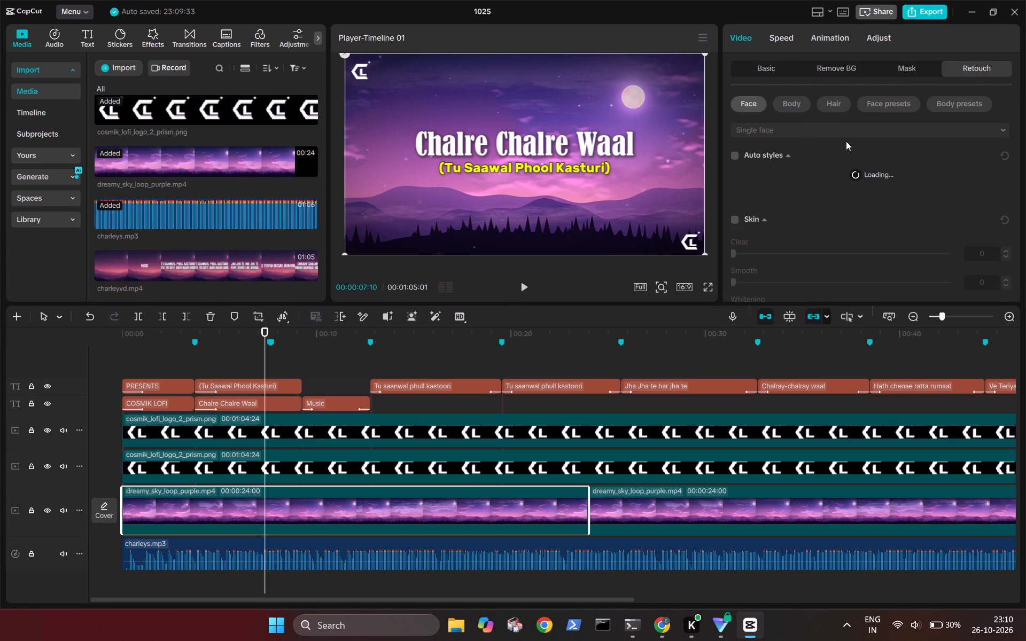
scroll(840, 150, "down", 1)
scroll(840, 150, "up", 2)
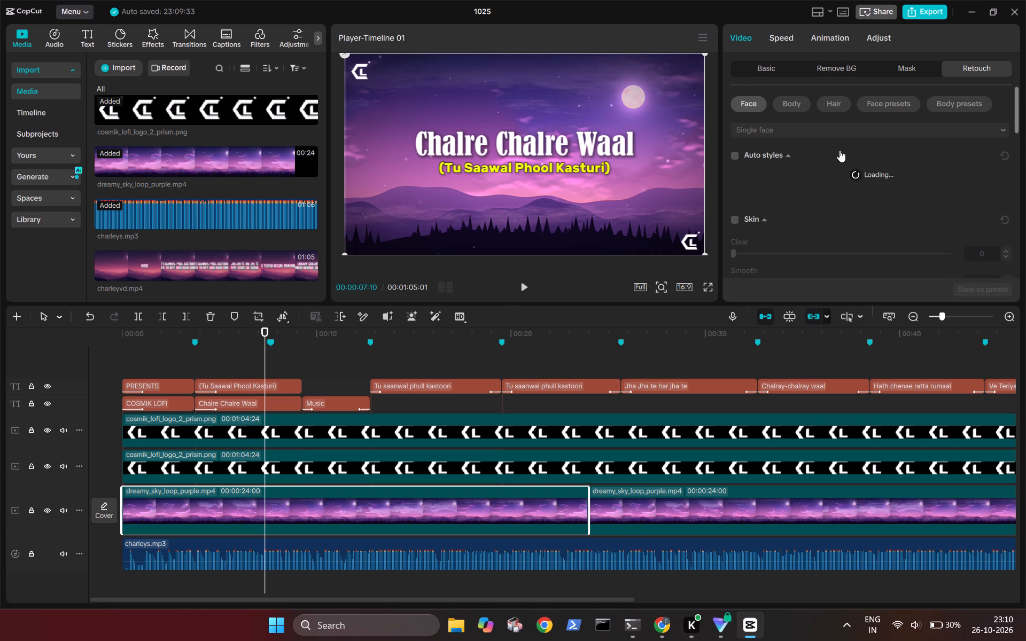
scroll(840, 150, "up", 1)
scroll(840, 150, "down", 2)
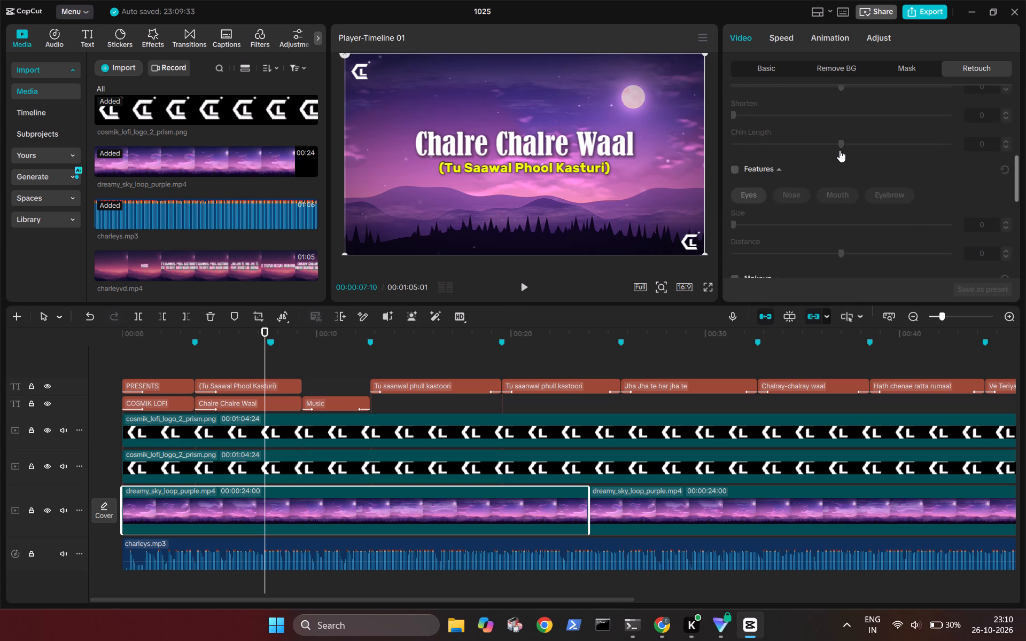
scroll(840, 150, "down", 3)
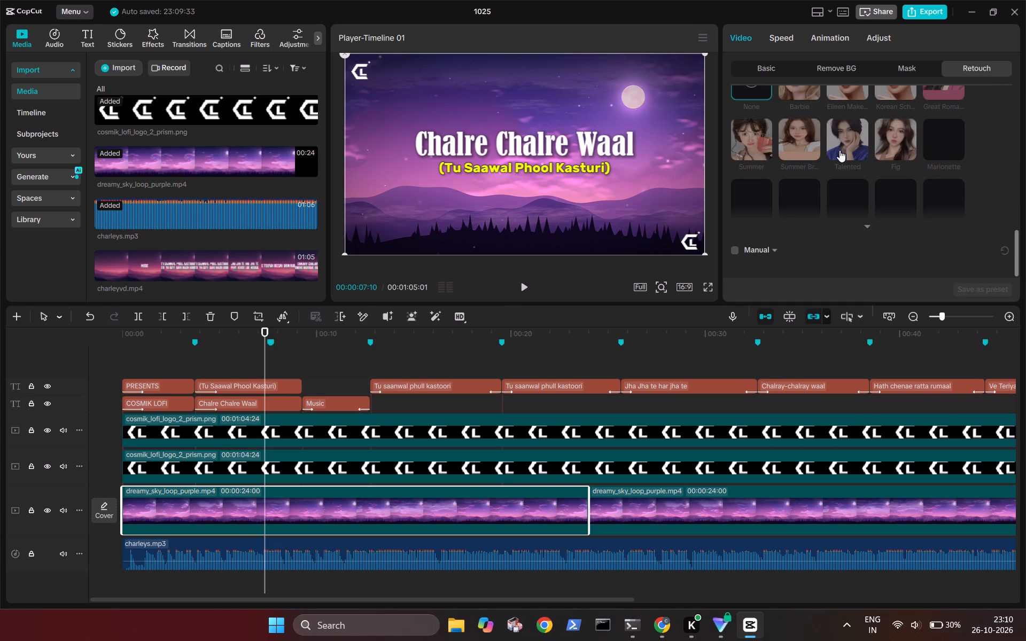
scroll(840, 150, "down", 1)
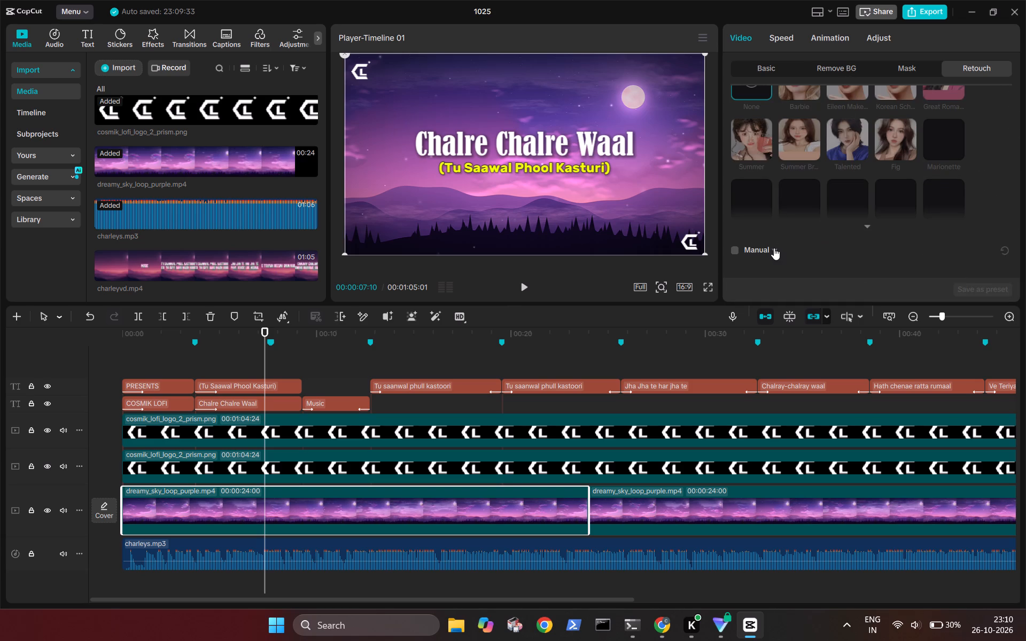
left_click(773, 248)
scroll(773, 248, "down", 1)
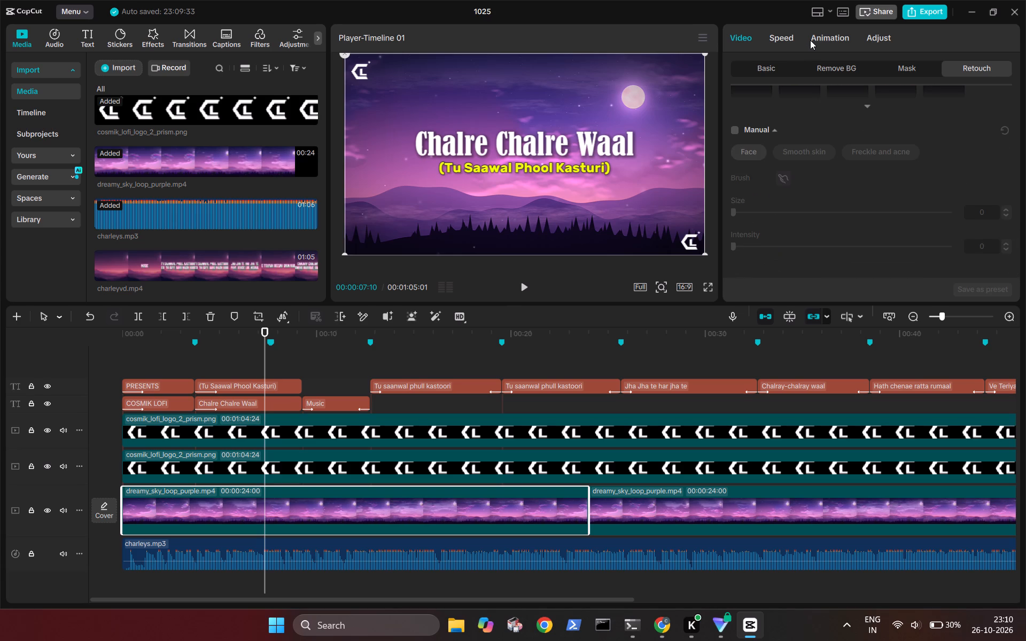
Examine the background clip's canvas, relight and blend settings, plus its mask and background-removal options.
left_click(788, 67)
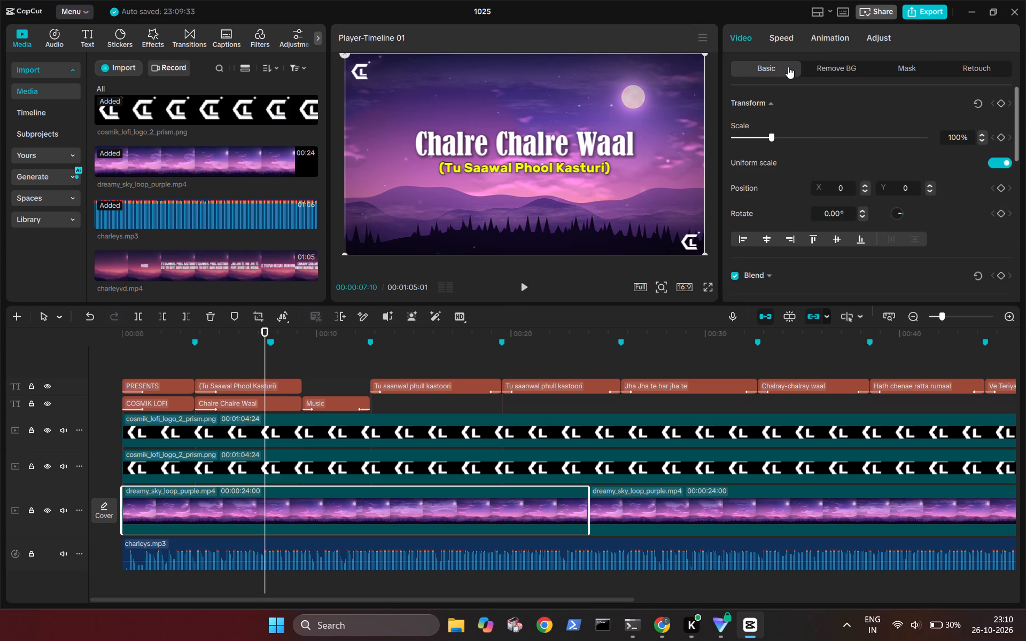
scroll(840, 178, "down", 1)
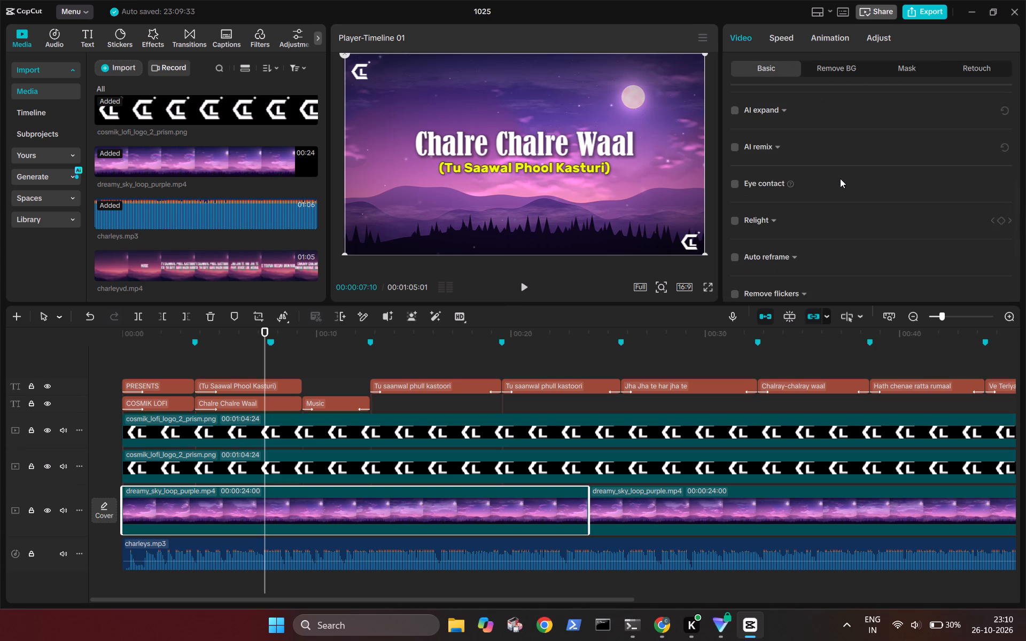
scroll(840, 178, "down", 1)
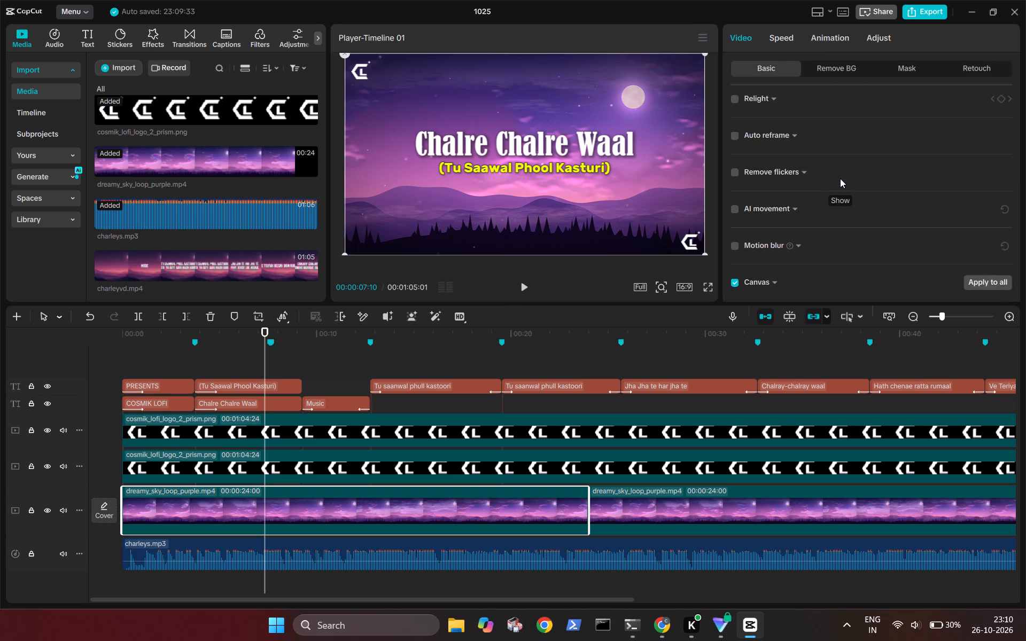
scroll(840, 178, "up", 2)
scroll(840, 178, "down", 3)
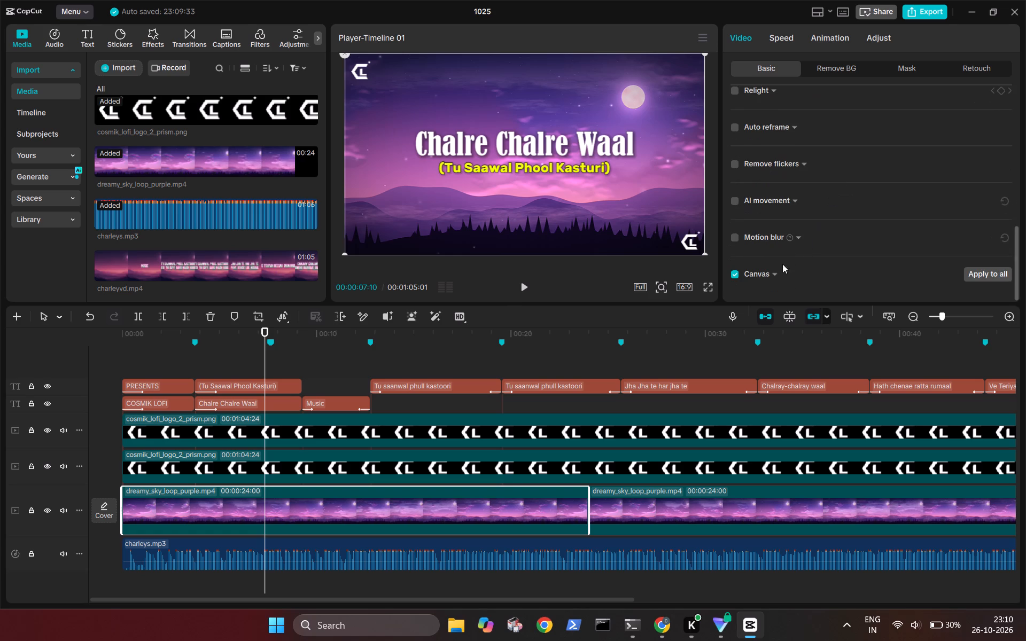
left_click(774, 276)
scroll(830, 252, "down", 1)
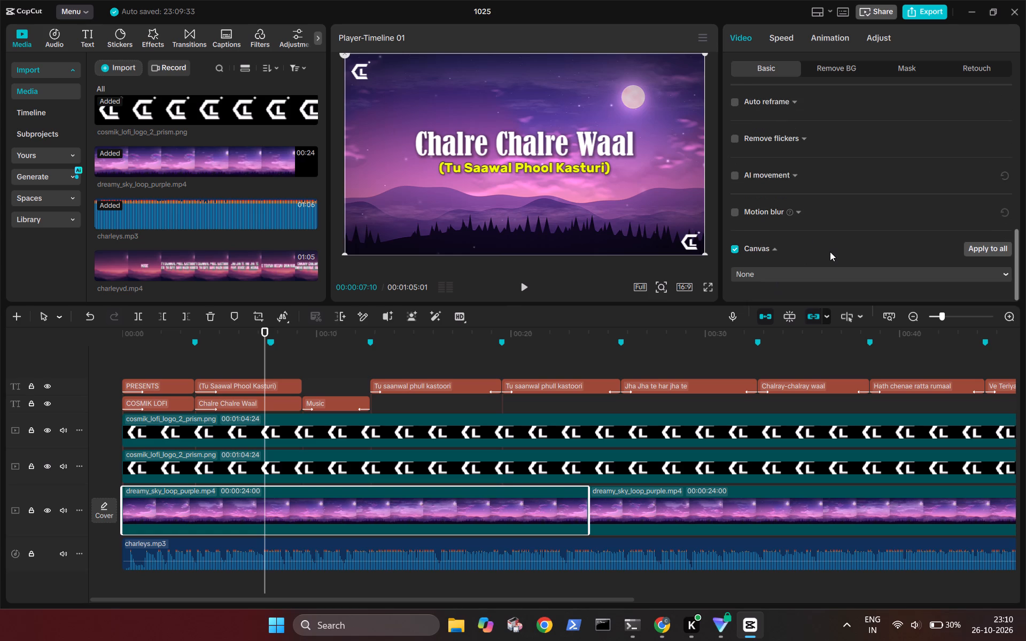
scroll(838, 239, "up", 1)
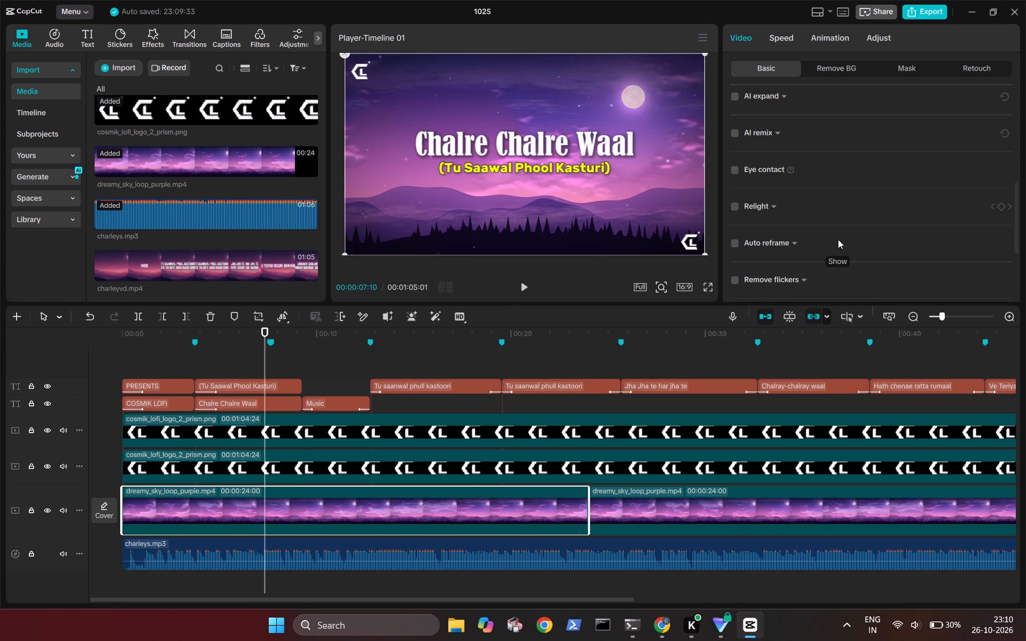
scroll(838, 239, "up", 2)
scroll(838, 239, "down", 1)
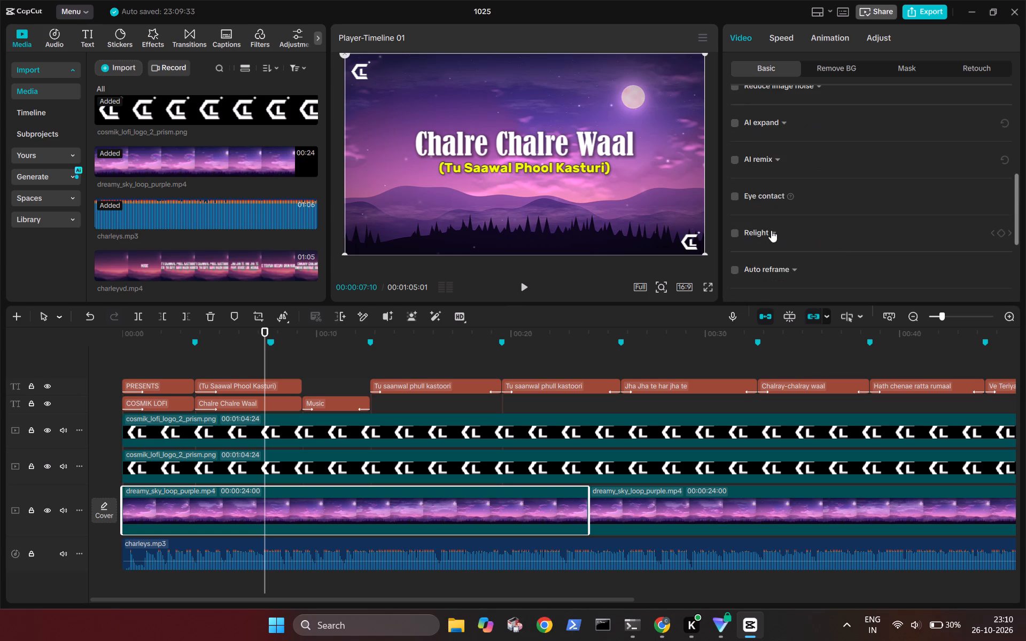
left_click(769, 228)
scroll(769, 228, "up", 1)
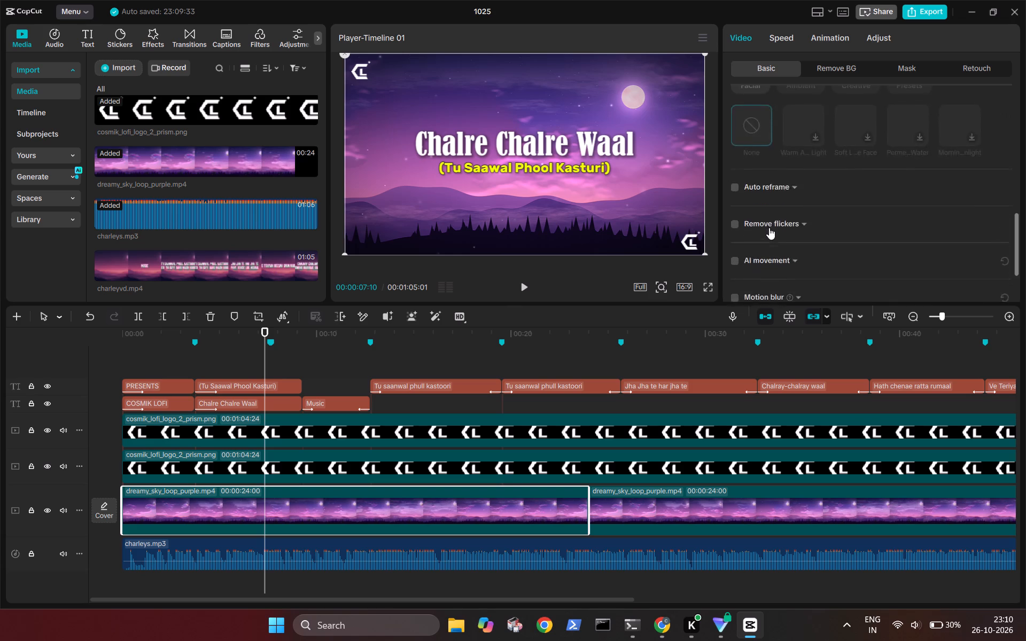
scroll(769, 228, "up", 2)
scroll(769, 228, "down", 1)
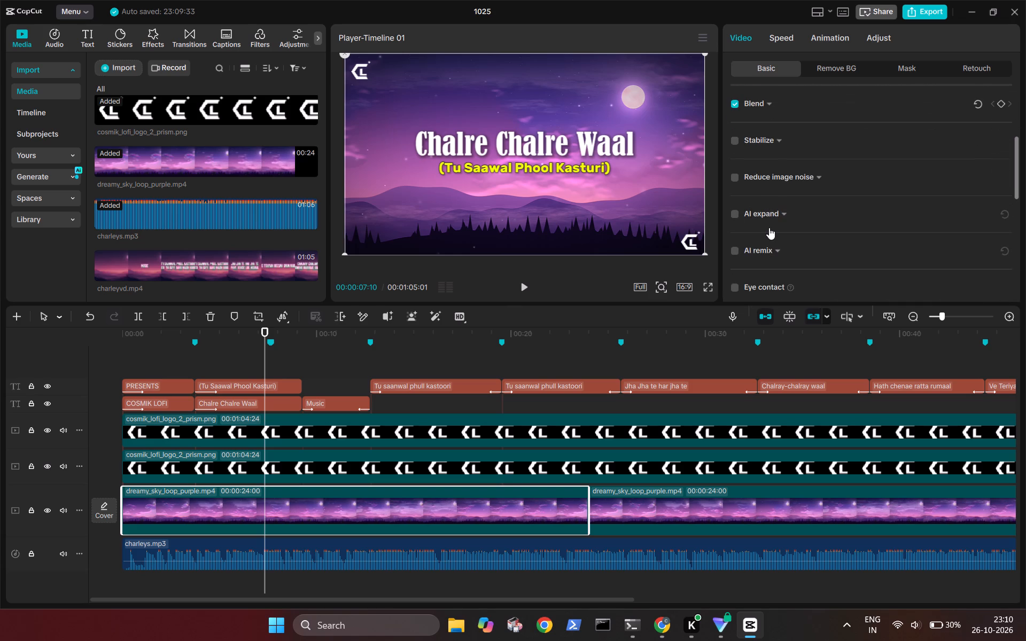
left_click(767, 104)
scroll(767, 104, "up", 1)
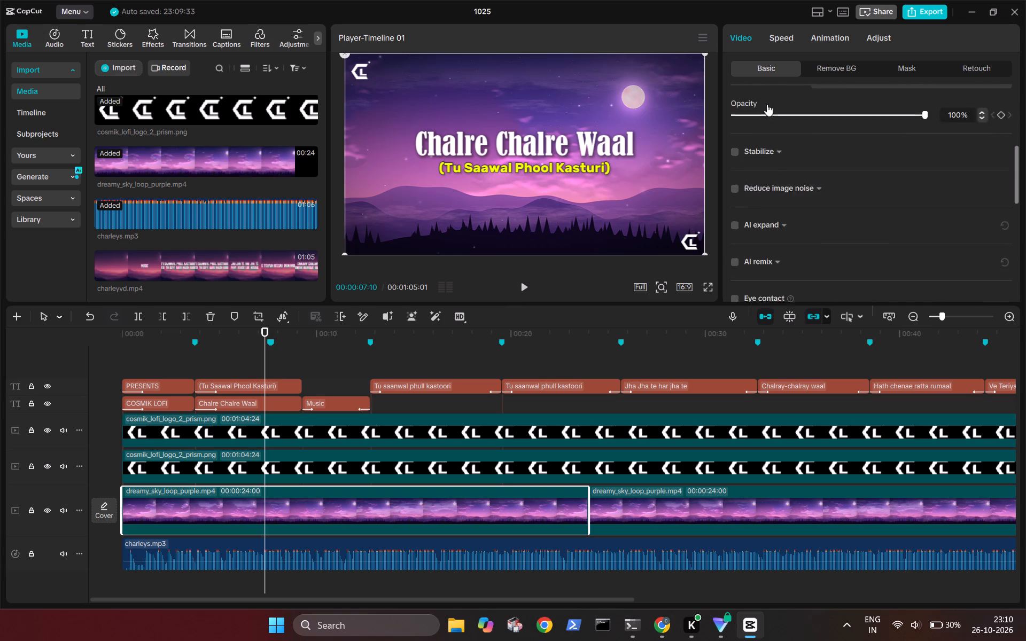
scroll(767, 104, "up", 2)
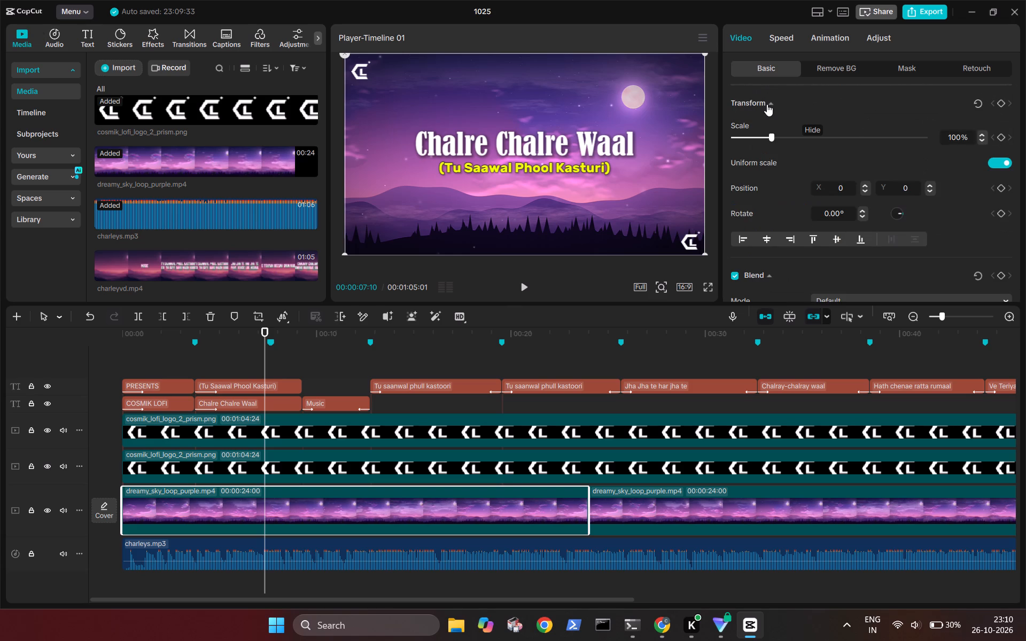
left_click(897, 73)
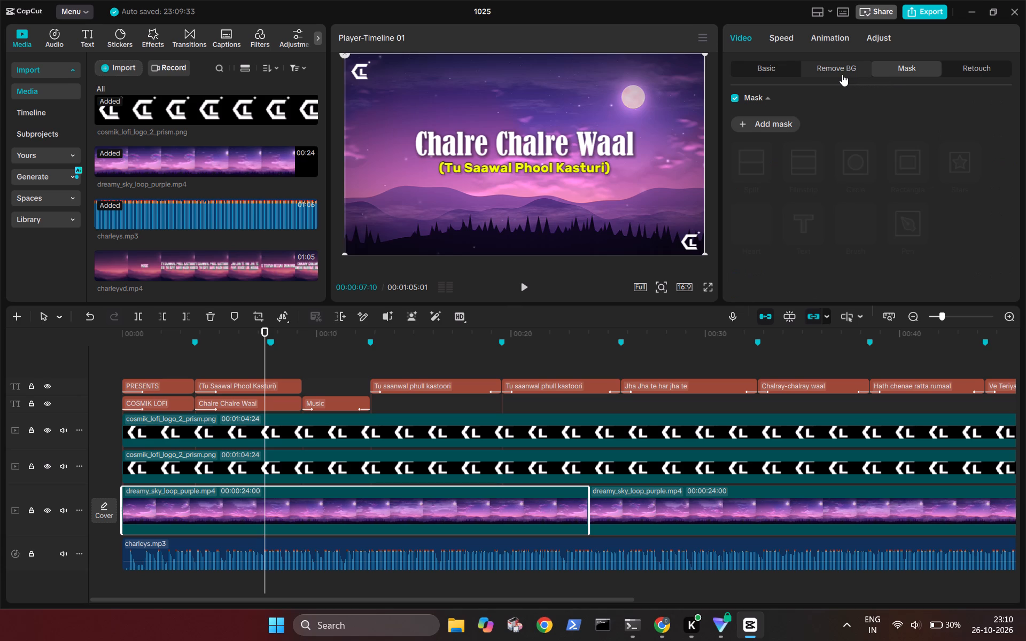
left_click(842, 74)
Warm the first purple sky background clip by setting its colour temperature adjustment to 16.
left_click(878, 36)
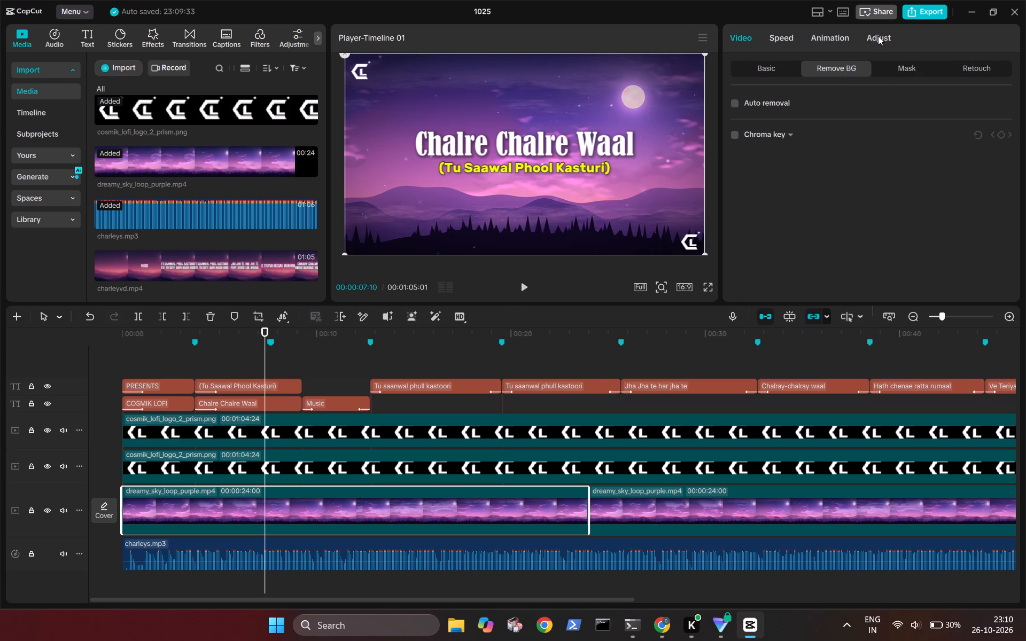
scroll(829, 175, "down", 1)
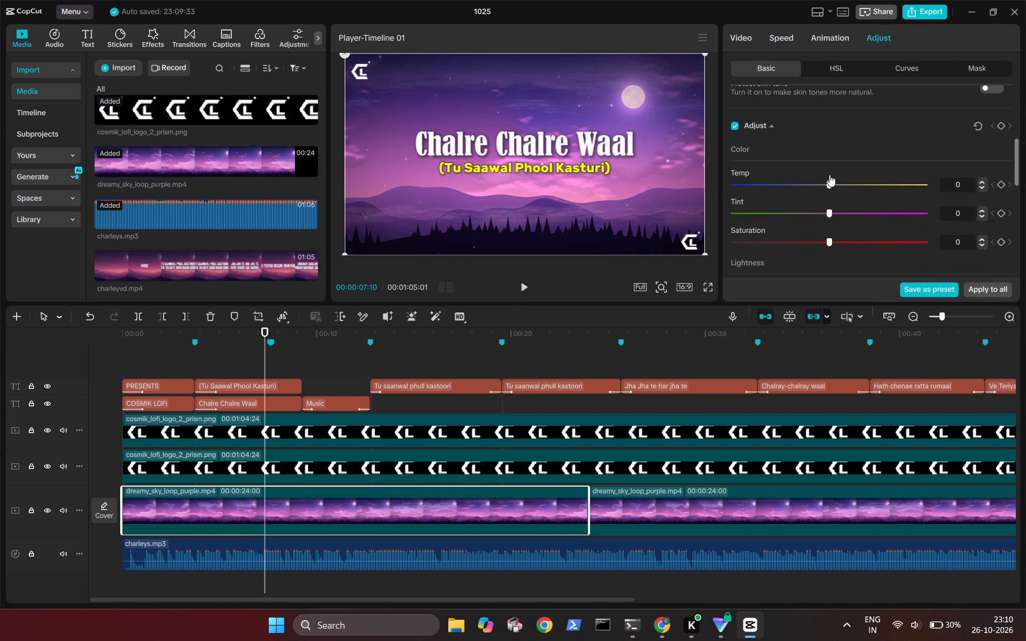
scroll(829, 175, "down", 1)
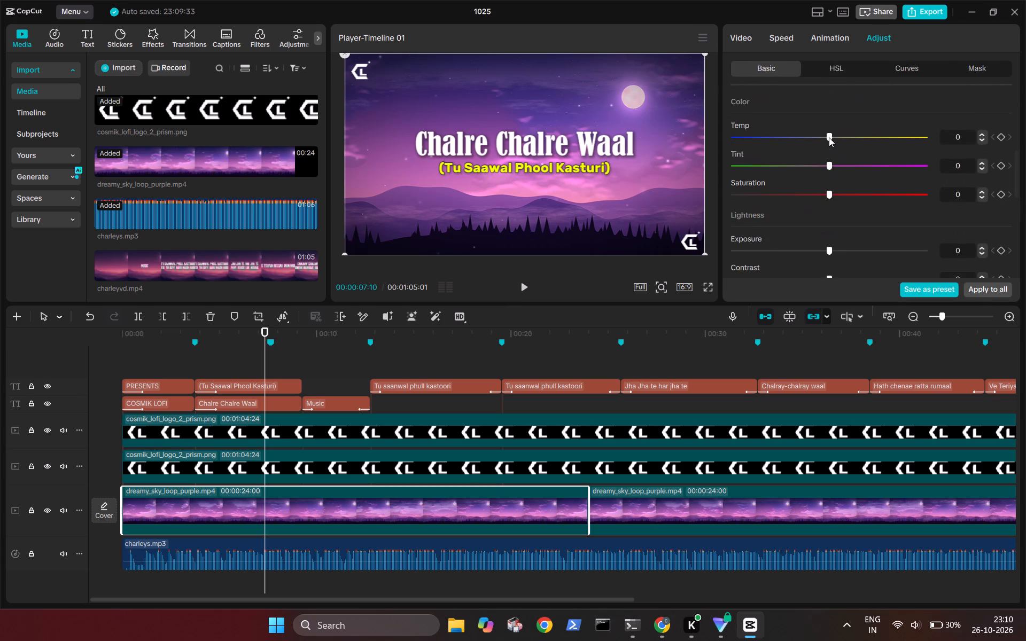
scroll(829, 137, "down", 2)
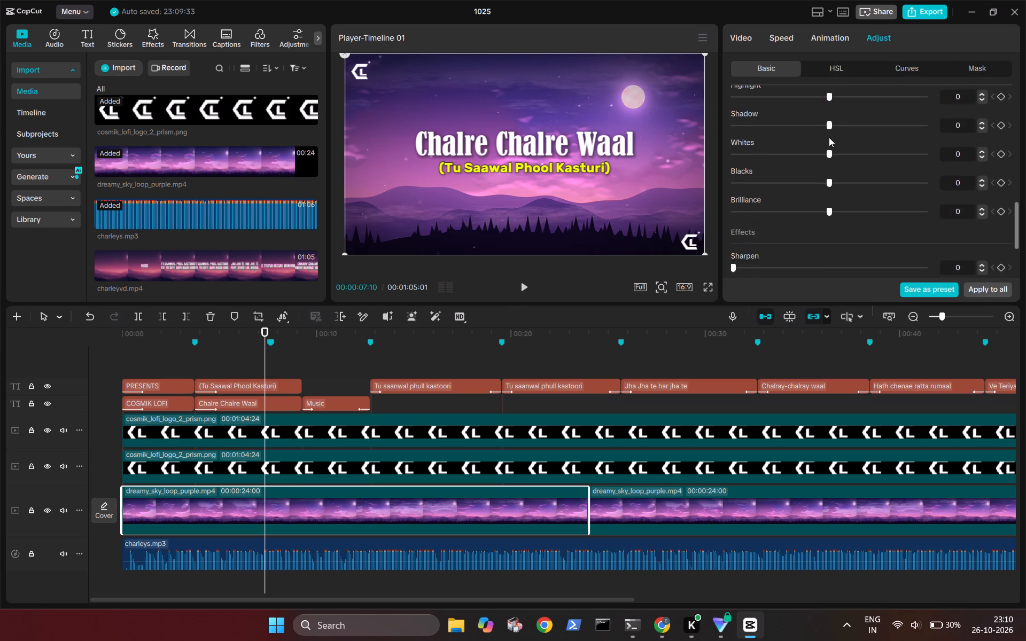
scroll(829, 137, "down", 2)
scroll(829, 137, "up", 1)
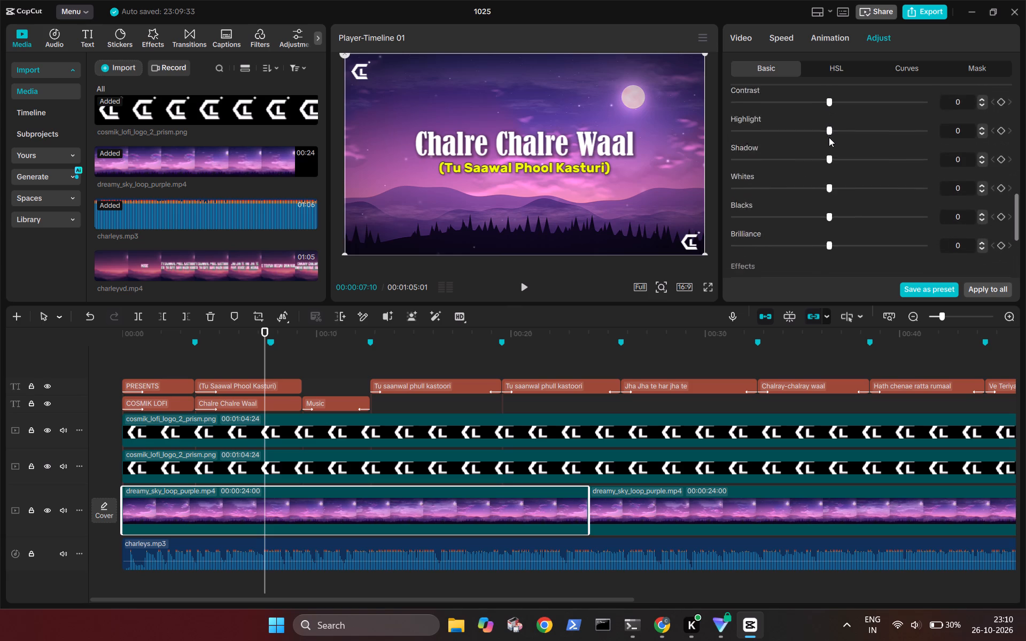
scroll(829, 137, "up", 2)
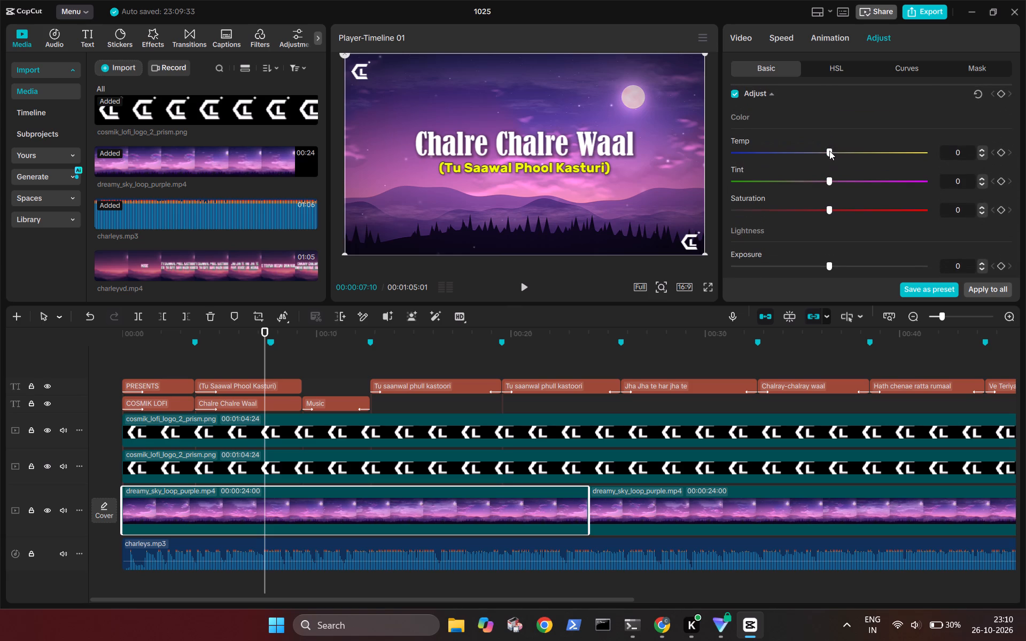
left_click_drag(829, 151, 782, 153)
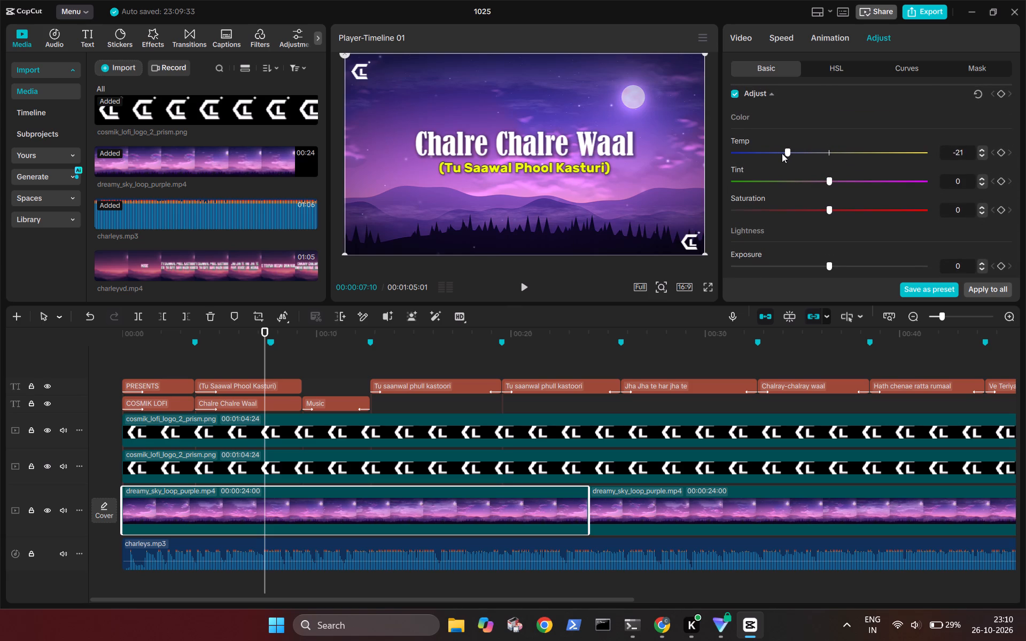
left_click_drag(782, 153, 851, 150)
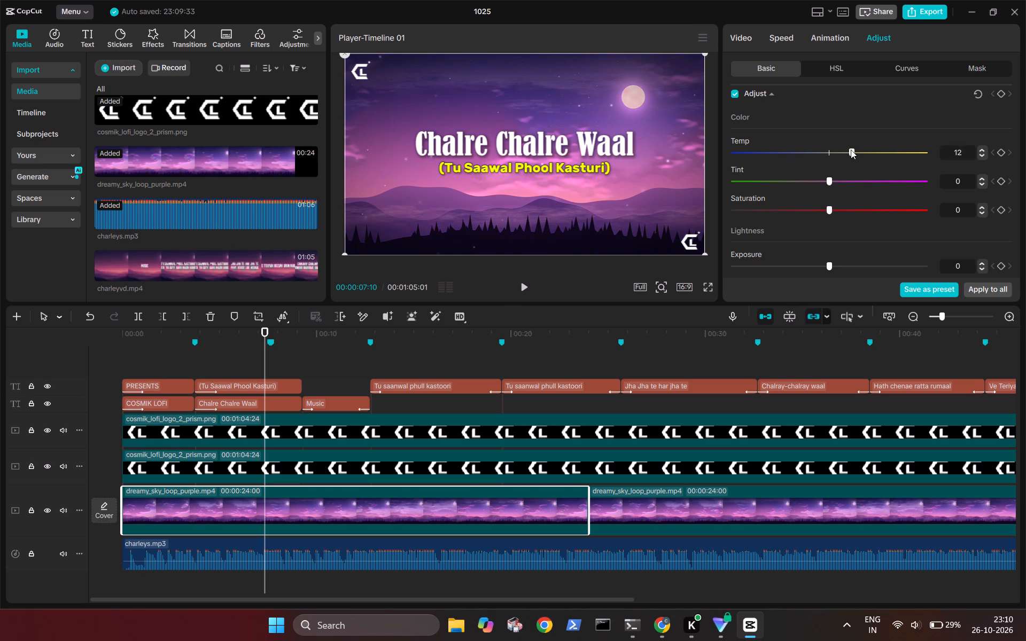
left_click_drag(851, 150, 858, 150)
left_click_drag(858, 150, 858, 150)
Apply the first purple sky clip's colour adjustment to all clips and play the timeline briefly to check it.
left_click(991, 293)
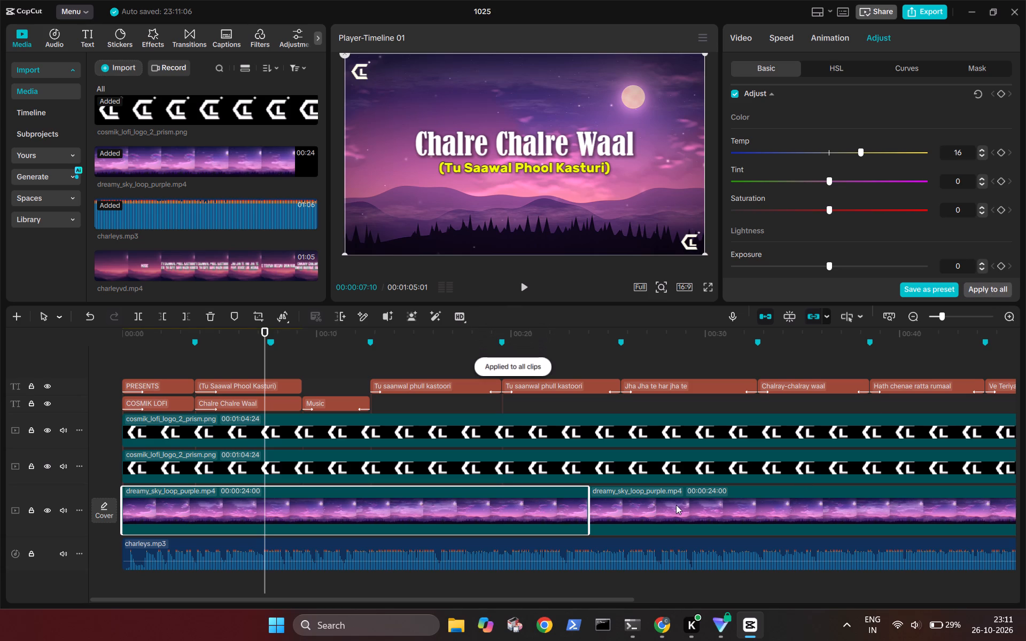
key("space")
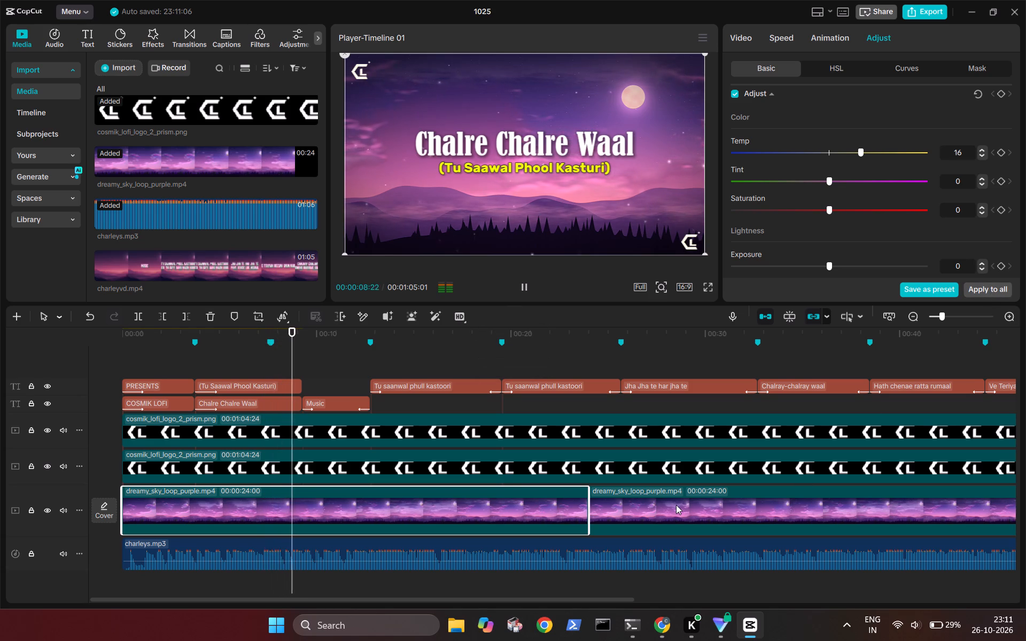
key("space")
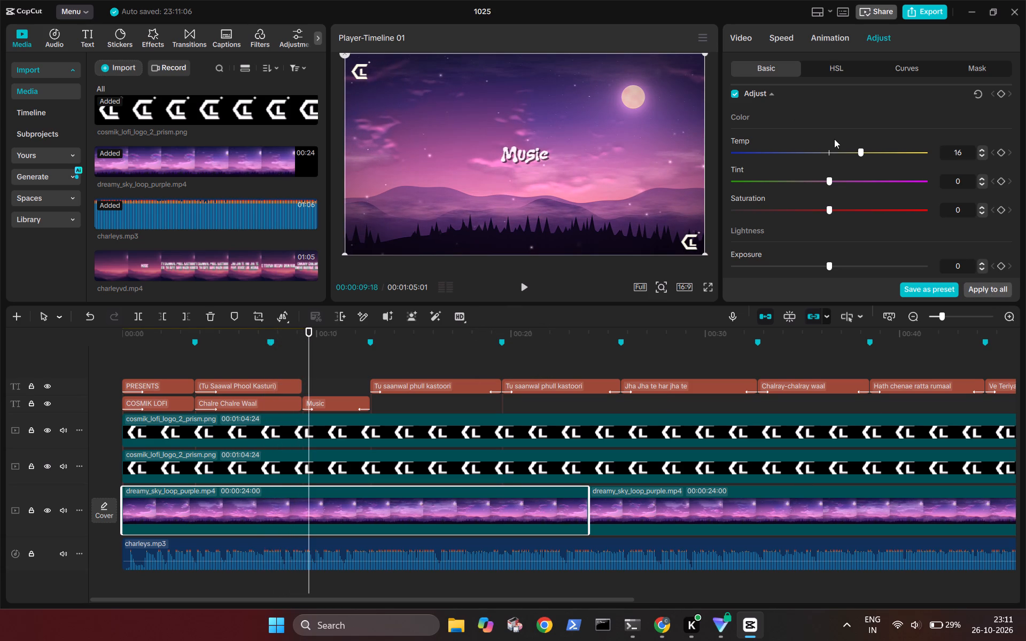
Export the "Chalre Chalre Waal" title frame at 00:00:06:07 as an 8K PNG still named chalrethm, with project import on.
left_click(244, 354)
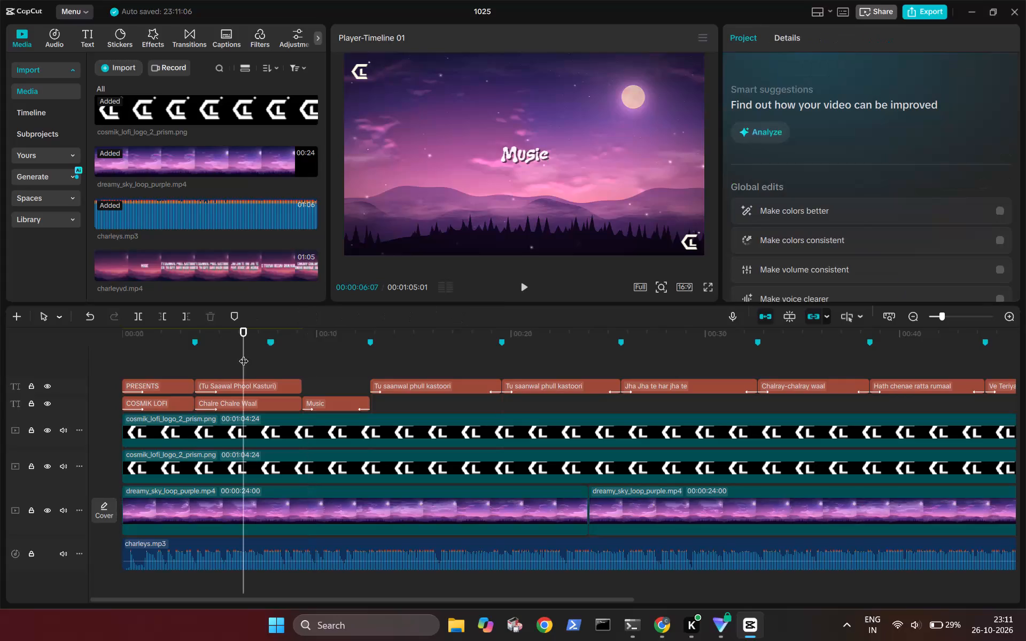
left_click(698, 30)
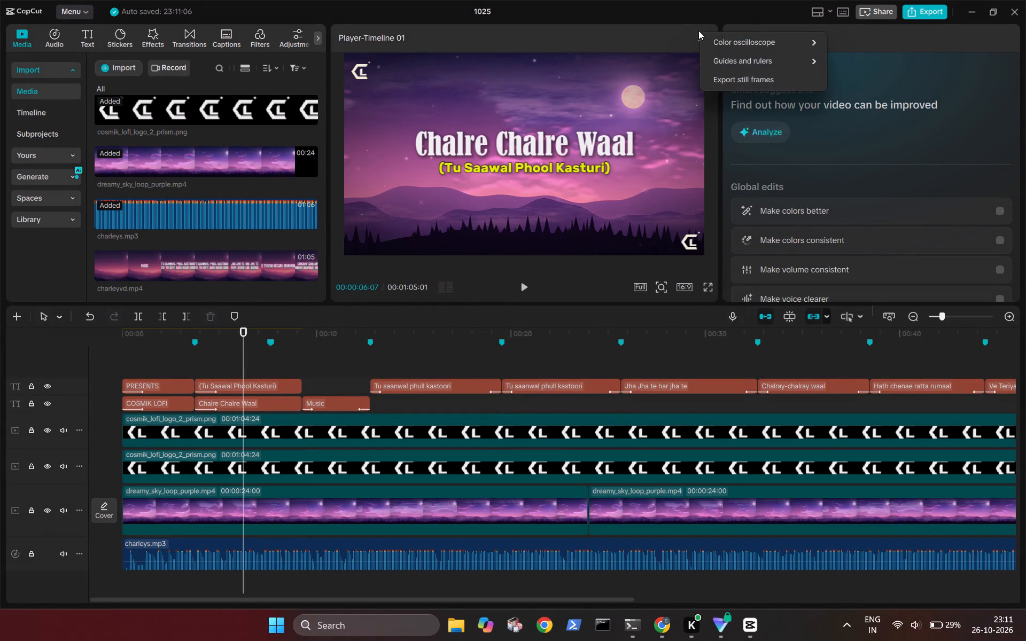
left_click(754, 86)
left_click(671, 246)
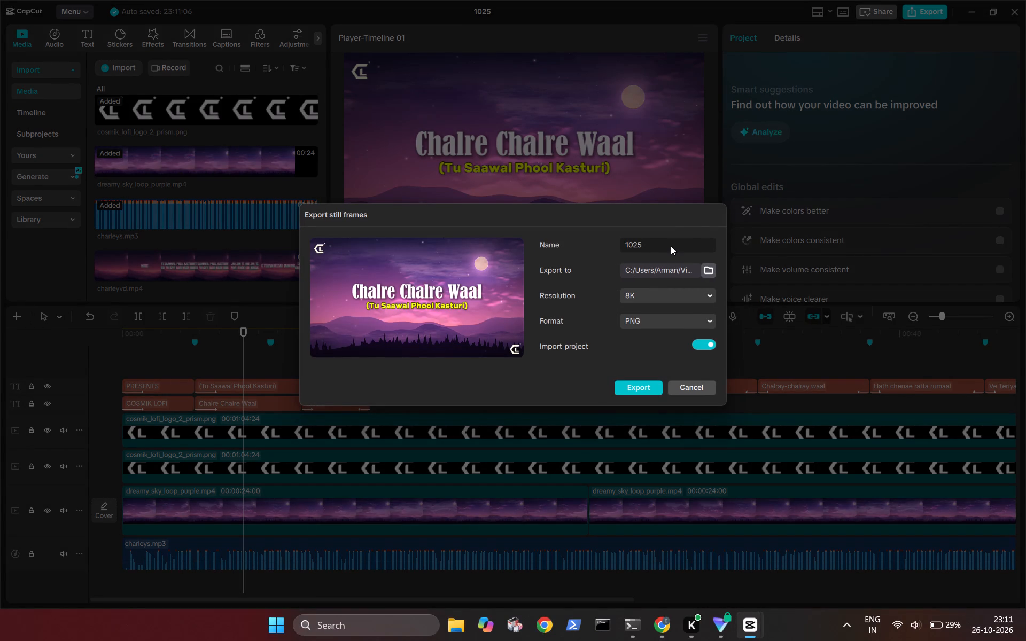
key("BackSpace")
key("BackSpace")
key("BackSpace")
key("BackSpace")
key("BackSpace")
key("BackSpace")
key("BackSpace")
key("BackSpace")
key("BackSpace")
key("BackSpace")
type("char")
key("BackSpace")
type("lre")
type("thm")
key("Return")
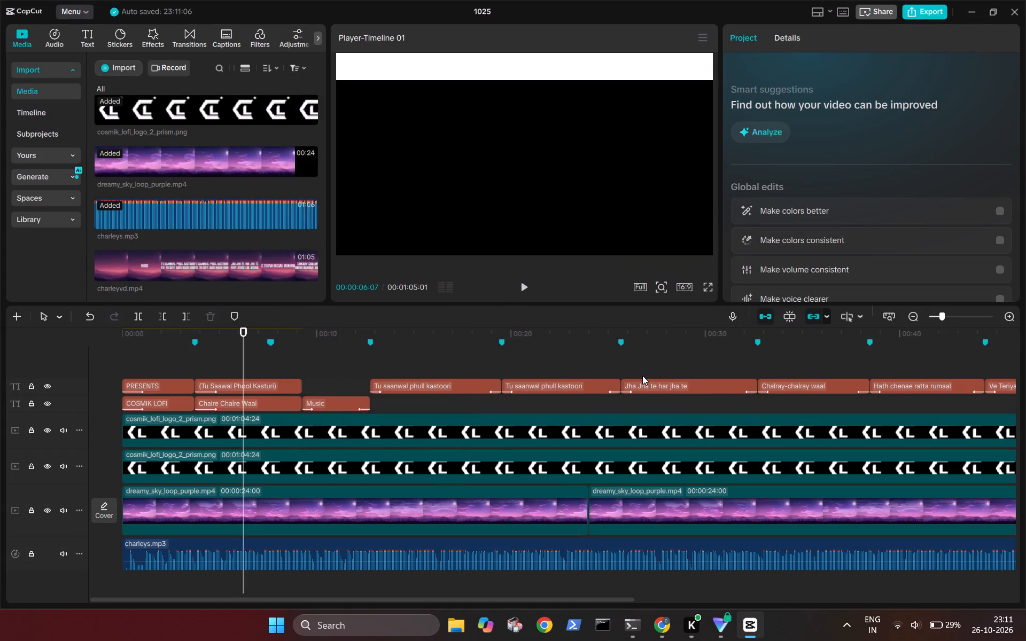
Preview the chalrethm.png still and delete it from the project media.
key("space")
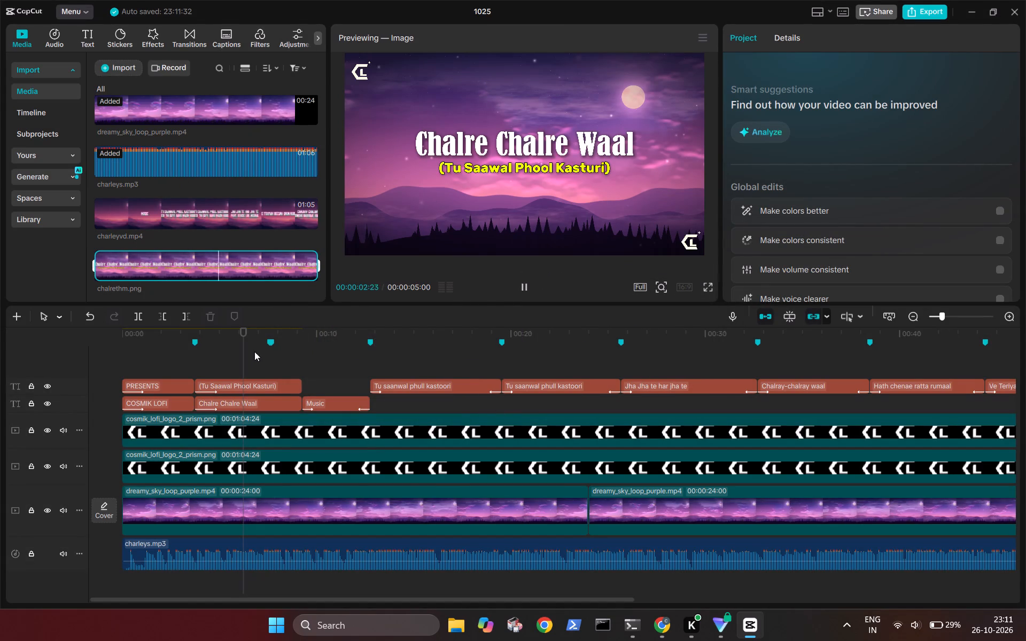
right_click(236, 272)
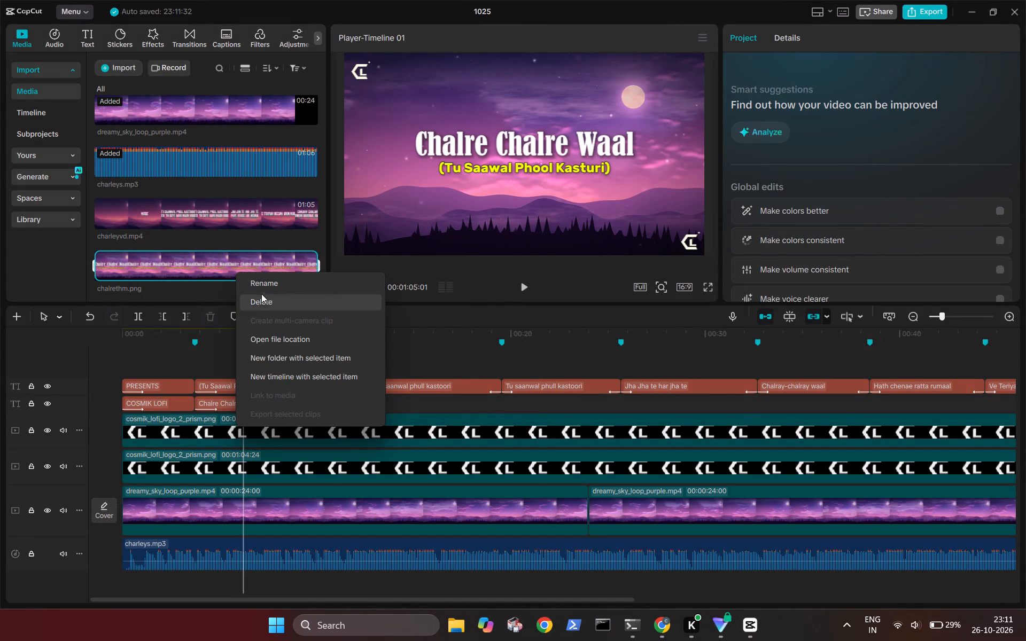
left_click(262, 298)
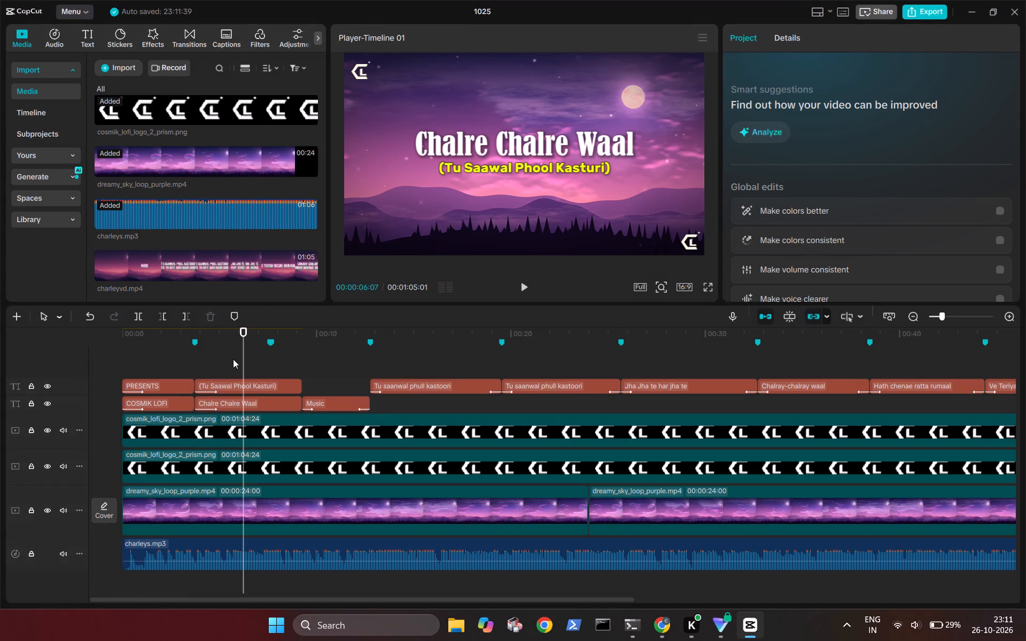
Play the timeline from the "Chalre Chalre Waal" title section to review the video.
left_click(233, 359)
key("space")
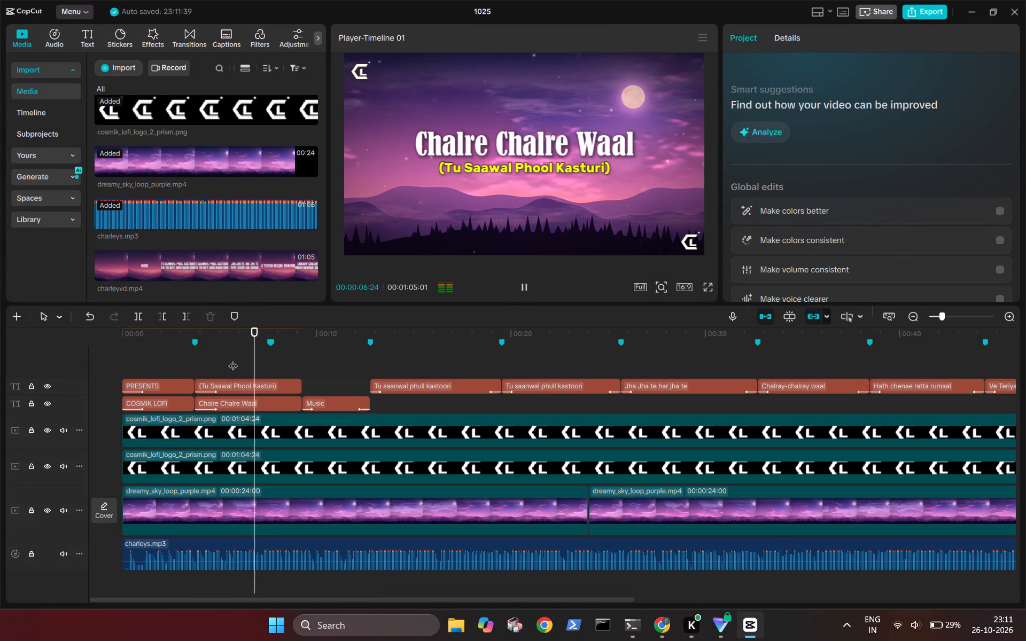
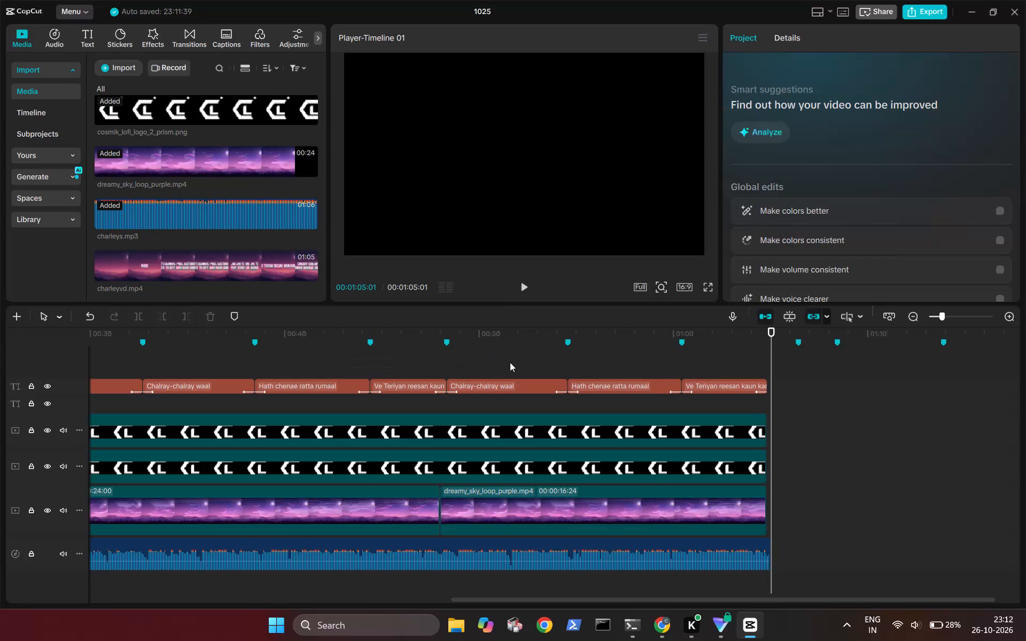
Export the finished lyric video under the name charlevdf as a 1080P, H.264 mp4 at 30fps.
left_click(510, 362)
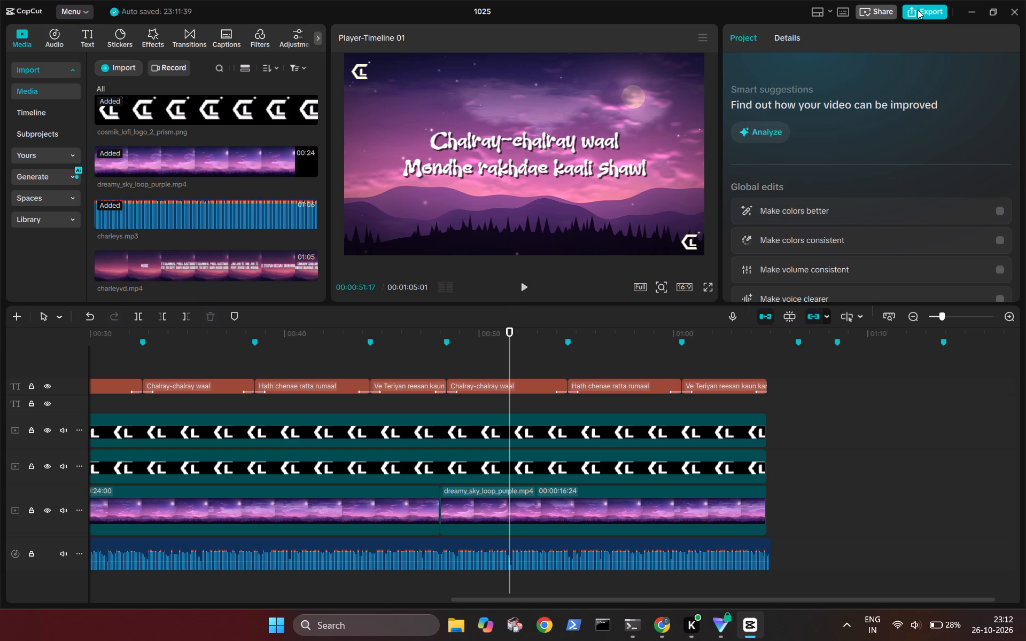
left_click(927, 13)
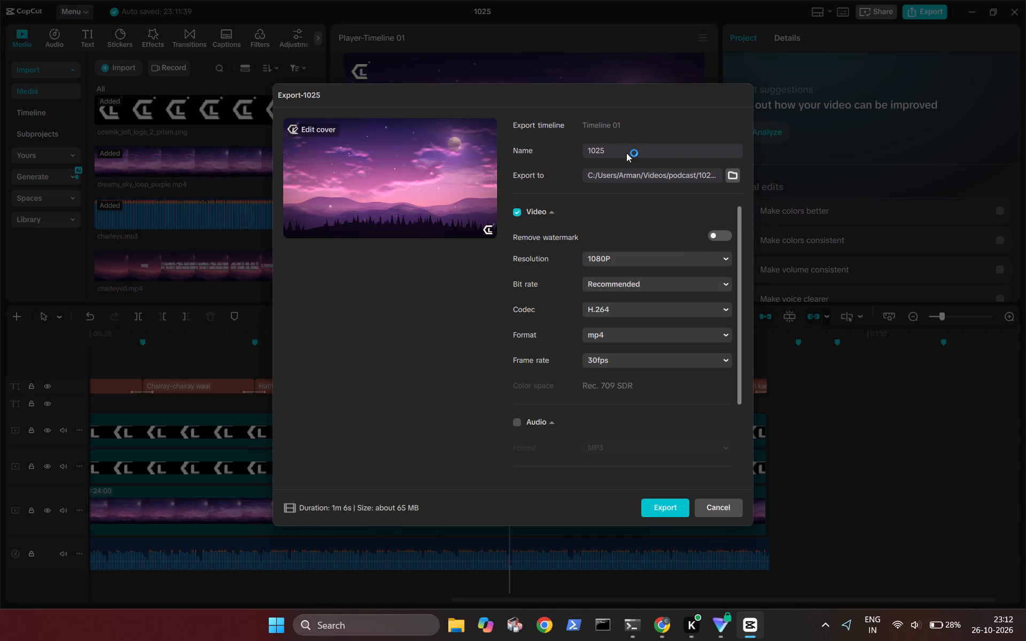
left_click(626, 153)
key("BackSpace")
key("BackSpace")
key("BackSpace")
key("BackSpace")
key("BackSpace")
type("charle")
type("vdf")
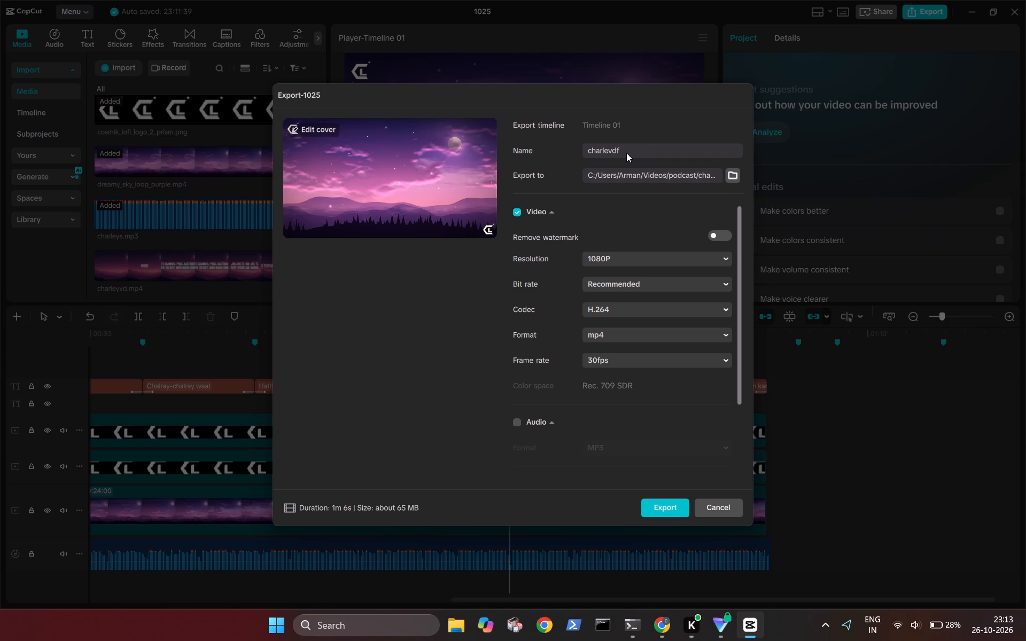
left_click(674, 509)
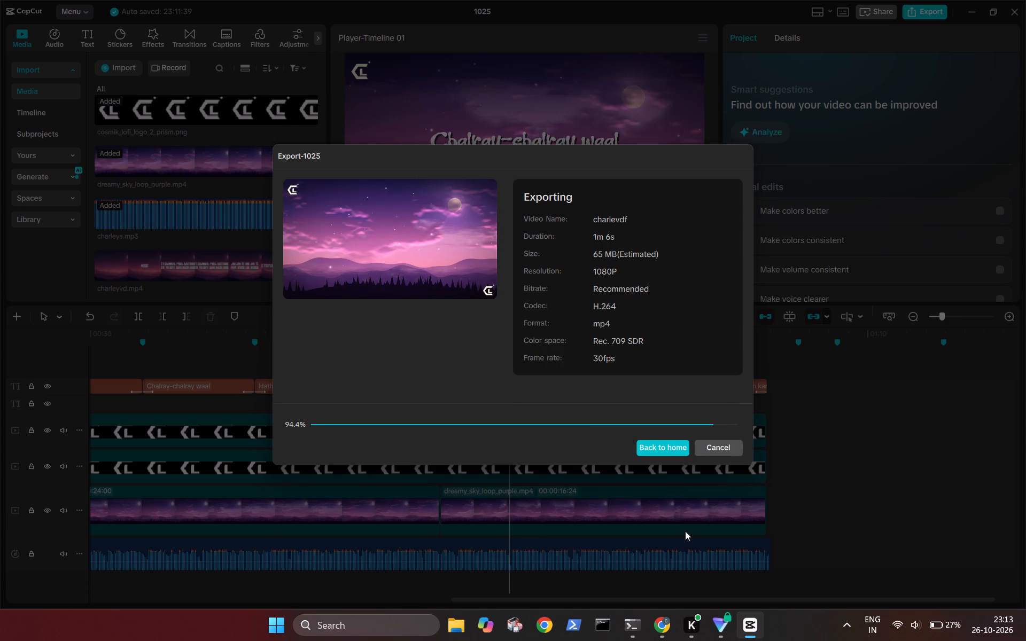
Switch to Chrome, open the liked video "Willi Revillame - Syempre (Lyrics)" on YouTube and read its full description.
left_click(664, 627)
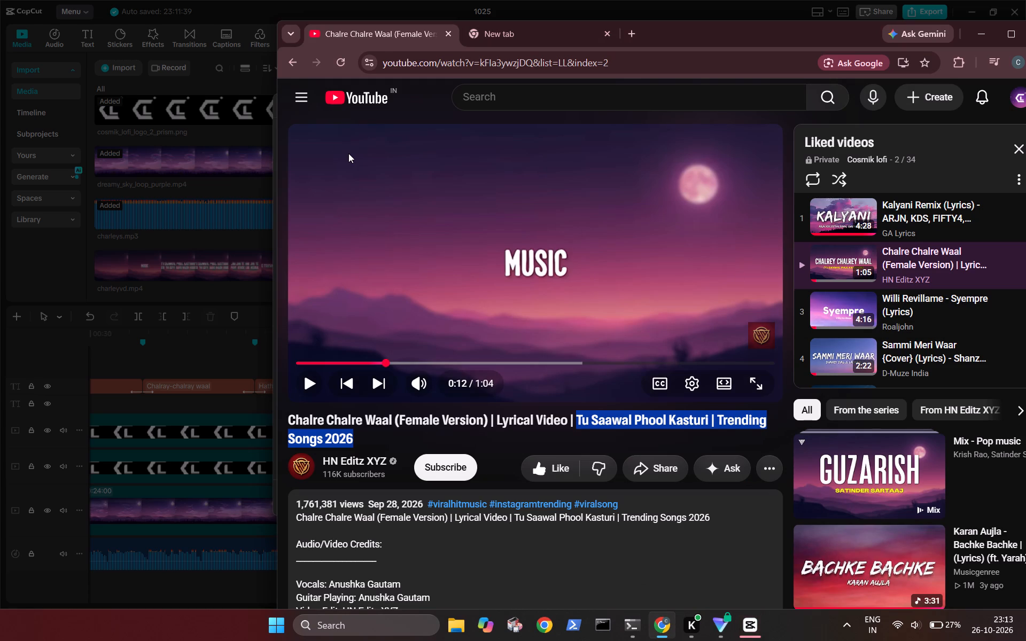
key("i")
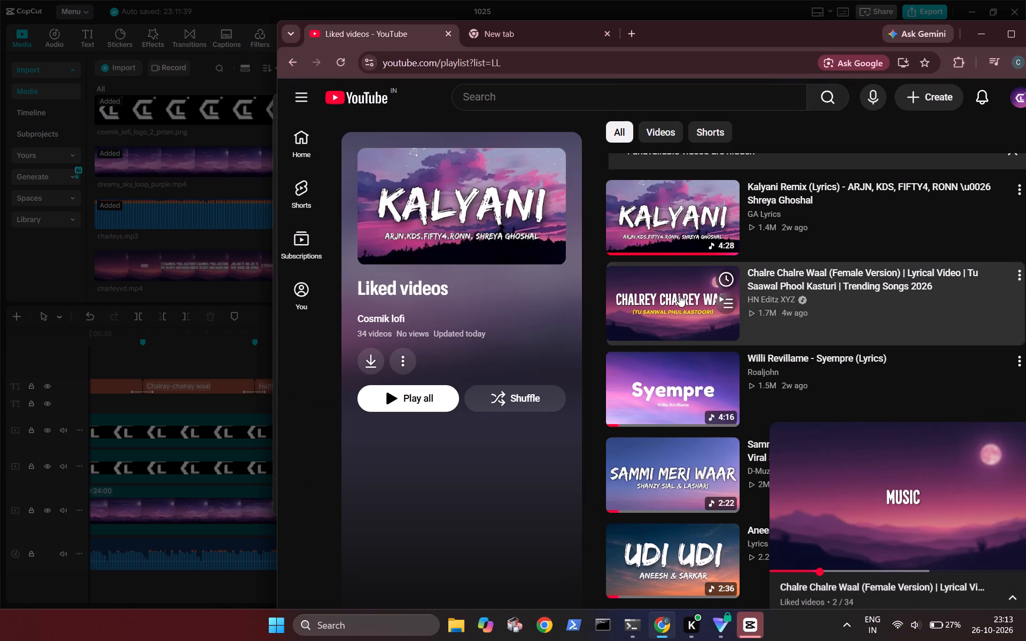
left_click(701, 392)
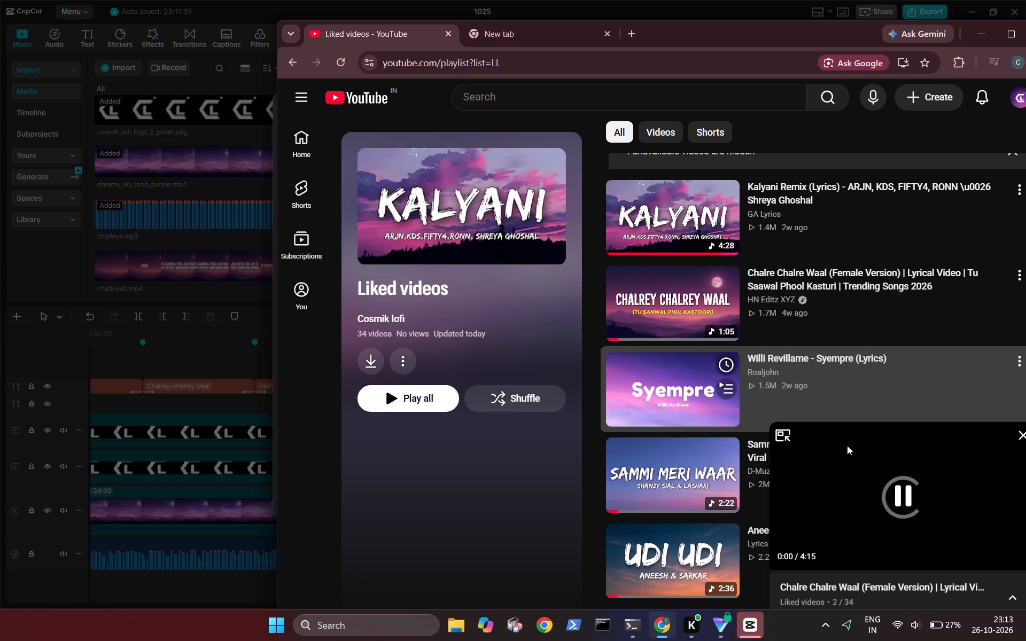
left_click(783, 435)
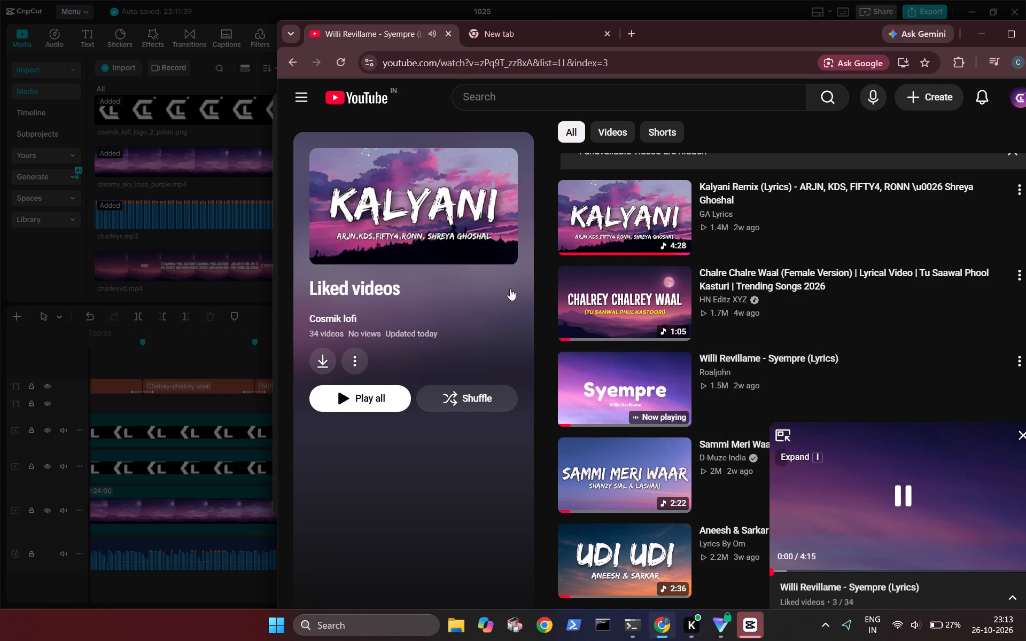
left_click(510, 288)
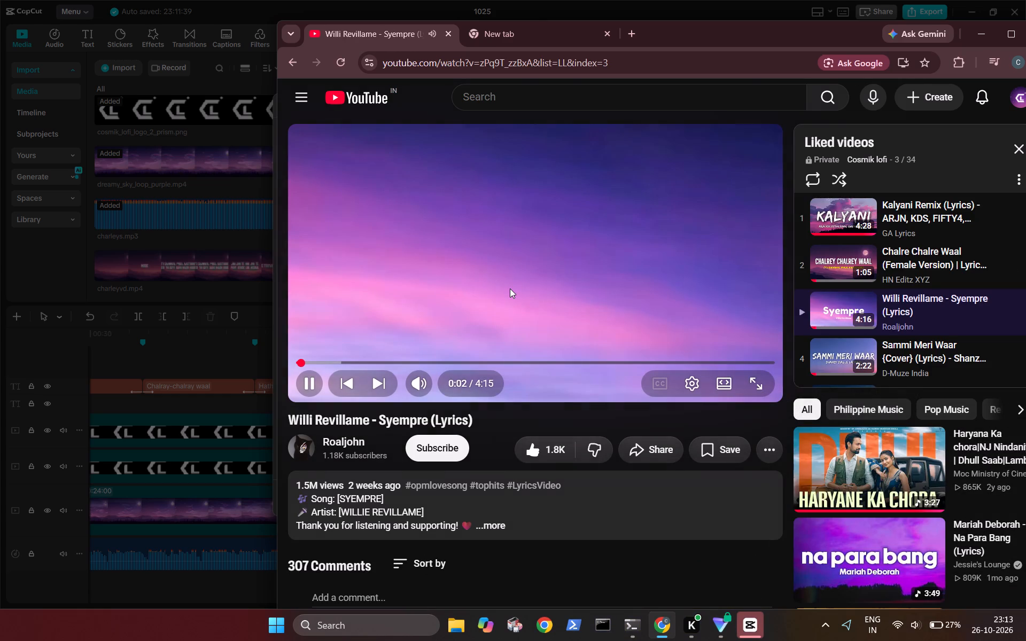
scroll(510, 288, "down", 1)
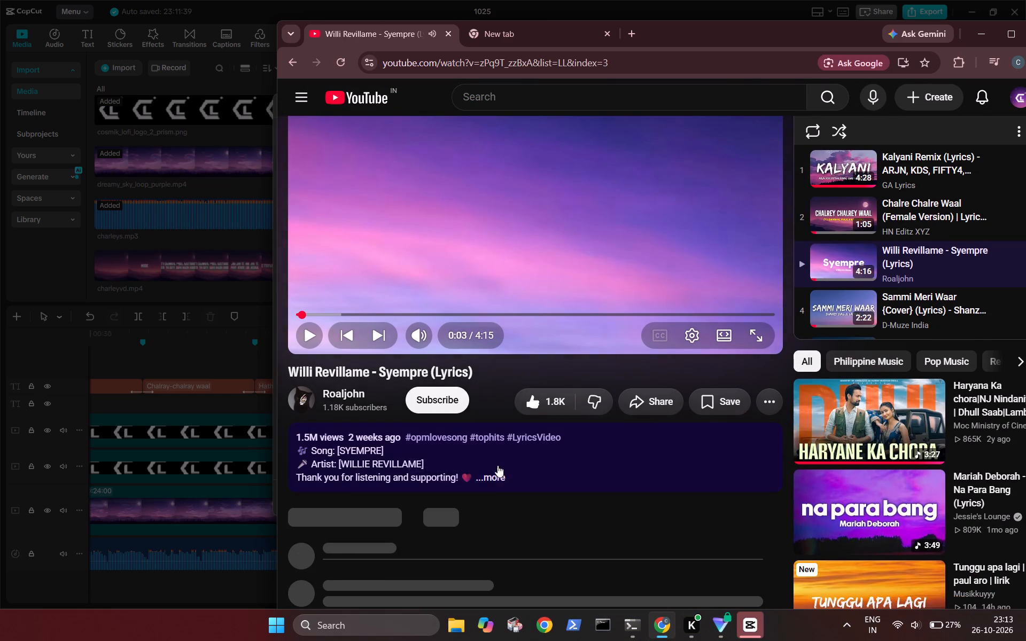
left_click(498, 476)
scroll(498, 476, "down", 1)
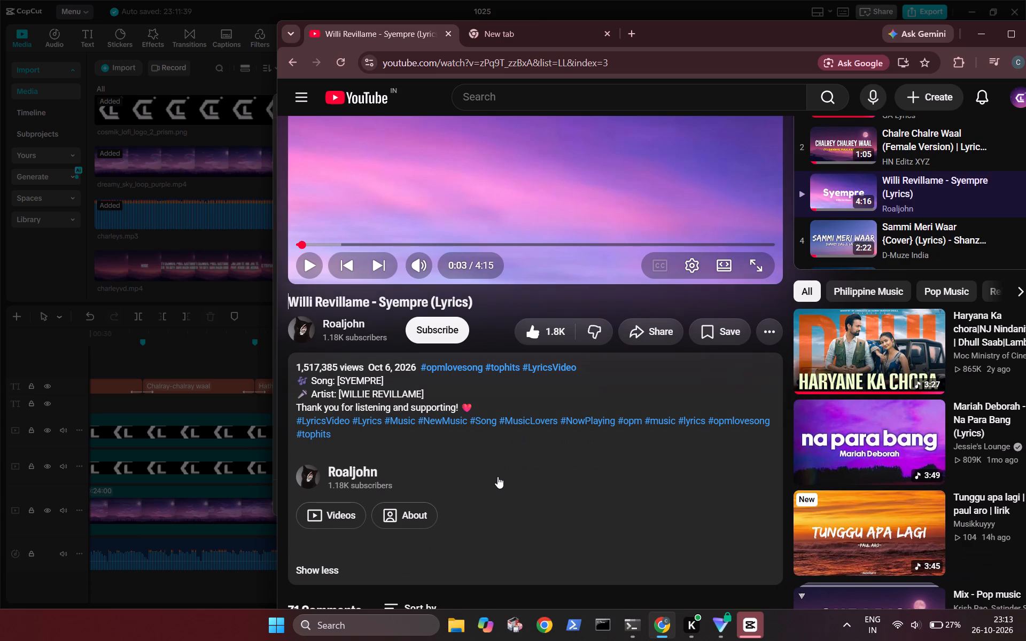
scroll(498, 476, "up", 3)
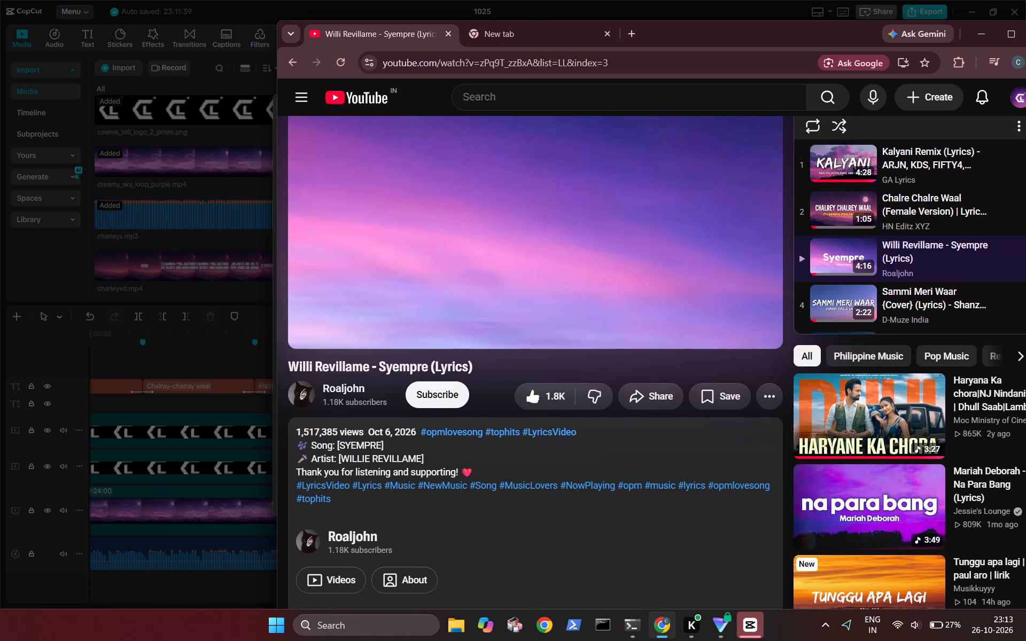
Copy the song name SYEMPRE from the video description and search Google for "SYEMPRE lyrics" to view the lyrics.
left_click_drag(379, 441, 341, 442)
key("ctrl+c")
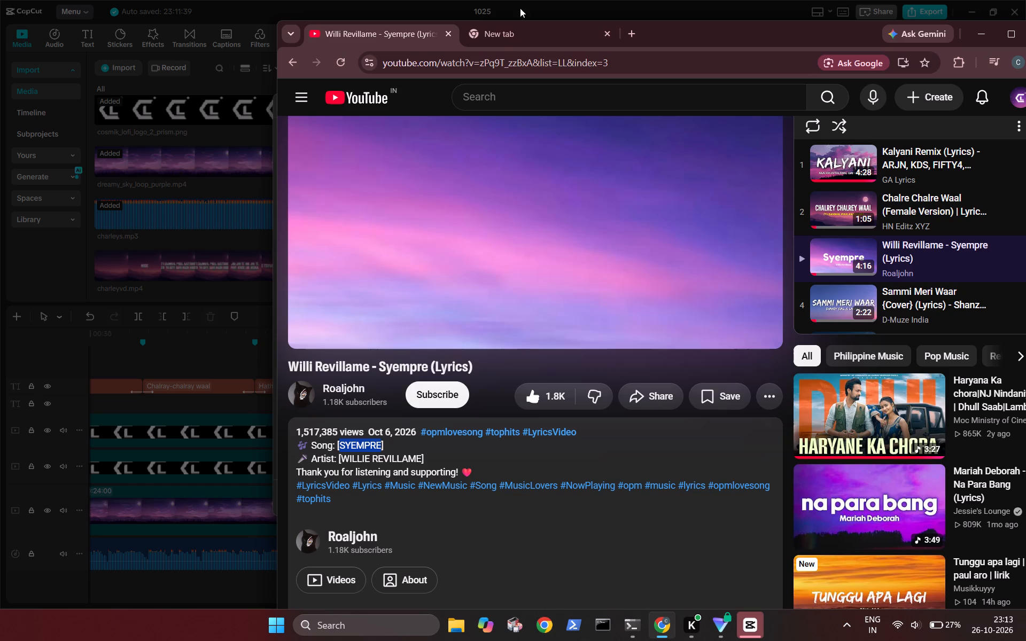
left_click(526, 28)
key("ctrl+v")
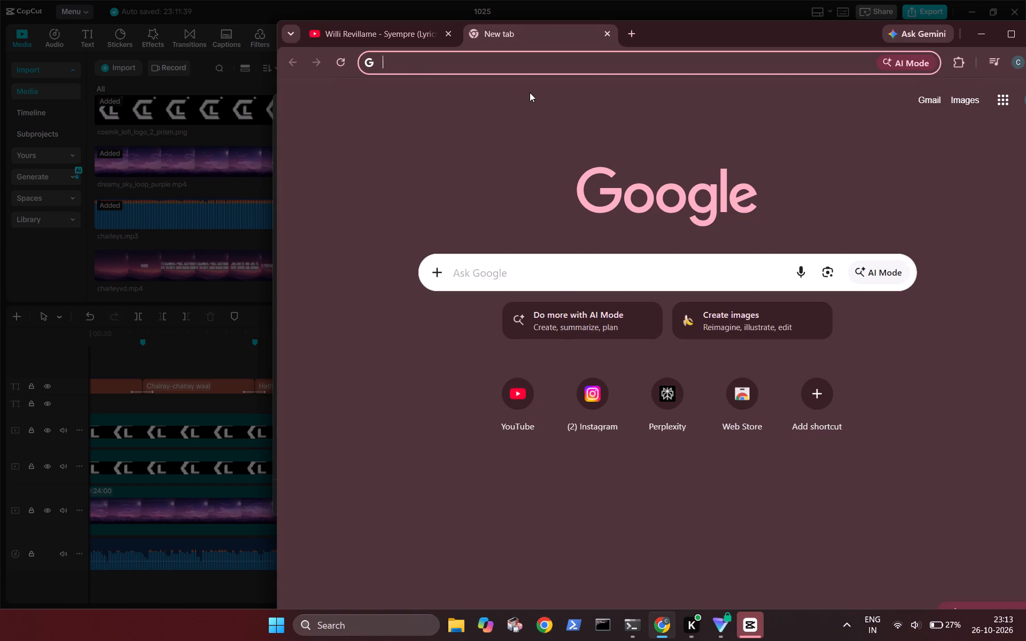
key("space")
type("lyrics")
key("Return")
scroll(488, 283, "down", 3)
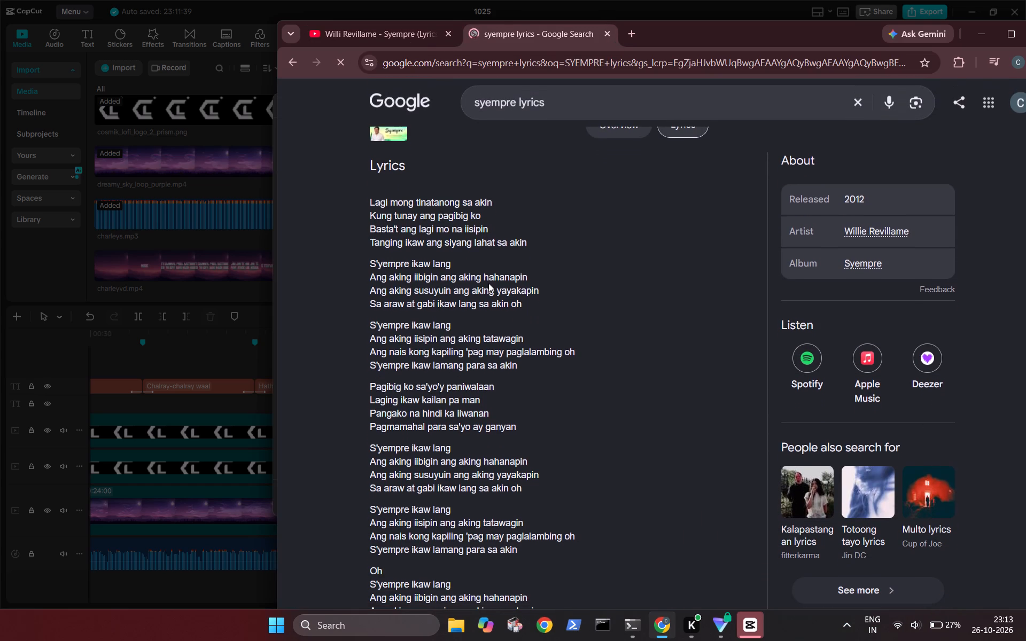
Return to CapCut and close the completed export window.
left_click(204, 371)
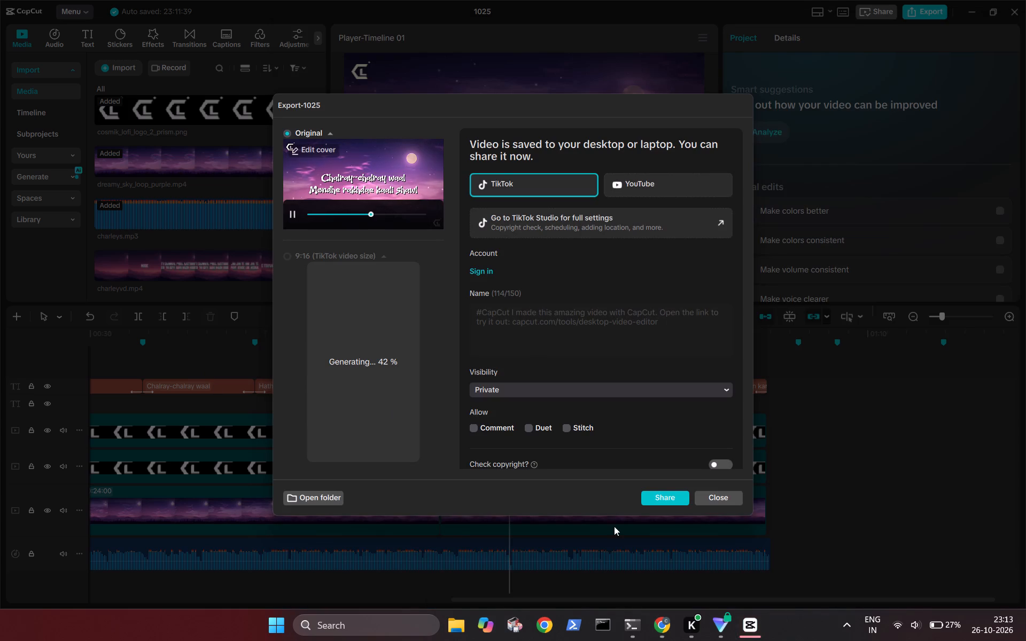
left_click(714, 499)
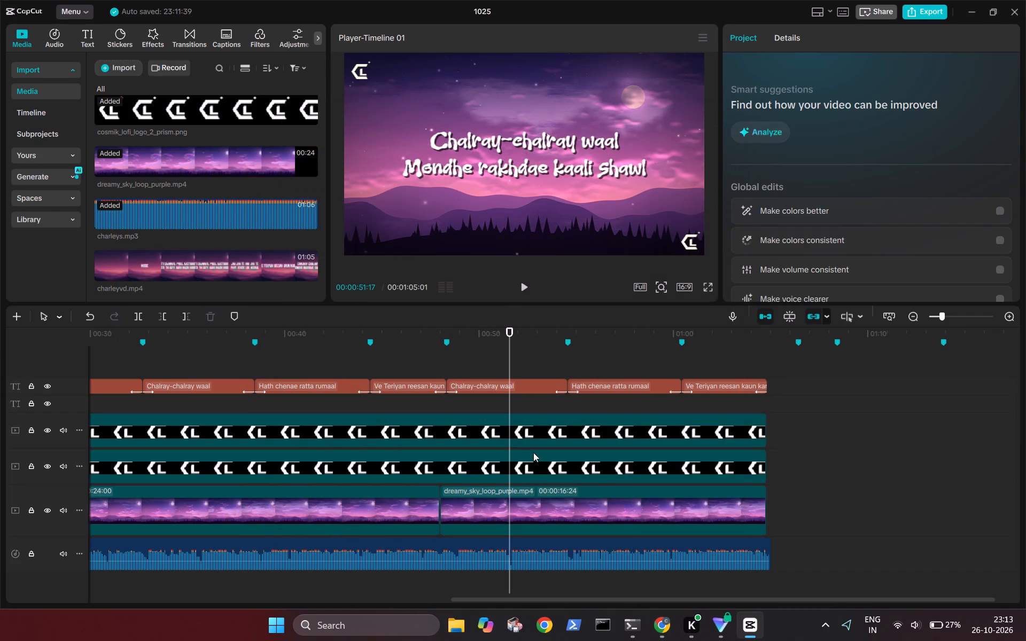
Delete the charleys.mp3 audio from the timeline and from the project media.
scroll(533, 452, "right", 2)
left_click(460, 552)
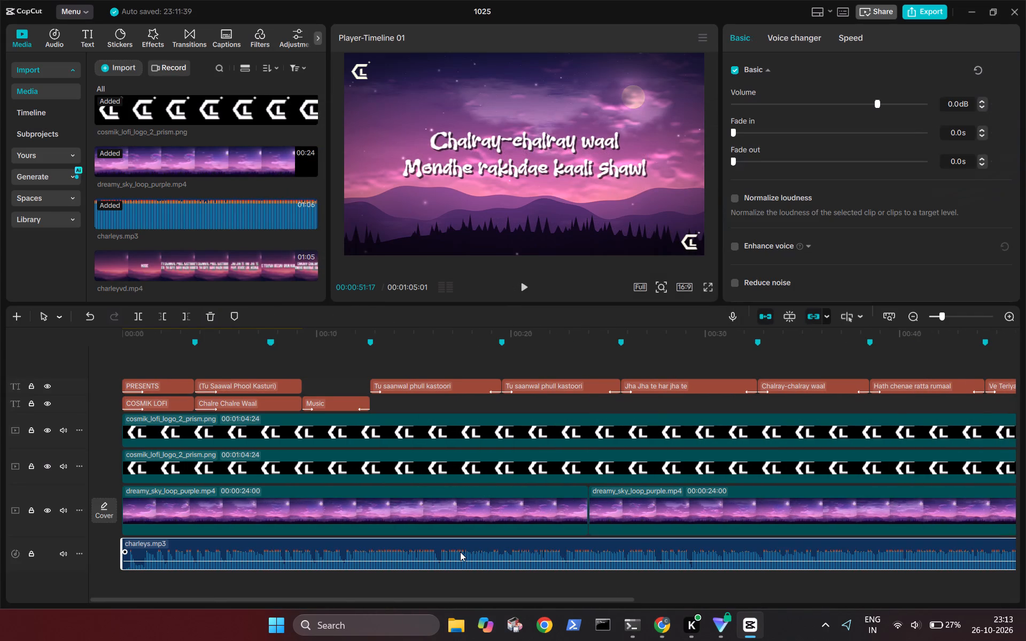
key("BackSpace")
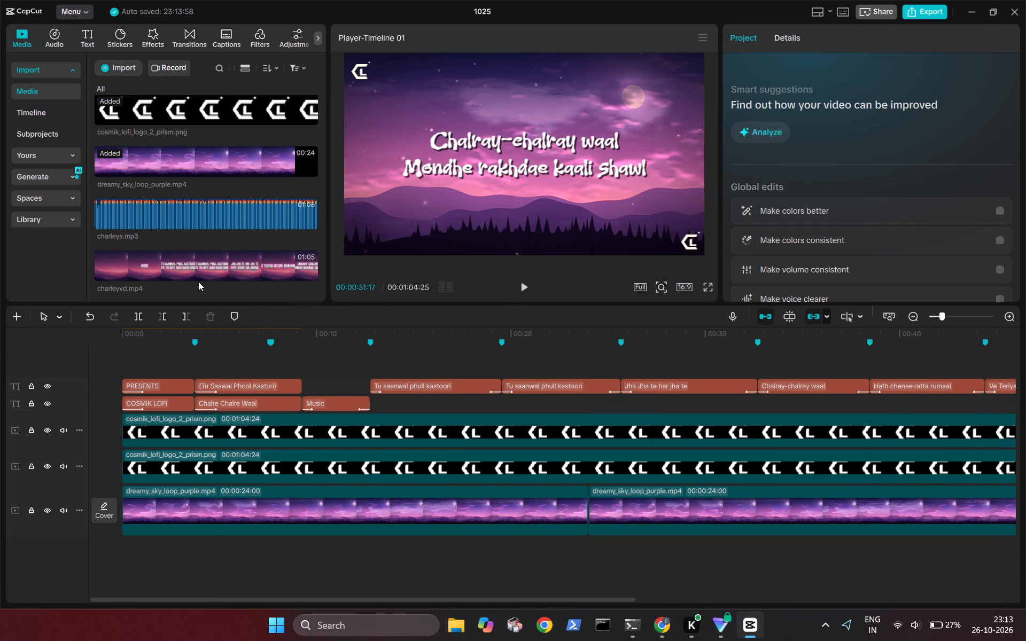
right_click(211, 217)
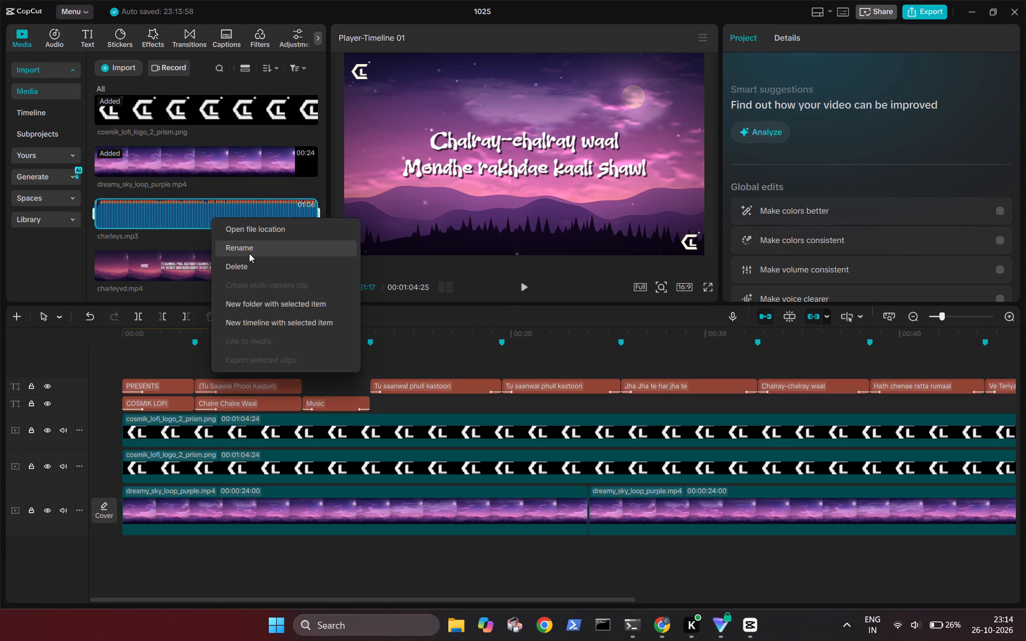
left_click(248, 264)
Delete the charleyvd.mp4 reference video from the project media.
scroll(248, 264, "up", 1)
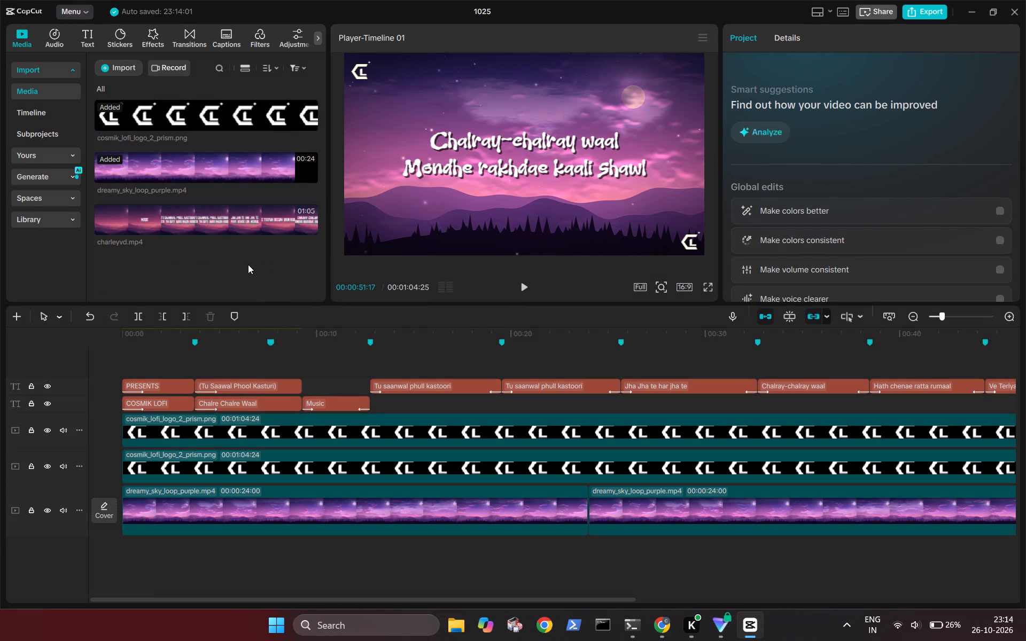
scroll(248, 264, "up", 1)
scroll(248, 264, "right", 1)
right_click(198, 225)
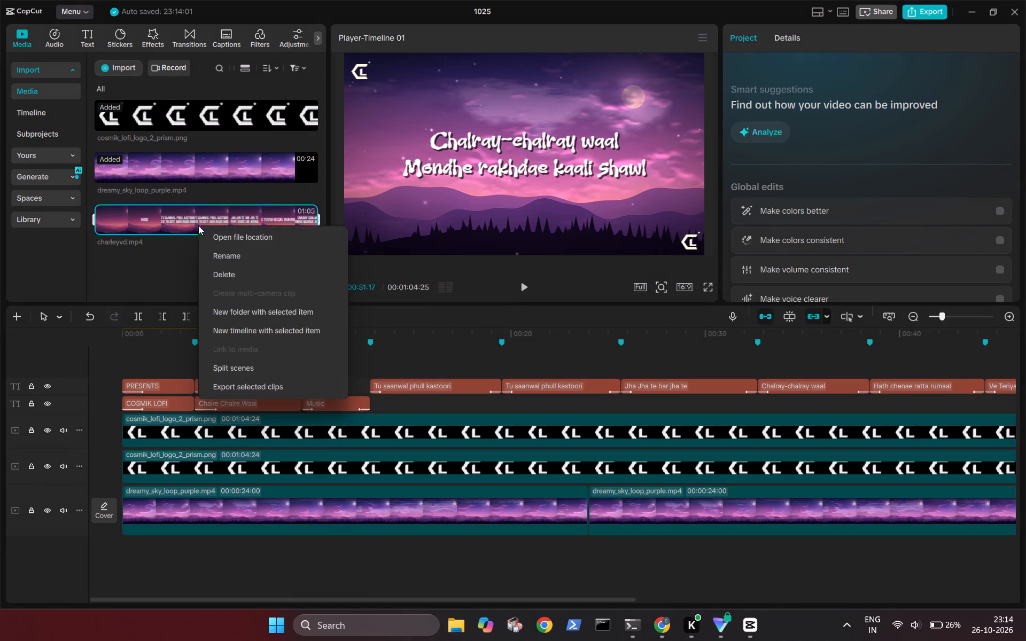
left_click(233, 275)
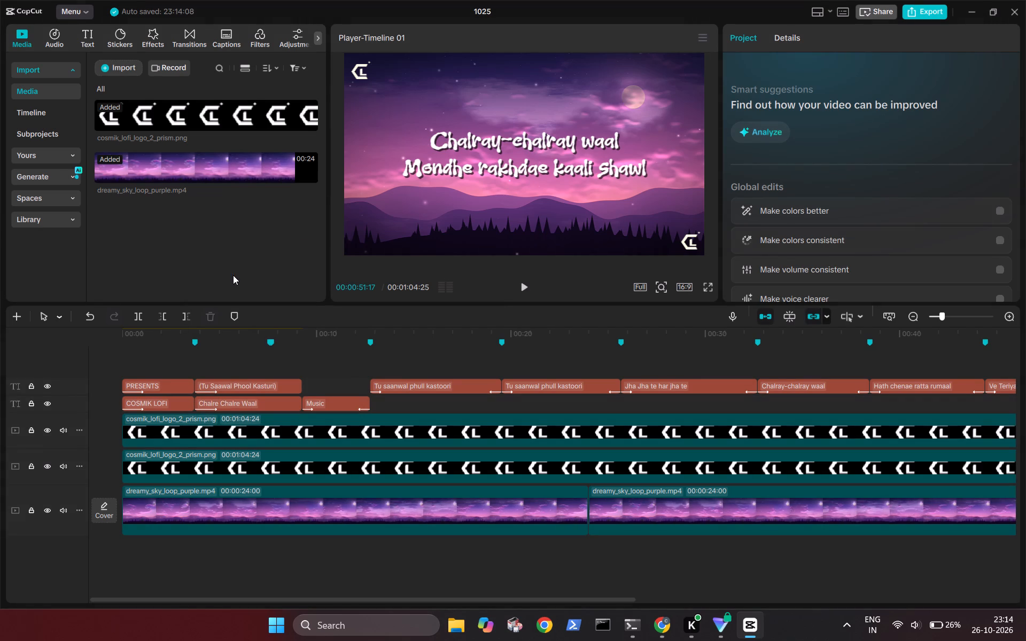
Raise the Temp adjustment of the first dreamy_sky_loop_purple clip for a warmer sky and preview it at the Music text.
scroll(233, 275, "up", 1)
left_click(279, 494)
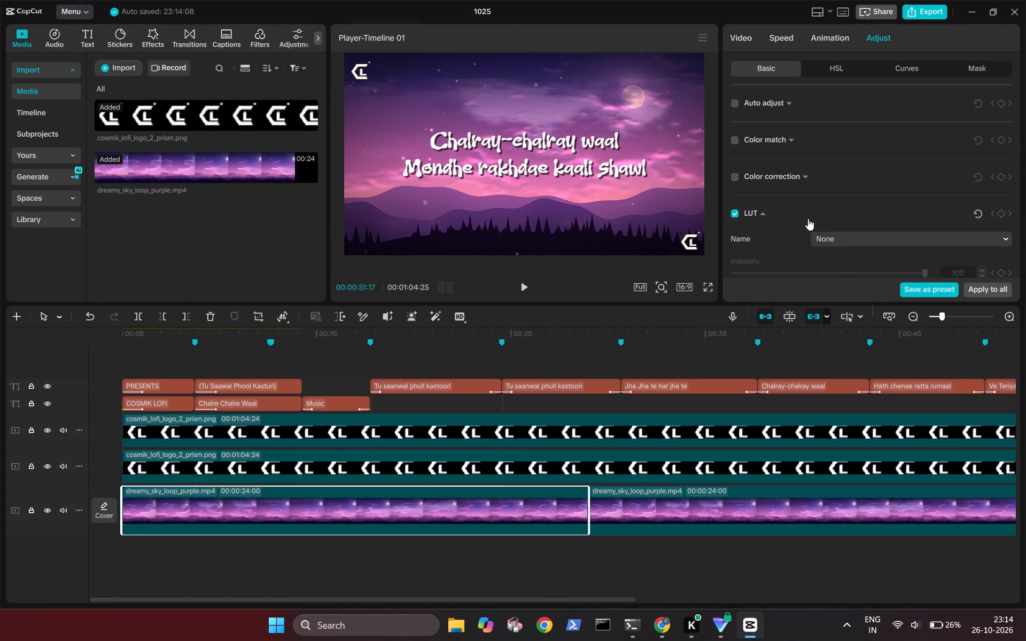
scroll(787, 205, "down", 1)
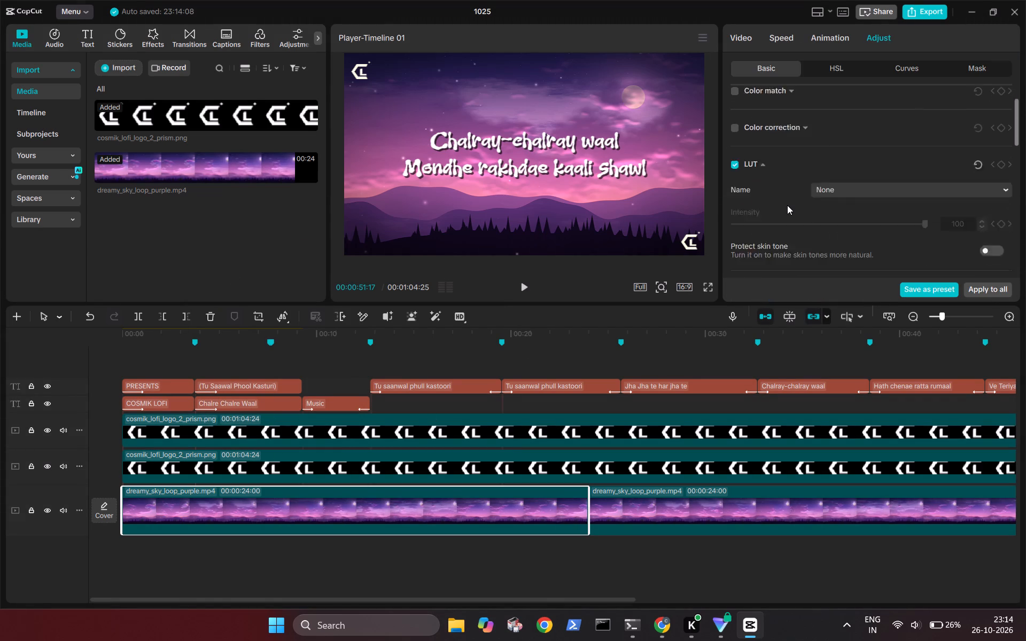
scroll(787, 205, "down", 1)
left_click_drag(859, 115, 873, 115)
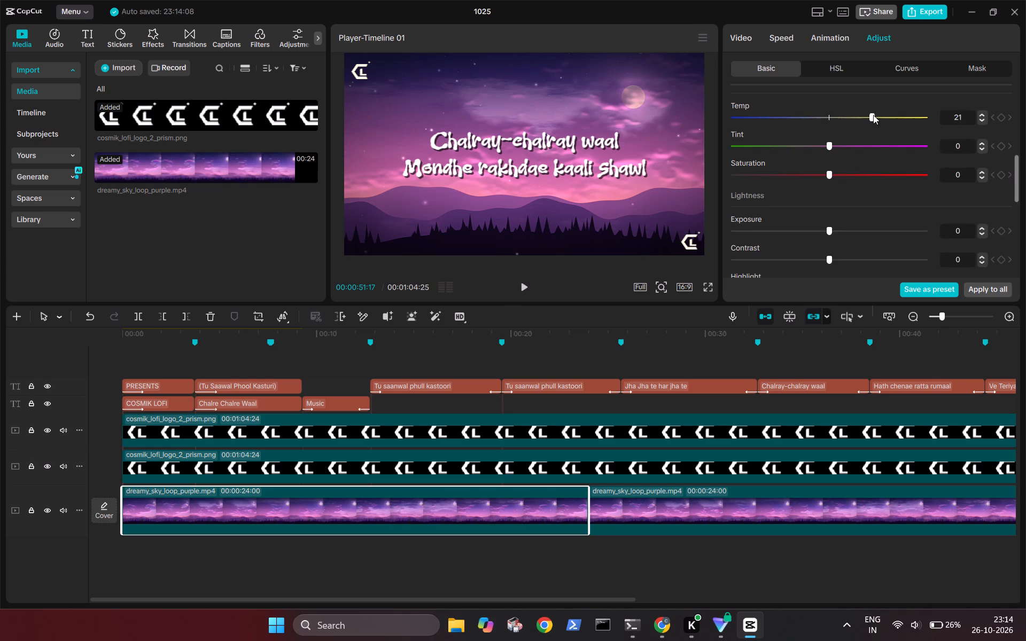
left_click_drag(873, 115, 896, 116)
left_click(307, 367)
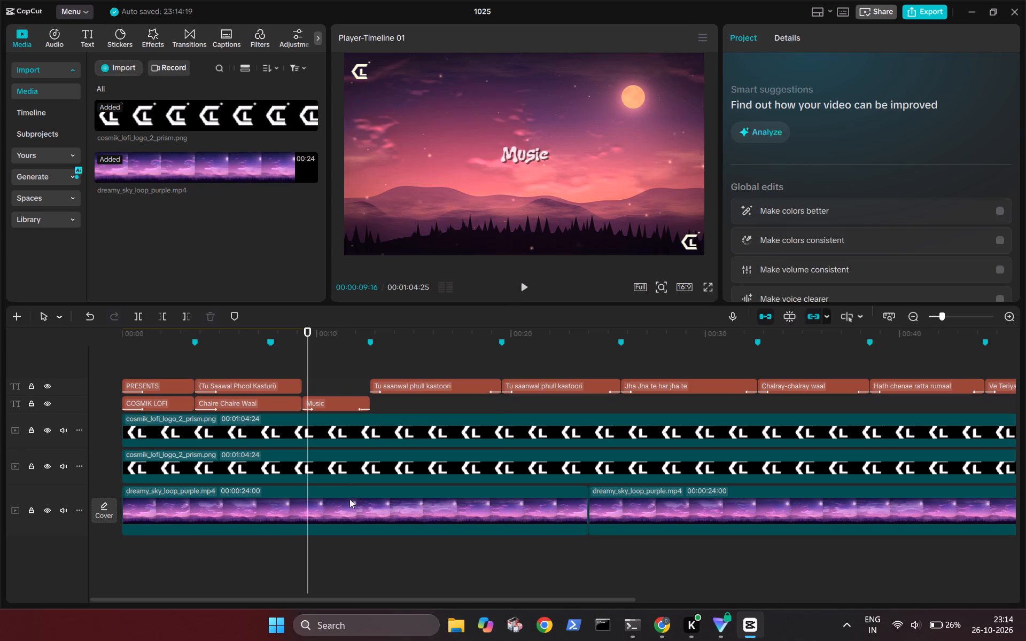
Apply the first sky clip's warmer colour adjustment to all clips and preview the "Chalre Chalre Waal" title at 00:00:04:20.
left_click(350, 507)
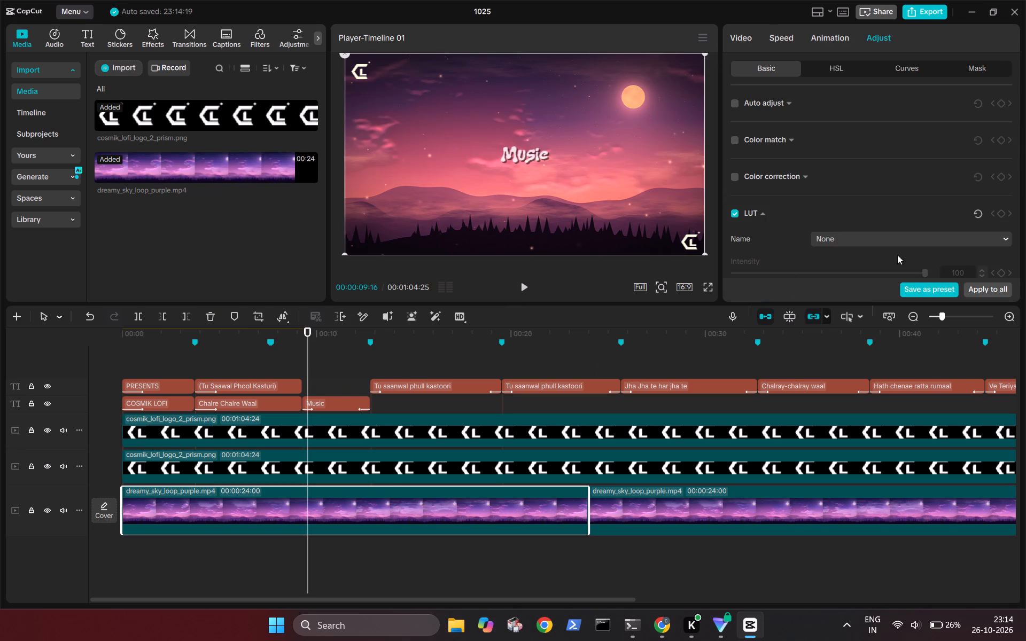
left_click(973, 285)
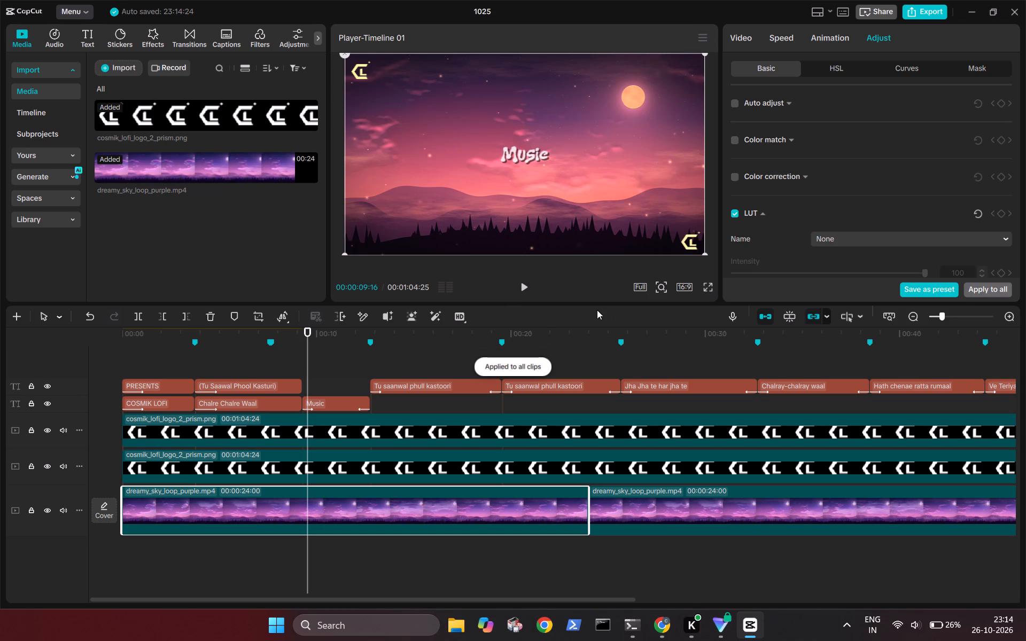
left_click(664, 362)
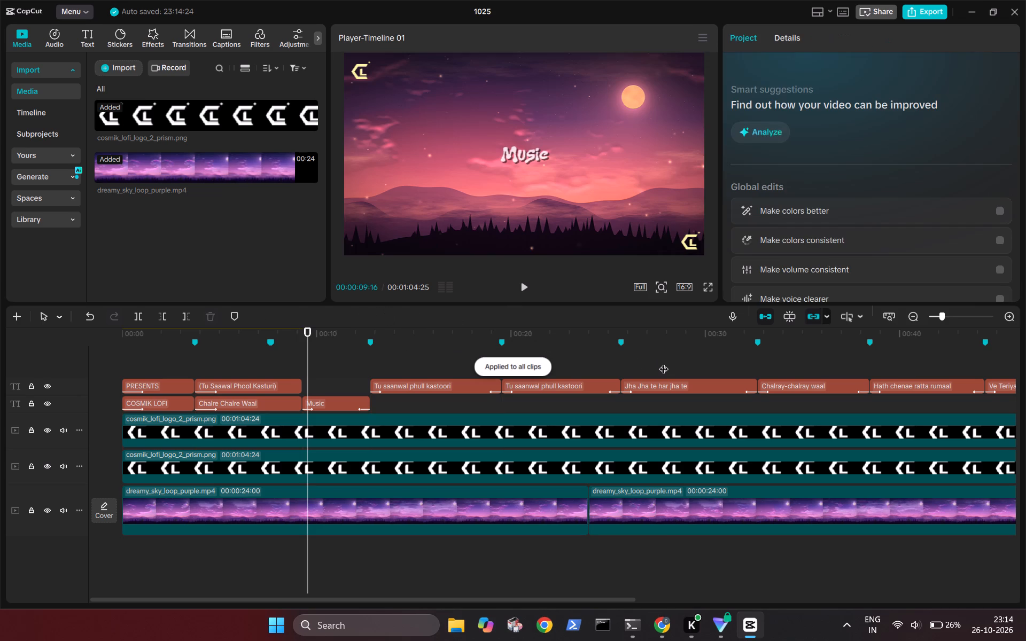
left_click(213, 369)
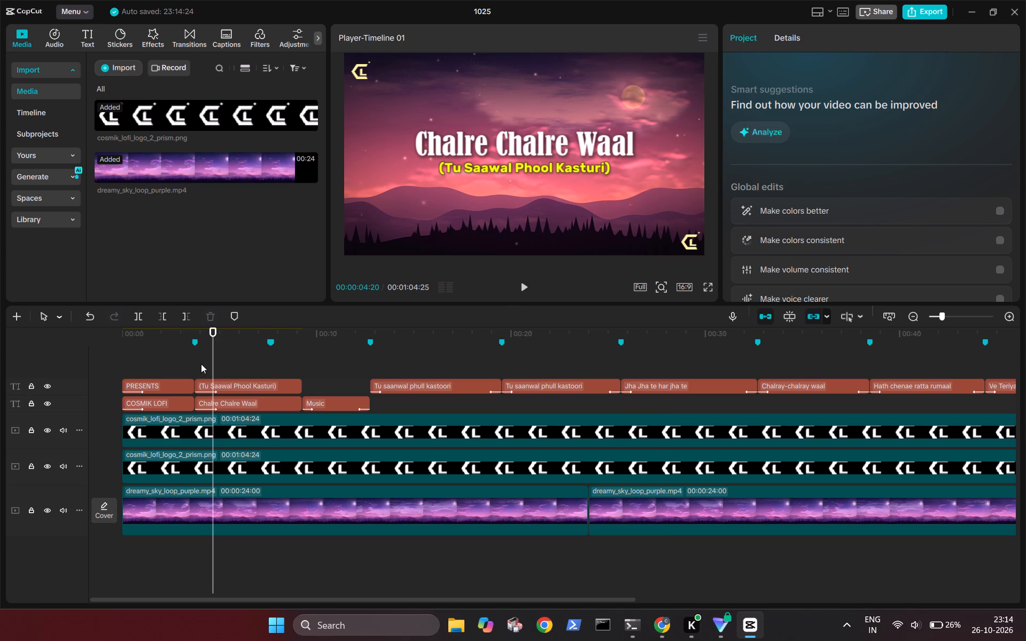
Replace the "Chalre Chalre Waal" title text with the copied song name "SYEMPRE".
left_click(246, 370)
left_click(137, 360)
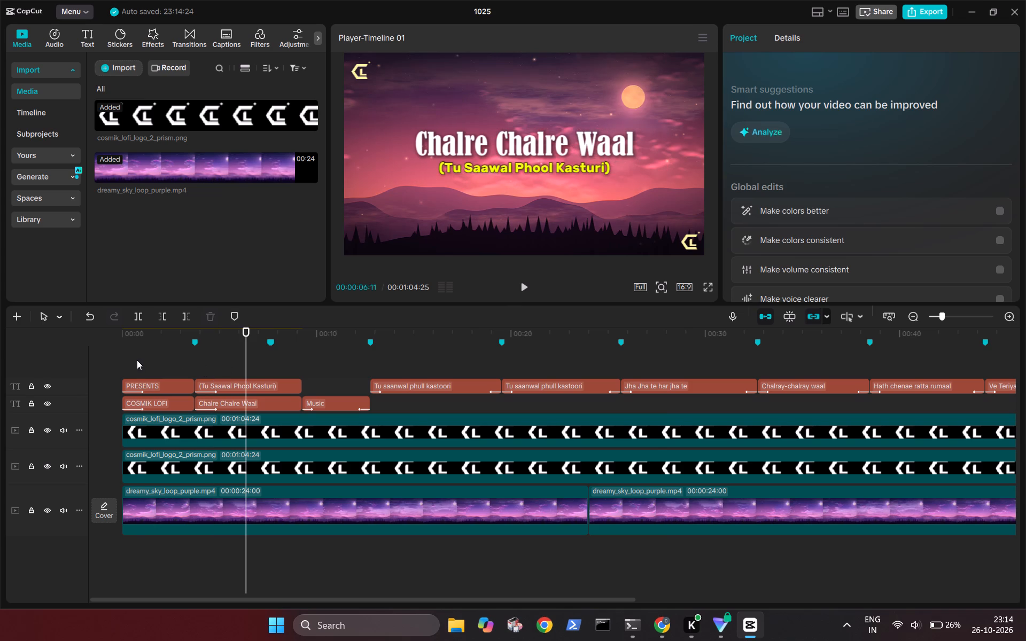
left_click(241, 369)
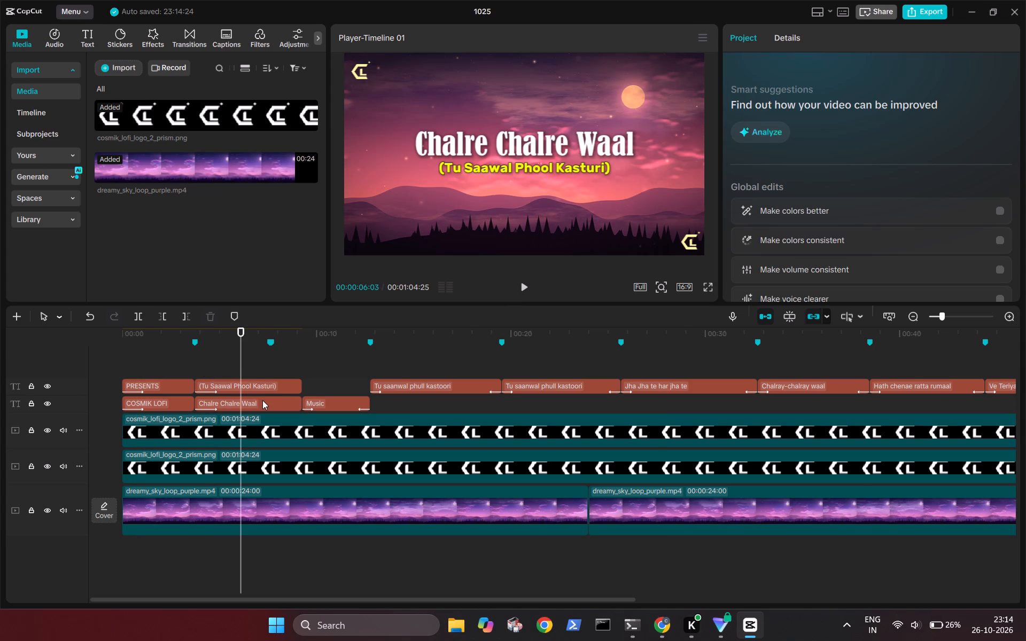
left_click(262, 387)
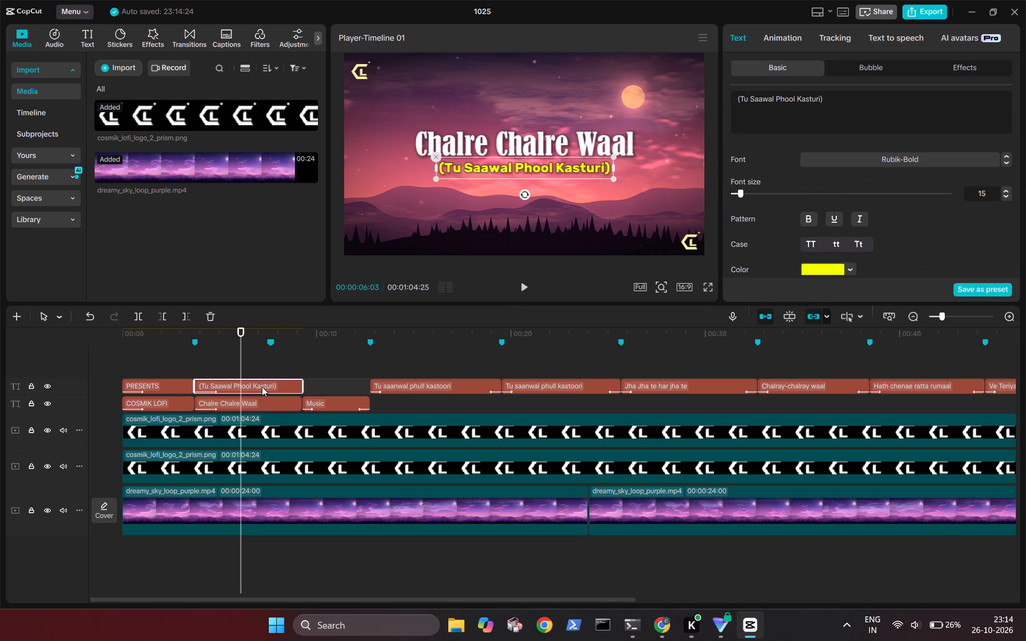
left_click(267, 407)
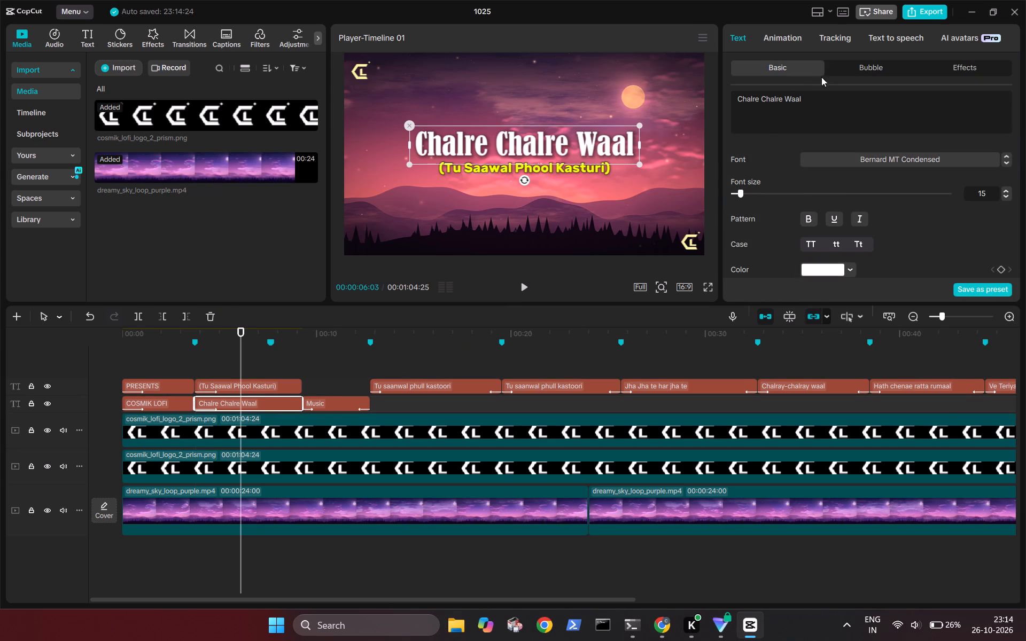
left_click(812, 100)
key("ctrl+a")
key("ctrl+v")
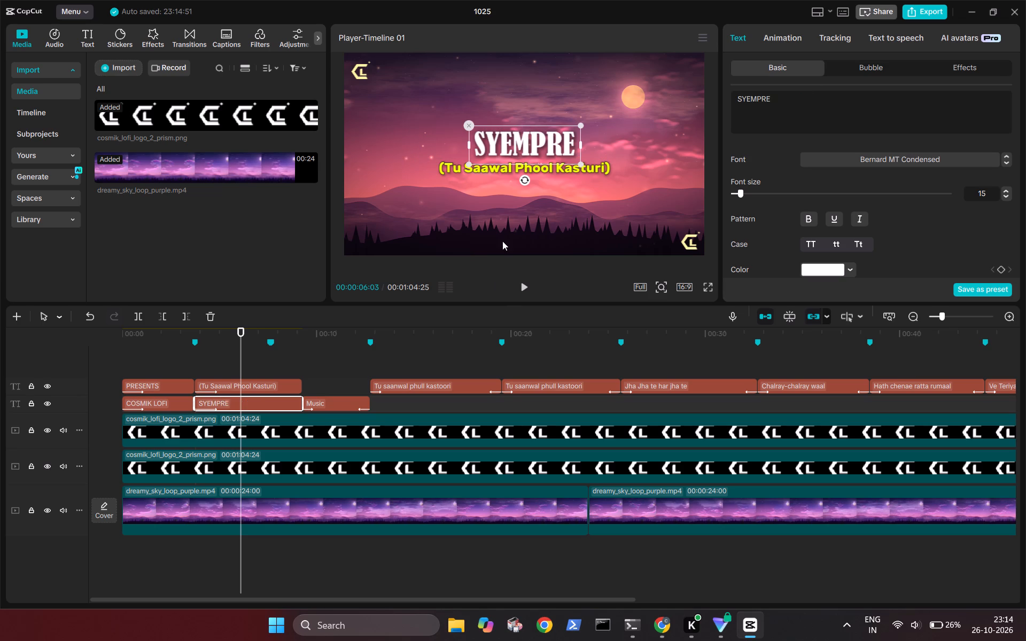
Copy the artist name from the Syempre YouTube video's description and replace the "(Tu Saawal Phool Kasturi)" subtitle with "WILLIE REVILLAME".
left_click(266, 383)
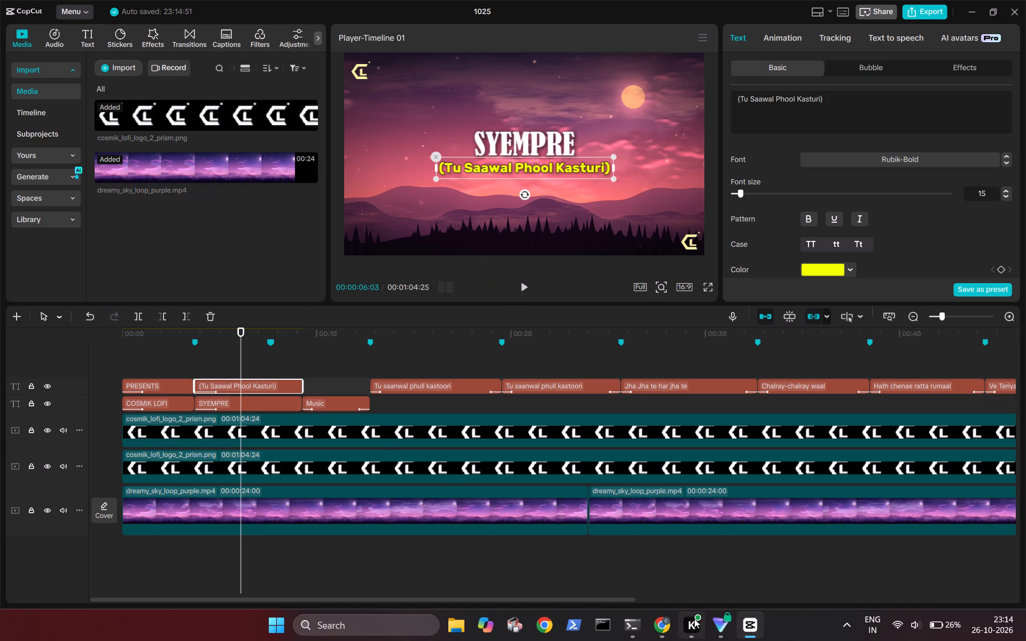
left_click(674, 623)
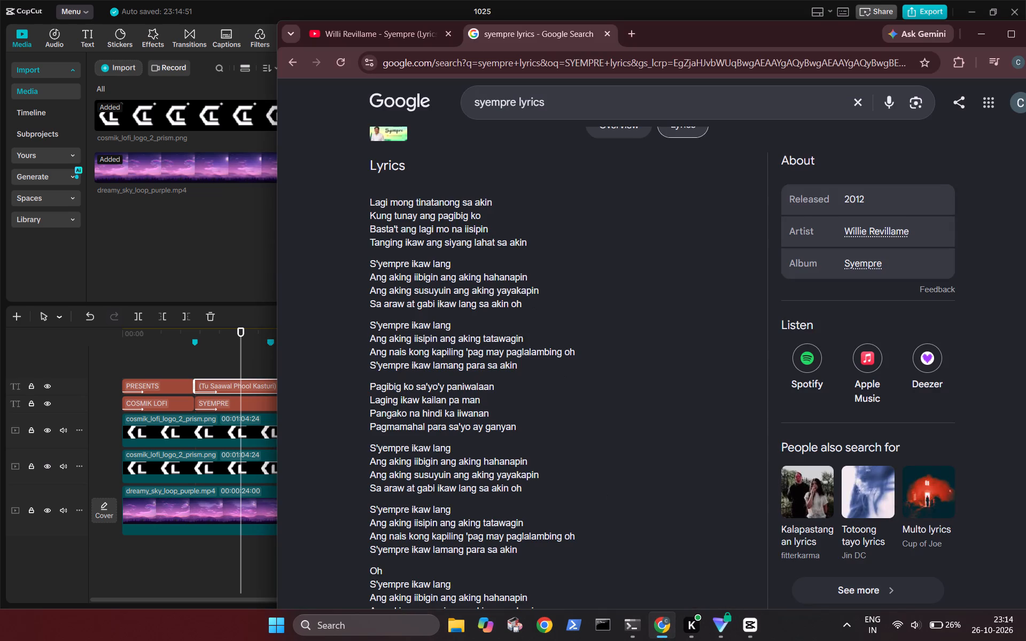
scroll(524, 290, "up", 1)
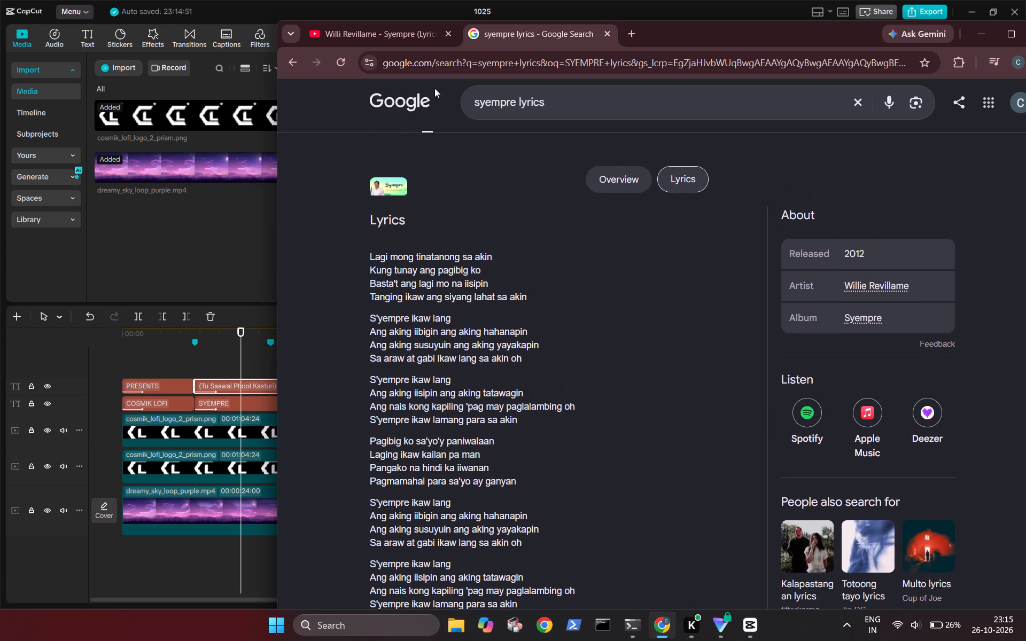
left_click(393, 34)
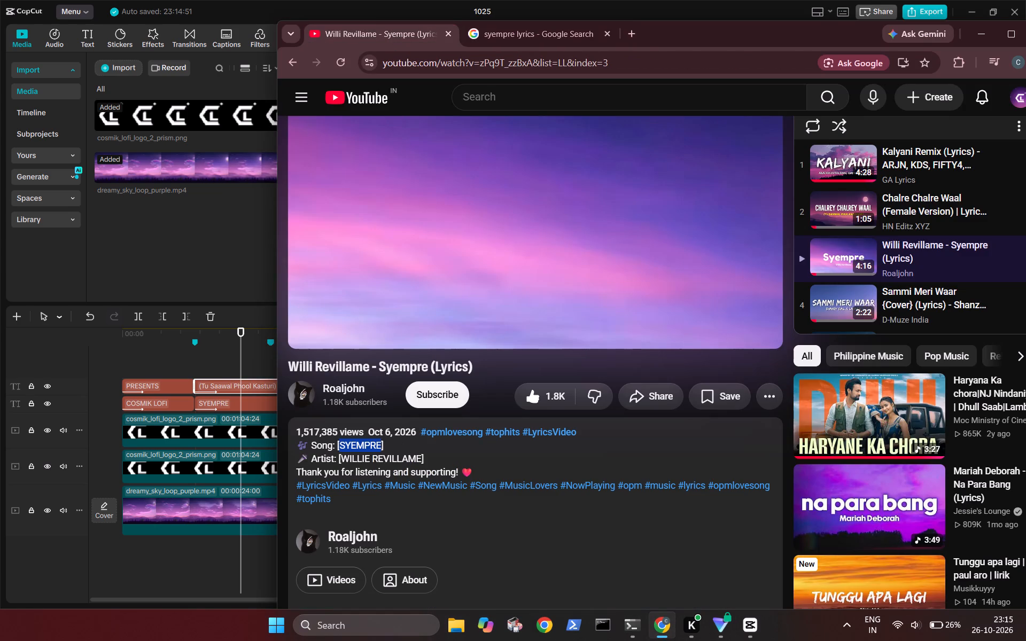
left_click_drag(421, 460, 377, 460)
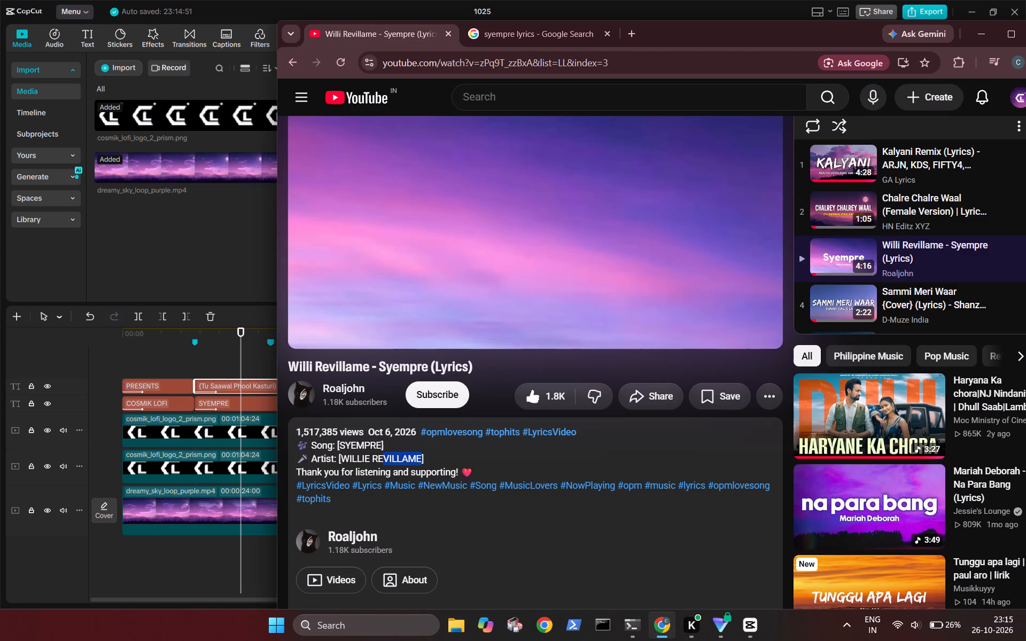
left_click_drag(377, 460, 344, 461)
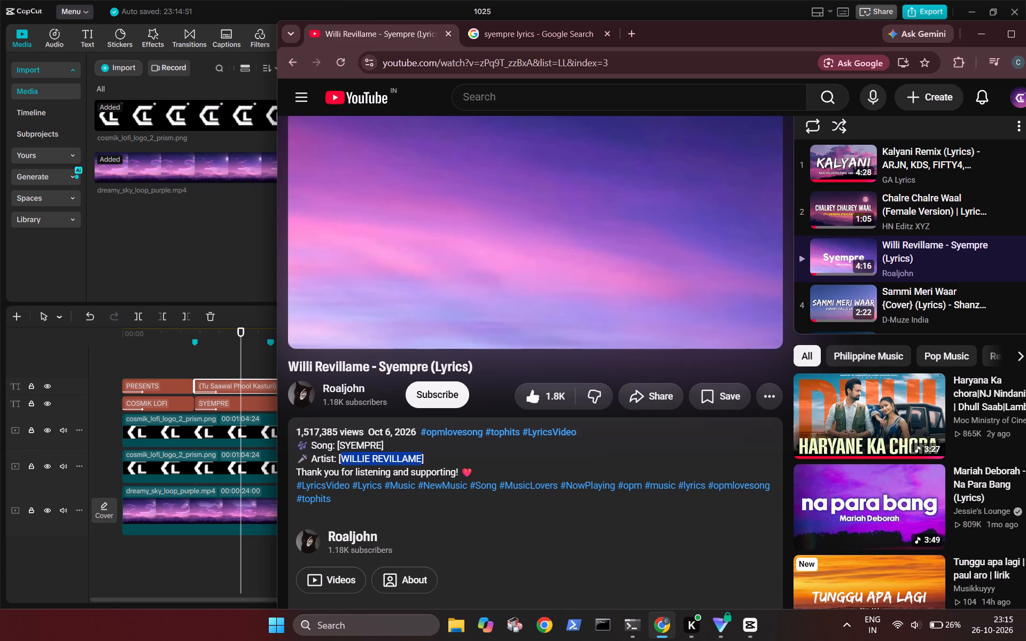
key("ctrl+c")
left_click(488, 43)
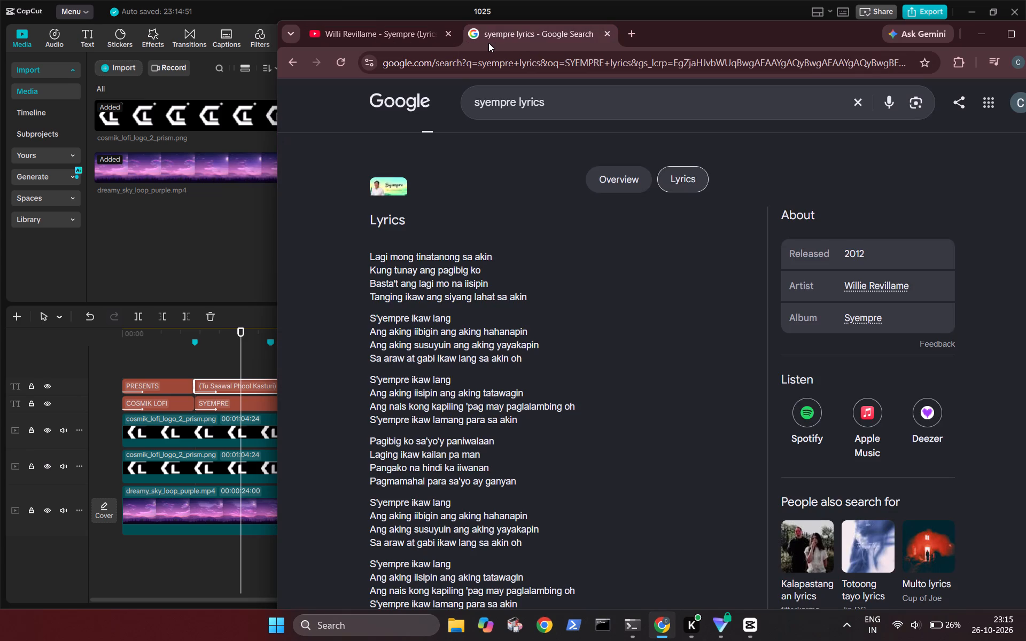
left_click(747, 624)
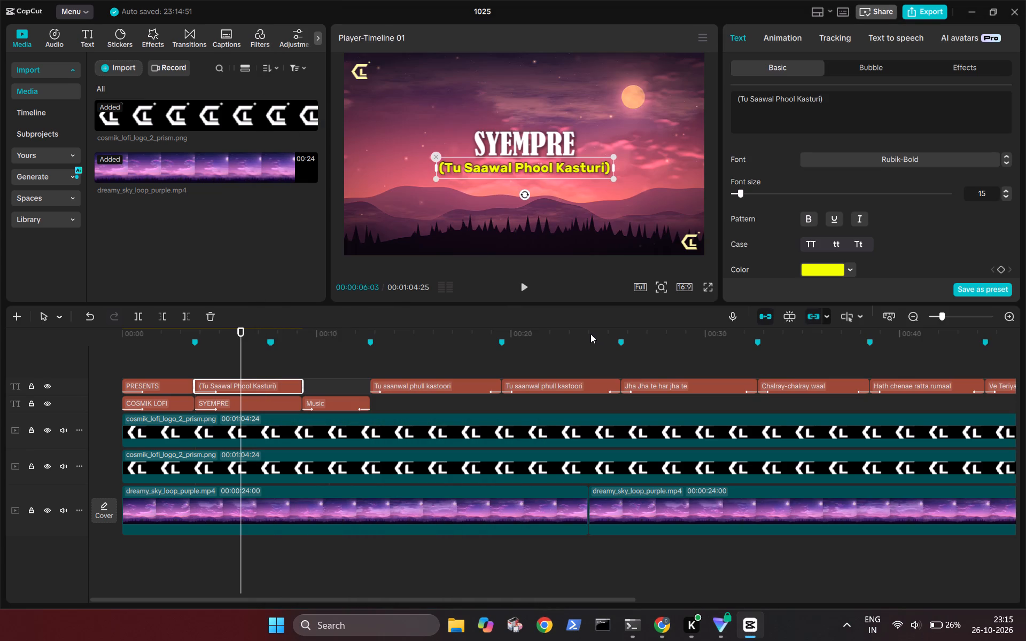
left_click(813, 110)
key("ctrl+a")
key("ctrl+v")
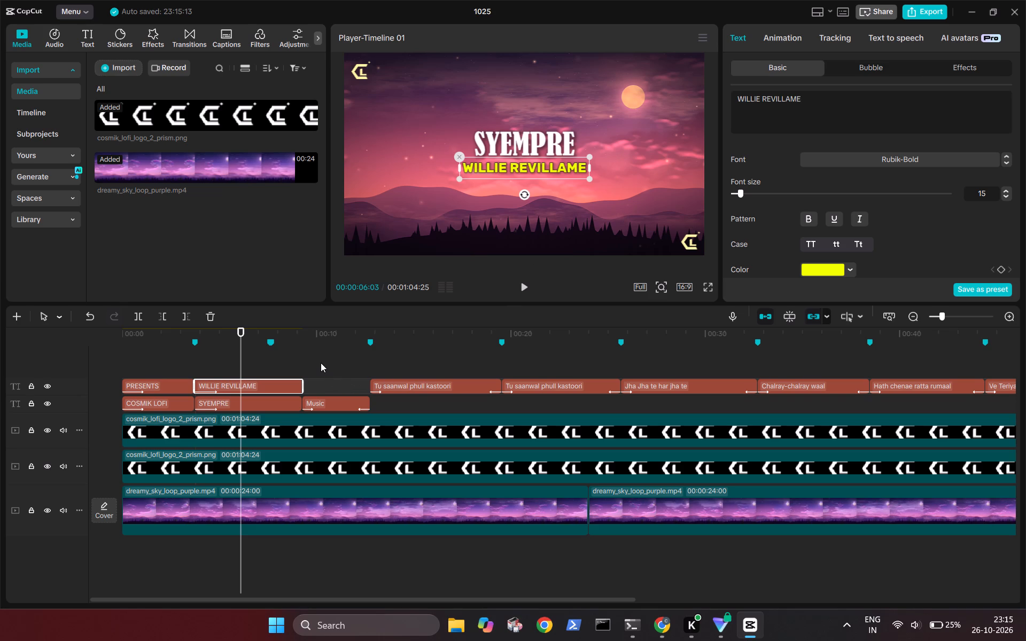
Export a still frame of the SYEMPRE title at 00:00:06:13 under the name "syemprethm".
left_click(247, 362)
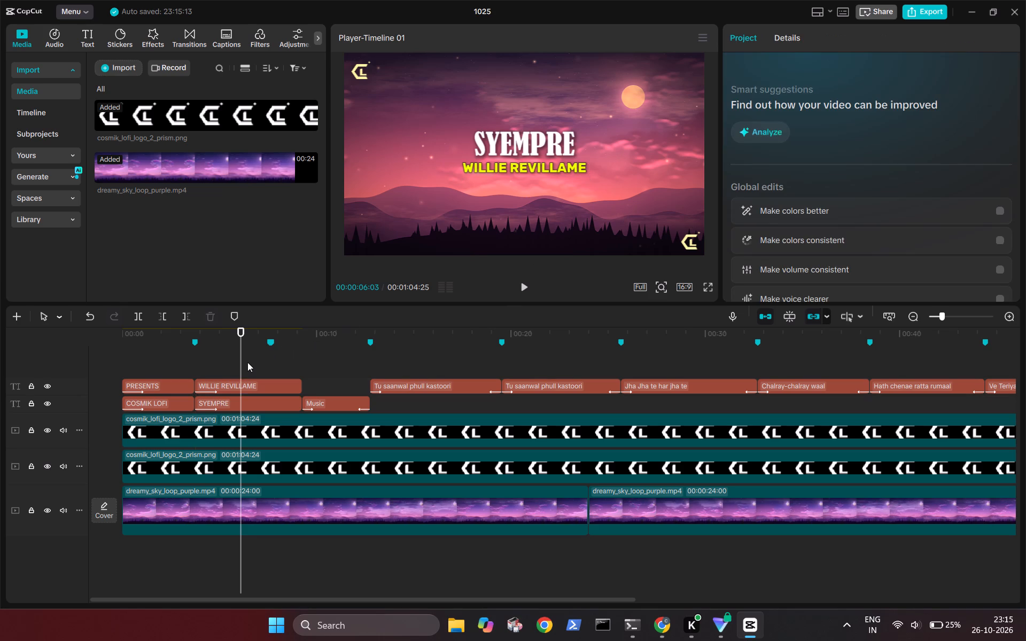
left_click(697, 40)
left_click(729, 88)
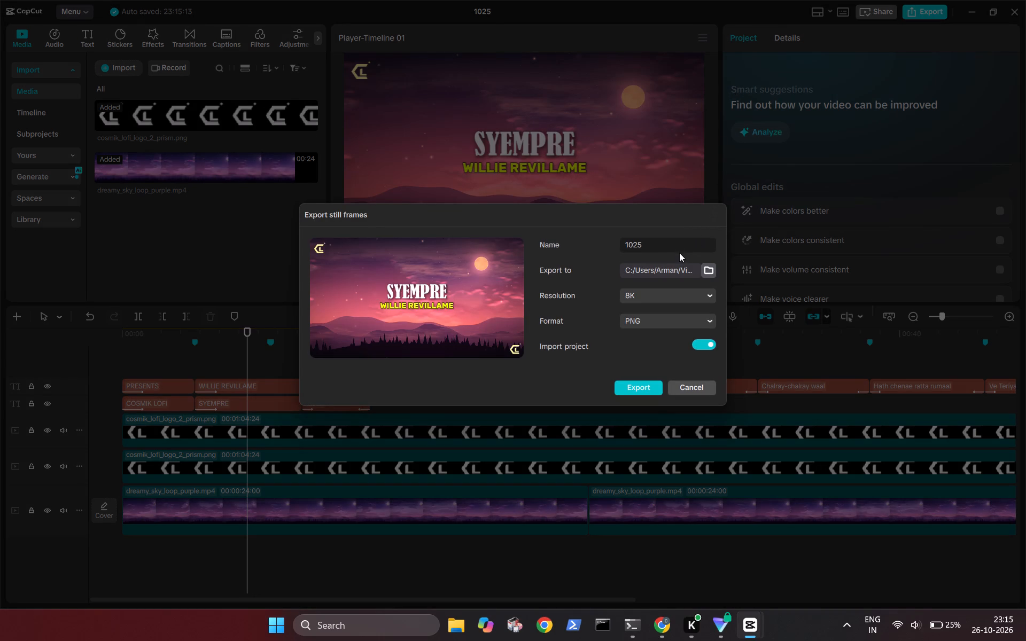
left_click(671, 241)
key("BackSpace")
key("BackSpace")
key("BackSpace")
key("BackSpace")
key("BackSpace")
key("BackSpace")
key("BackSpace")
key("BackSpace")
type("sye")
type("mpre")
type("thm")
key("Return")
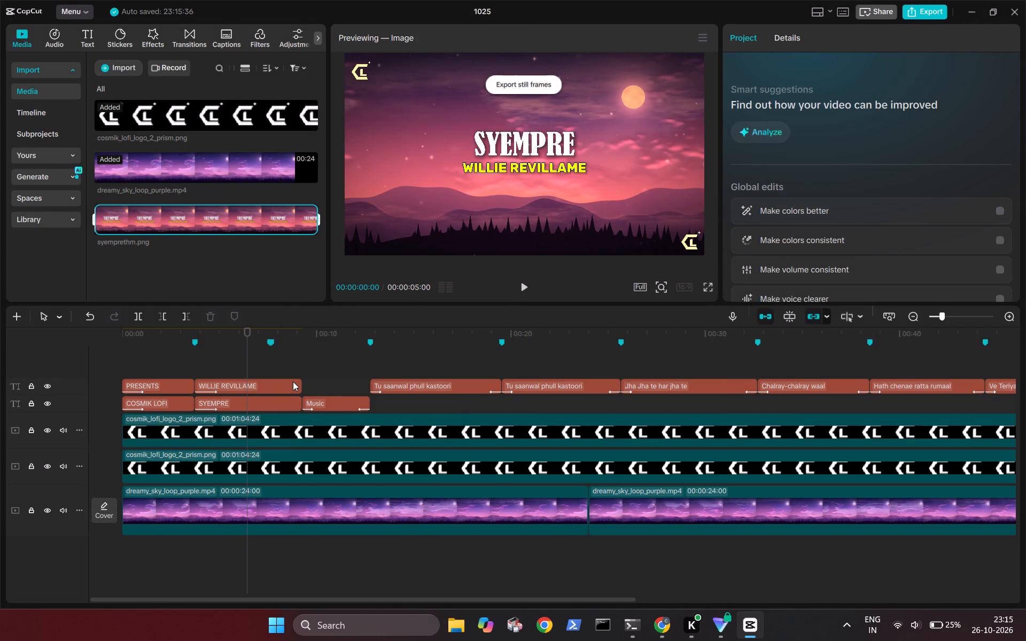
Import the two Willi-Revillame-SnapYT.App files, the mp4 video and the webm audio, from the Downloads folder.
left_click(110, 67)
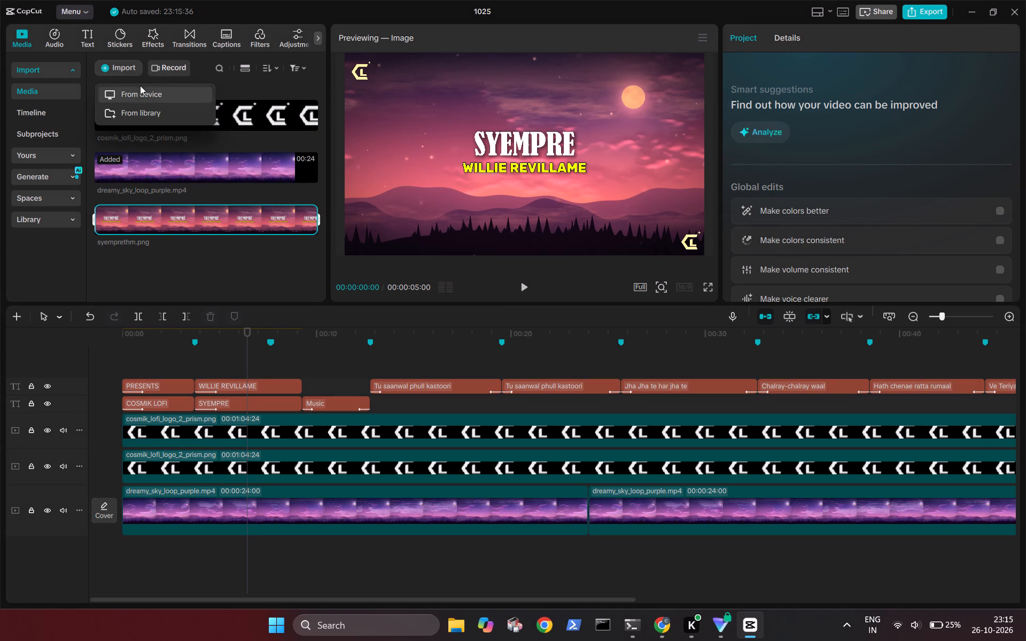
left_click(143, 96)
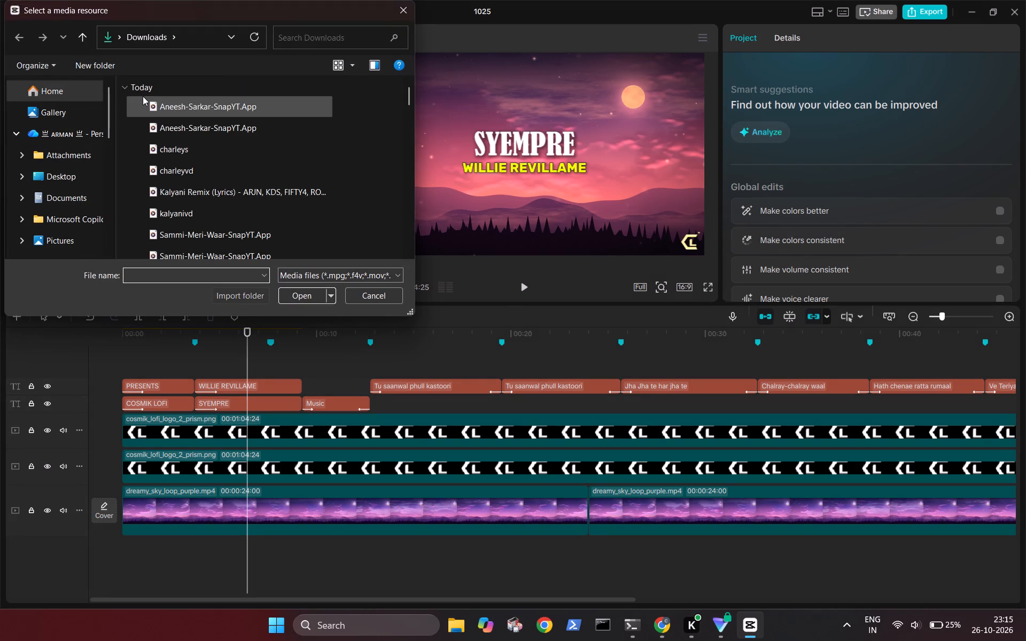
scroll(210, 190, "down", 1)
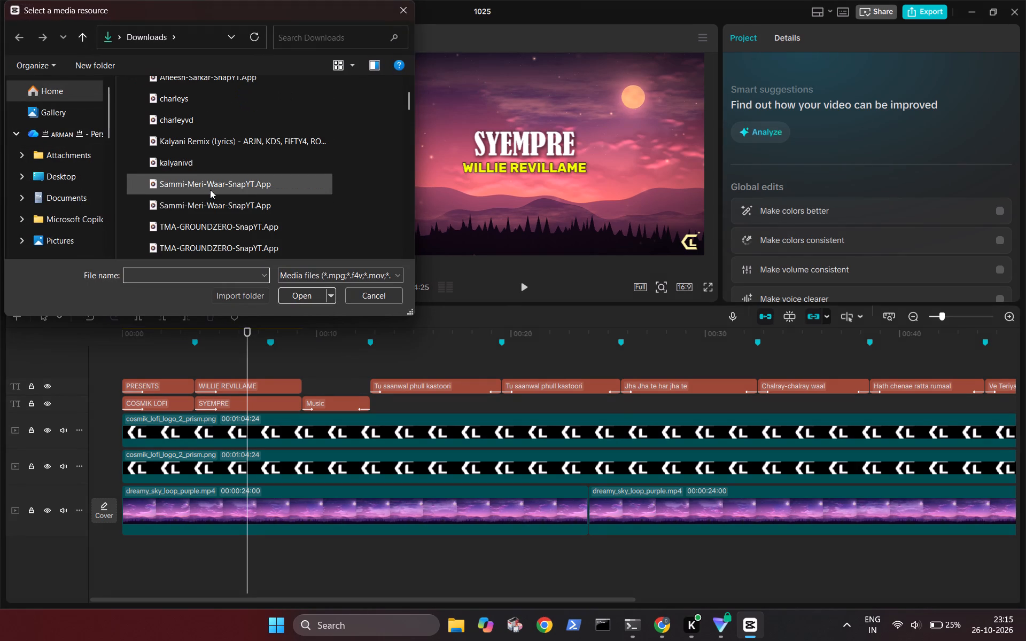
scroll(203, 188, "down", 2)
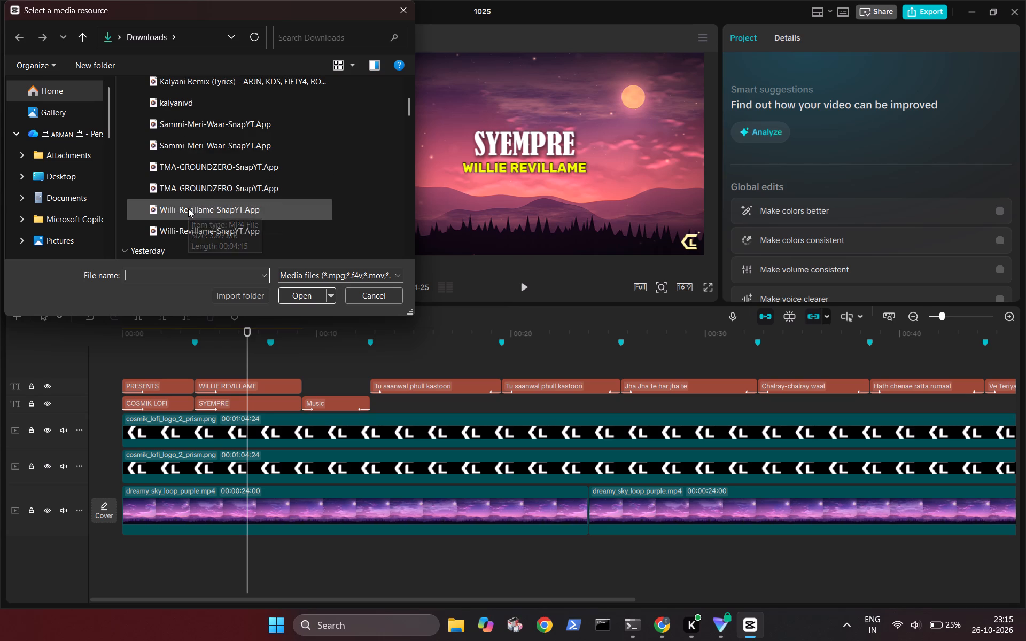
left_click(188, 208, "ctrl")
left_click(190, 228, "ctrl")
key("Return")
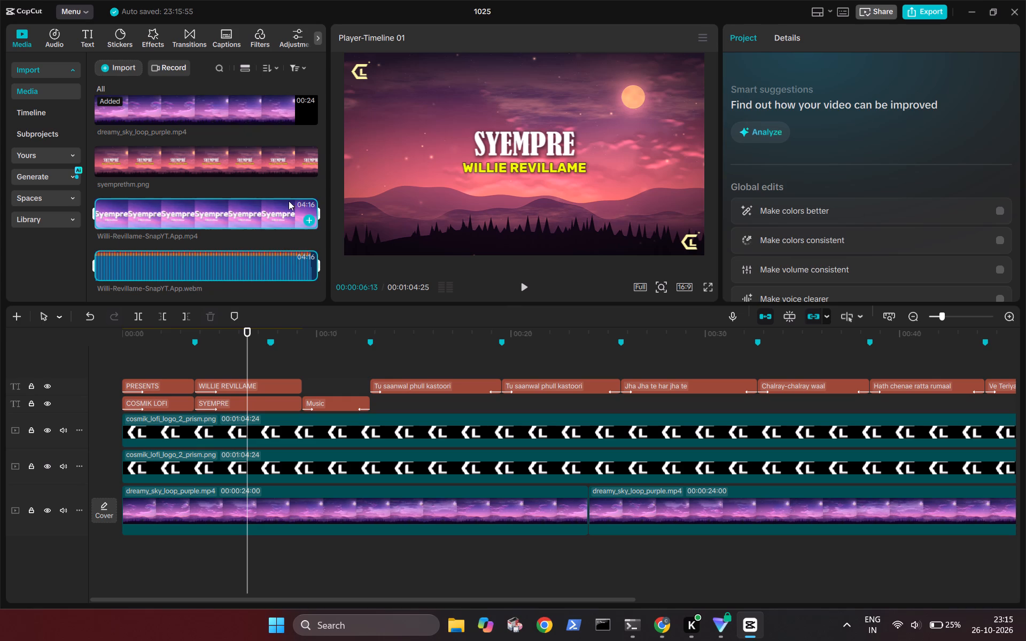
Add the Willi-Revillame-SnapYT.App mp4 video and webm audio to the timeline at 00:00:00:00.
left_click_drag(245, 367, 108, 359)
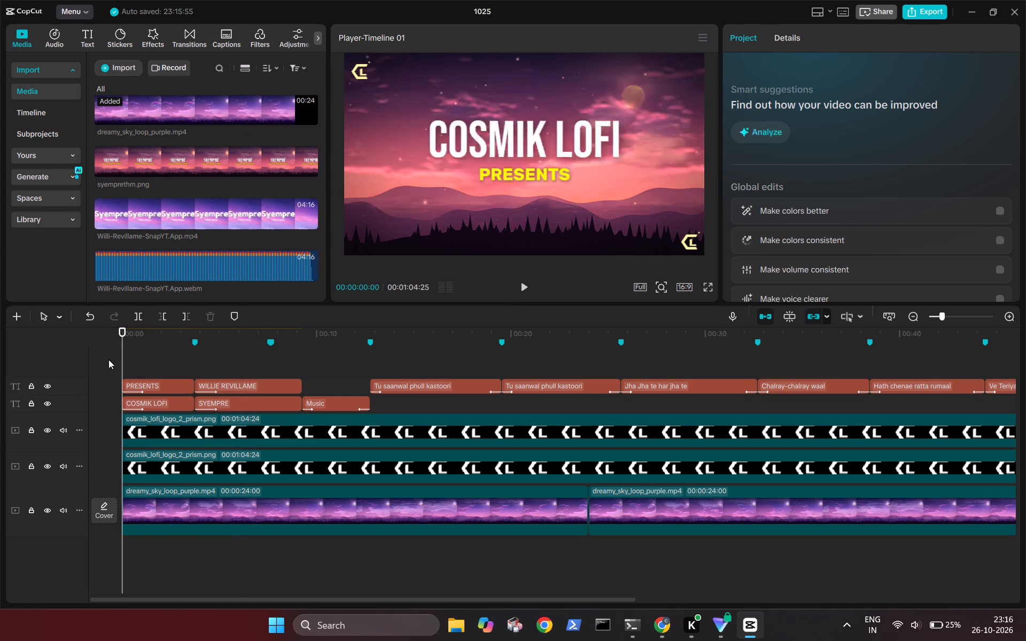
left_click(195, 222)
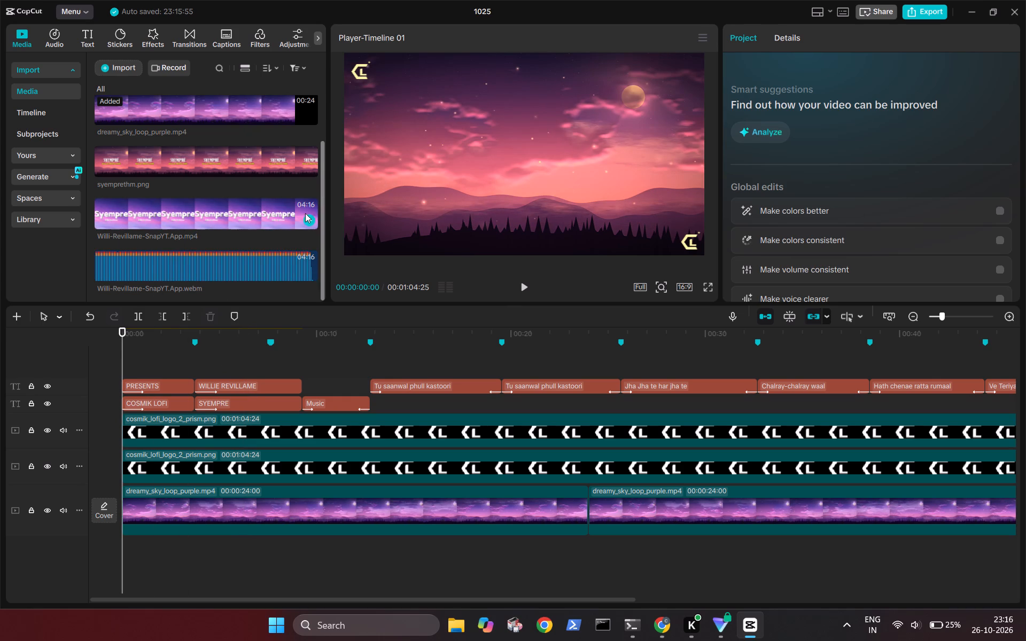
left_click(308, 220)
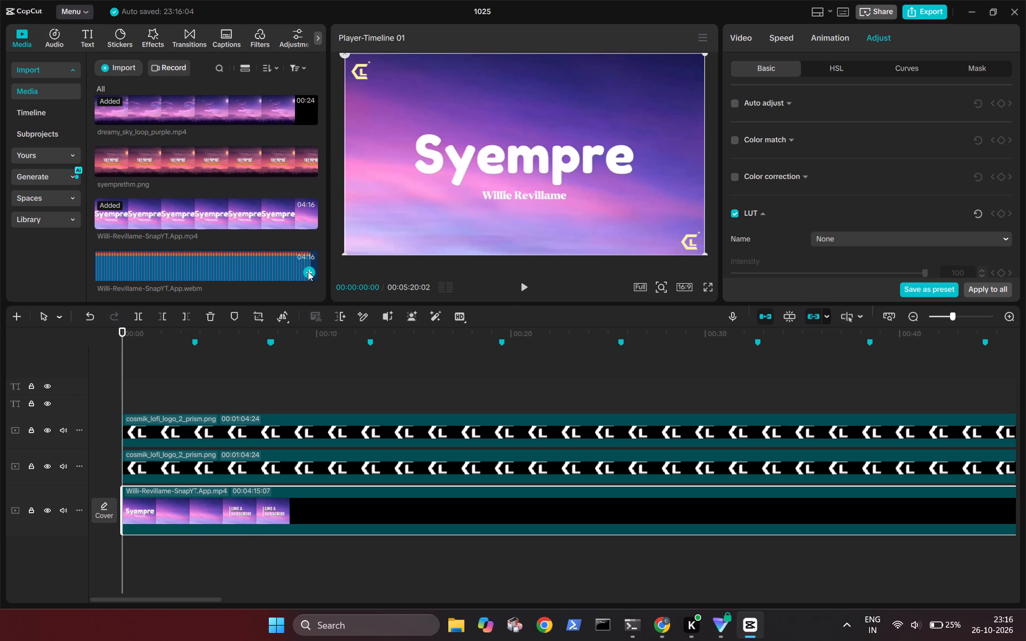
left_click(308, 271)
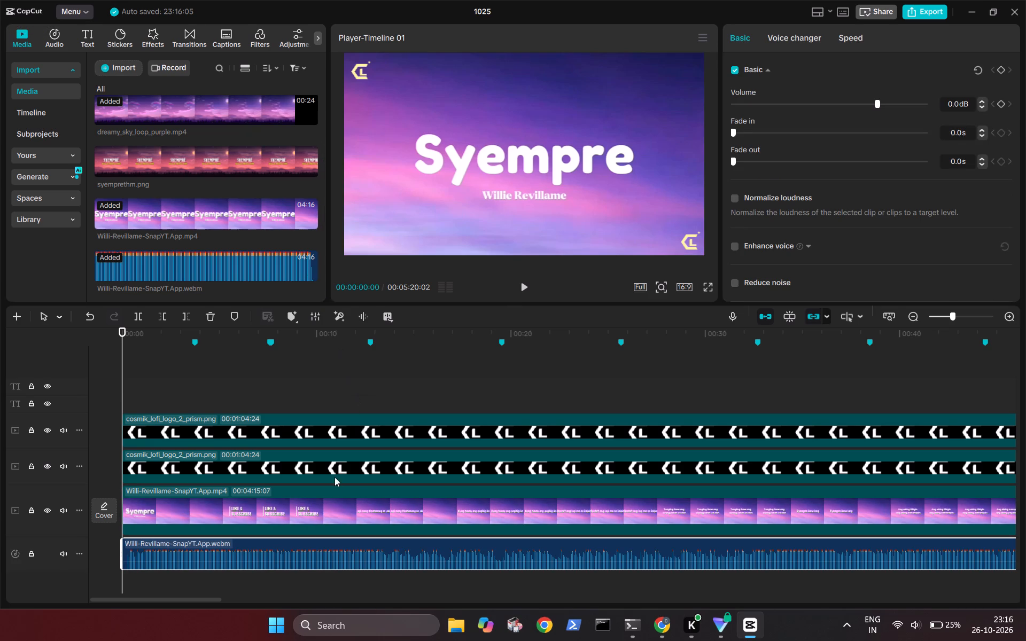
Move the Willi-Revillame-SnapYT.App.mp4 clip from the main track to its own track above both logo overlays, starting at 00:00:00:00.
left_click_drag(329, 499, 324, 460)
left_click_drag(324, 460, 323, 426)
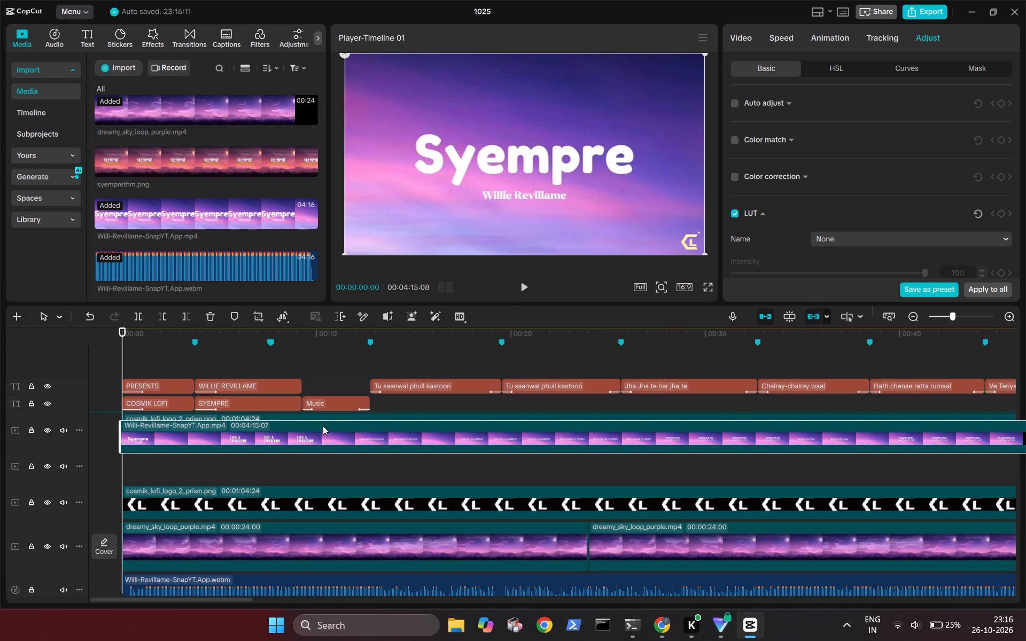
left_click_drag(323, 426, 322, 420)
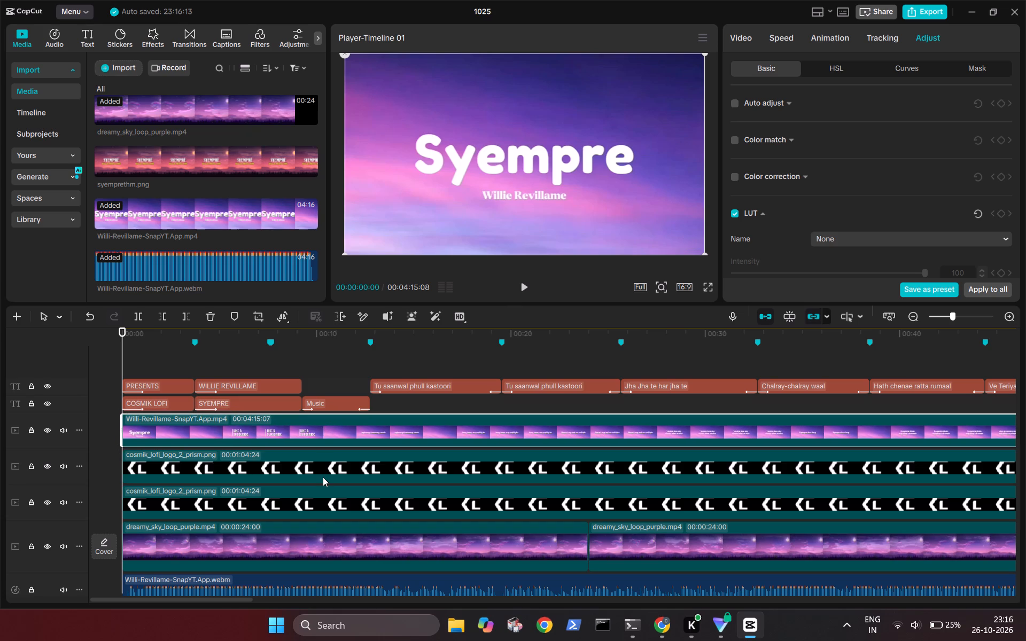
scroll(323, 477, "down", 9, "ctrl")
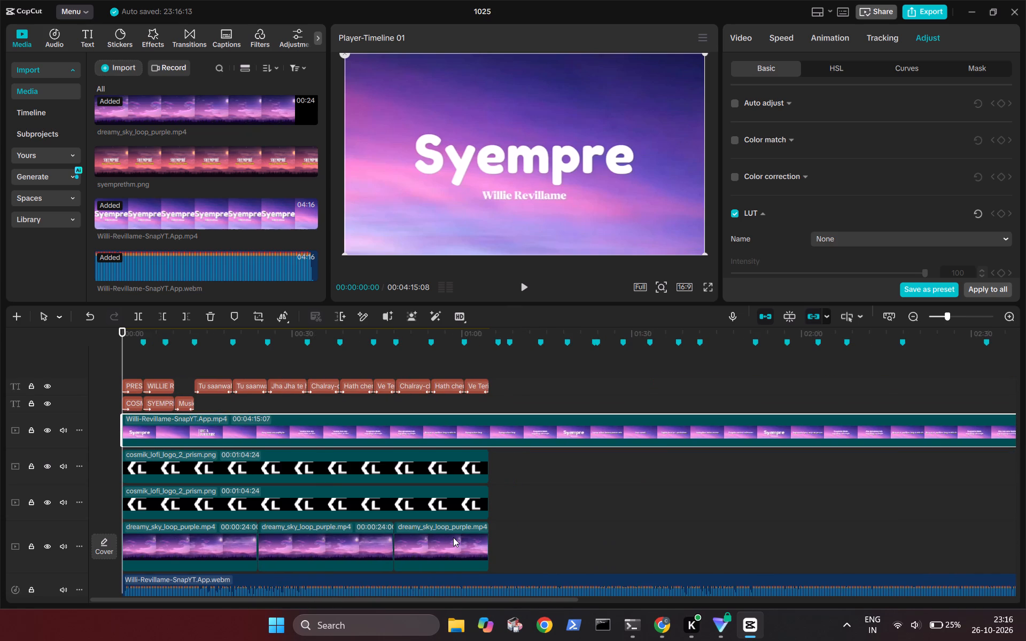
Extend the third dreamy_sky_loop_purple.mp4 clip on the main track to its full length of 24 seconds.
left_click(453, 537)
left_click_drag(489, 541, 512, 540)
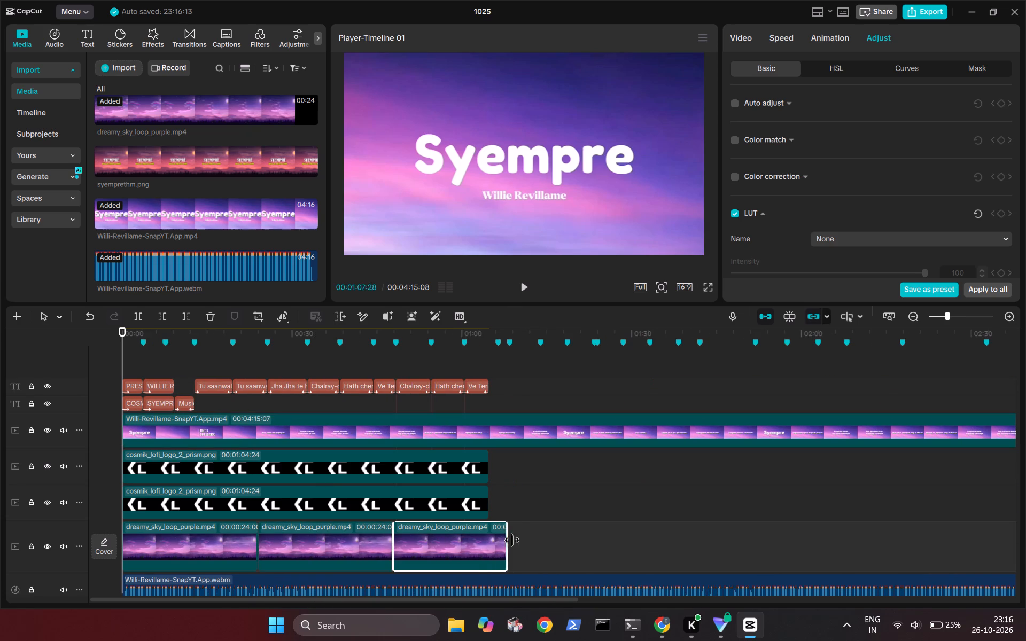
left_click_drag(512, 540, 570, 538)
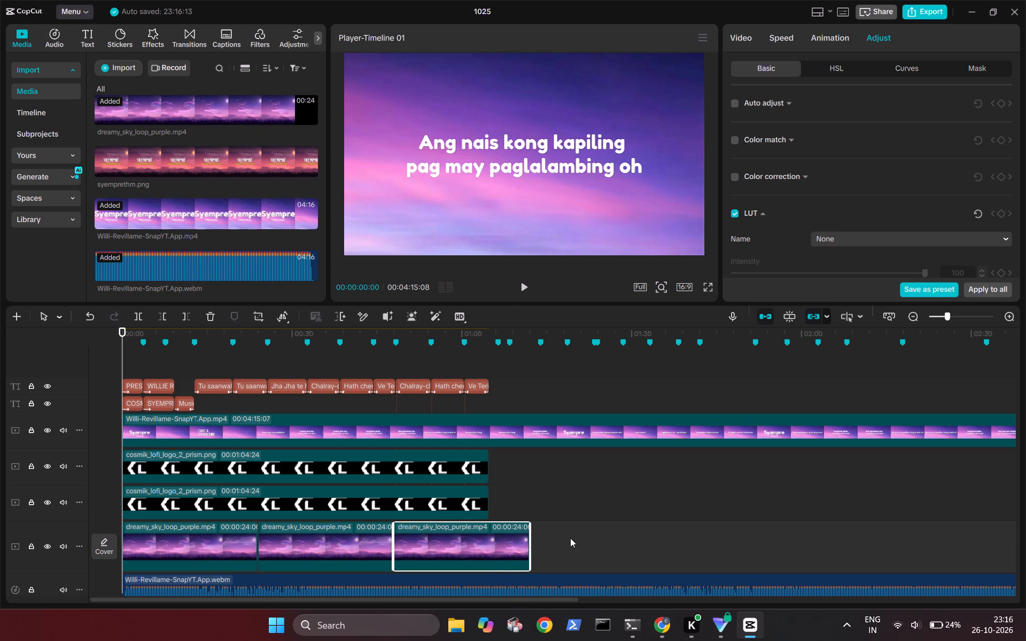
Duplicate the extended dreamy_sky_loop_purple.mp4 clip and append the copy as the fourth clip on the main track.
key("ctrl+c")
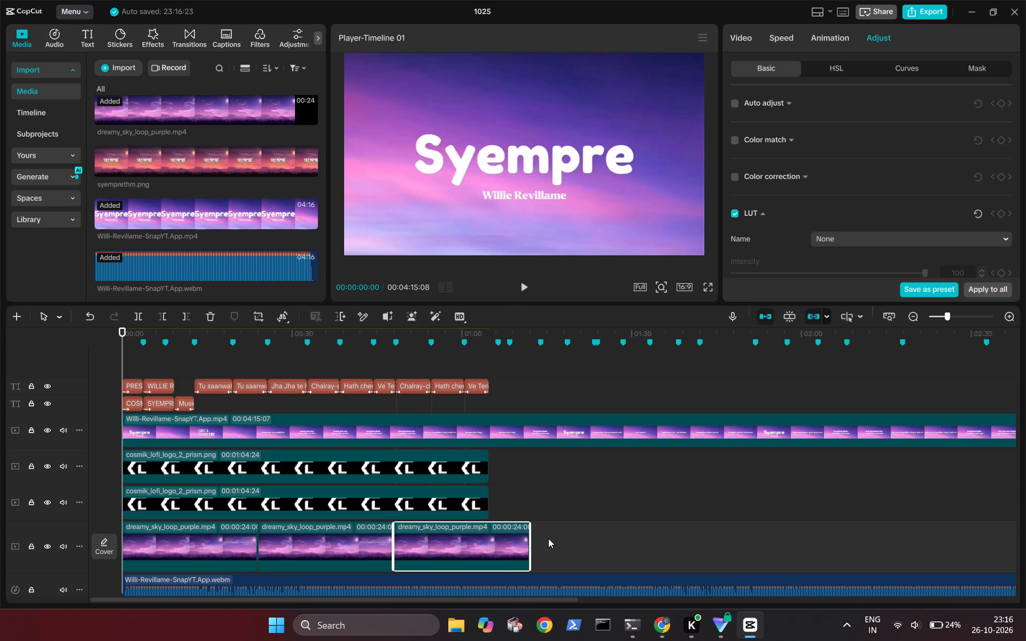
key("ctrl+v")
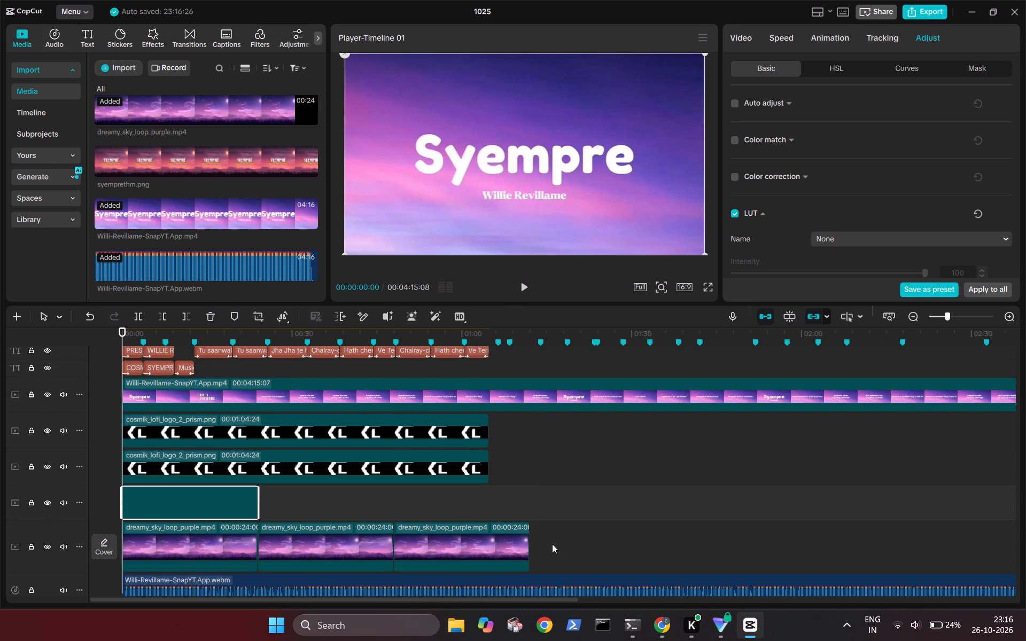
left_click_drag(215, 495, 562, 545)
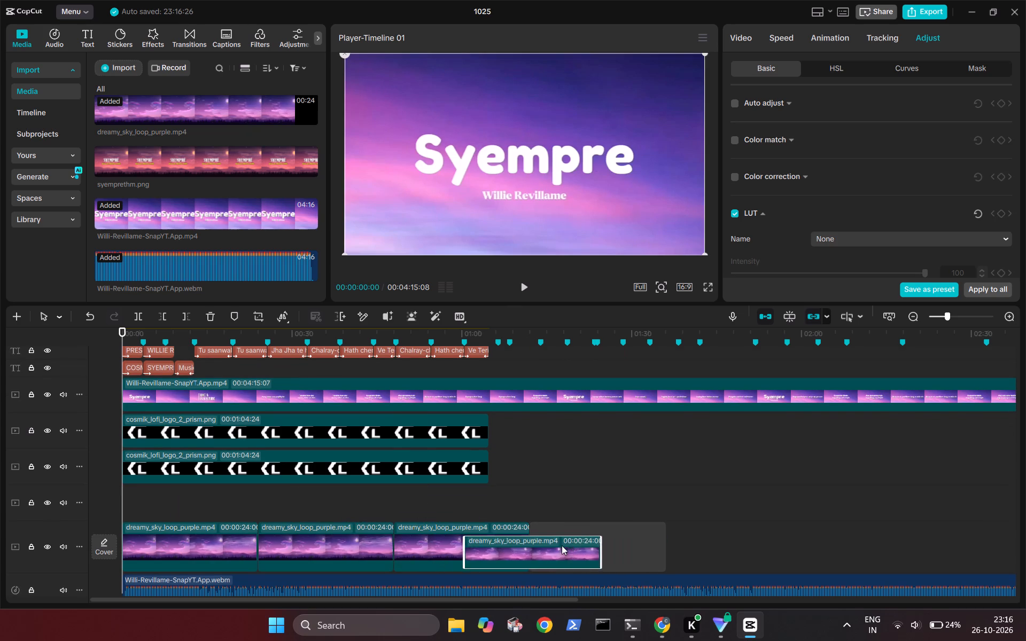
left_click_drag(562, 545, 630, 535)
Paste three more copies of the dreamy_sky_loop_purple.mp4 clip and line them up one after another at the main track's end.
scroll(630, 535, "left", 1)
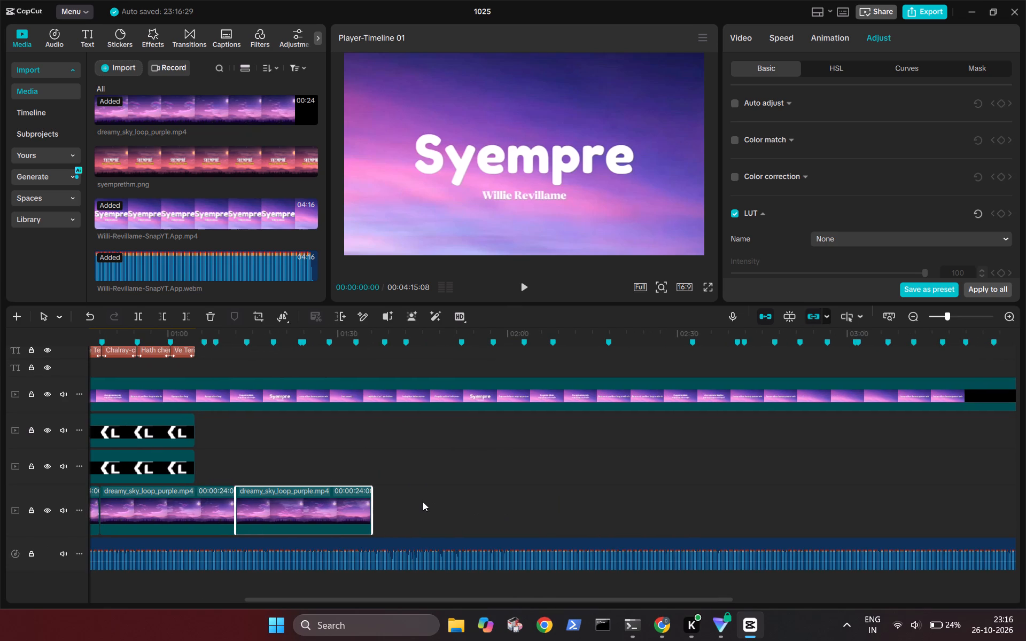
key("ctrl+v")
key("ctrl+v")
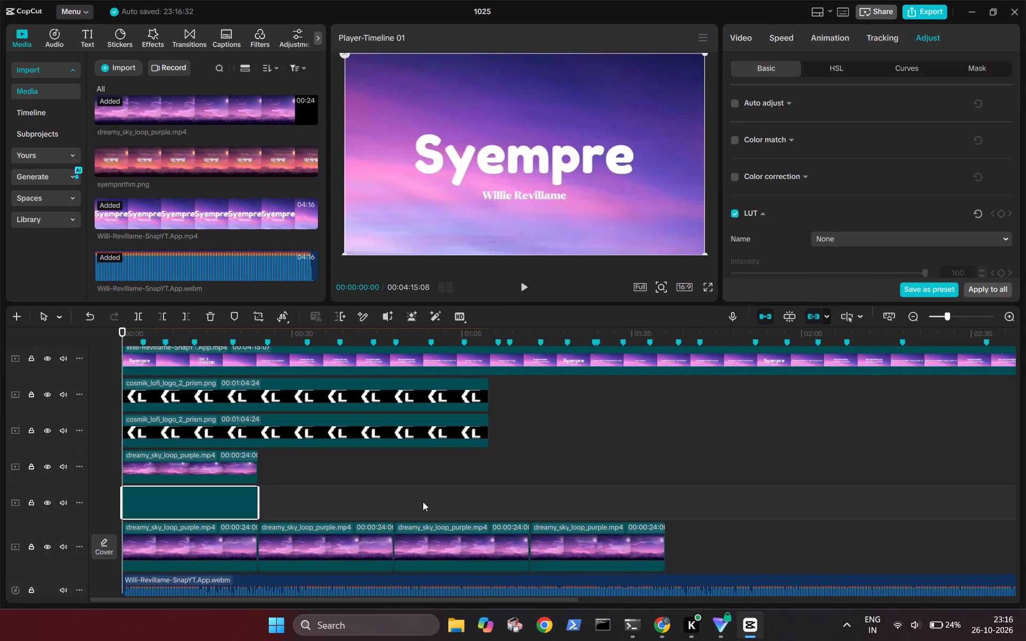
key("ctrl+v")
left_click_drag(102, 421, 199, 499)
left_click_drag(186, 431, 284, 451)
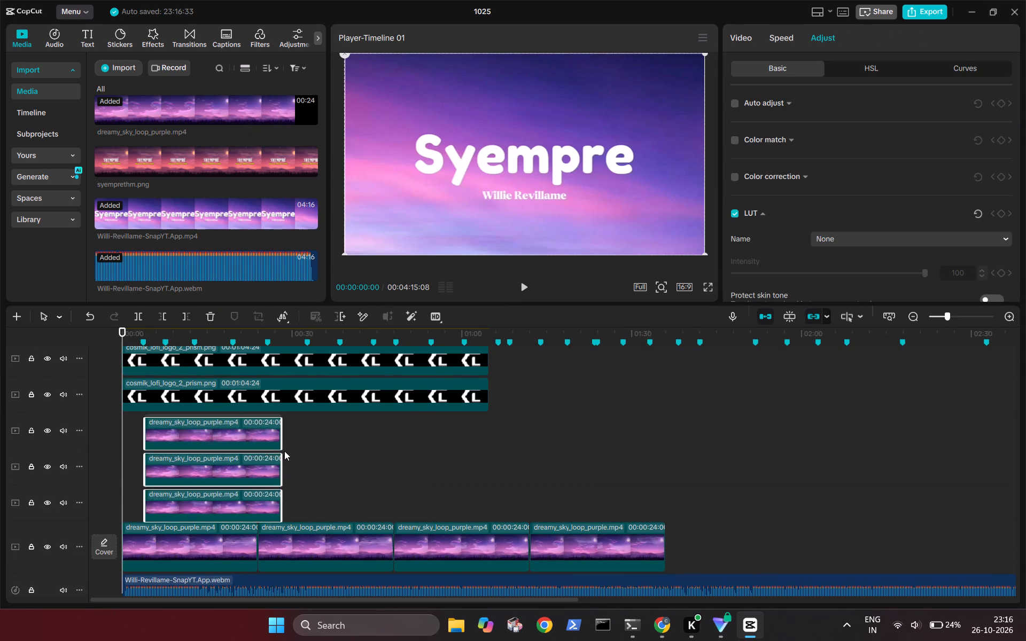
left_click_drag(284, 451, 688, 494)
left_click_drag(655, 472, 711, 534)
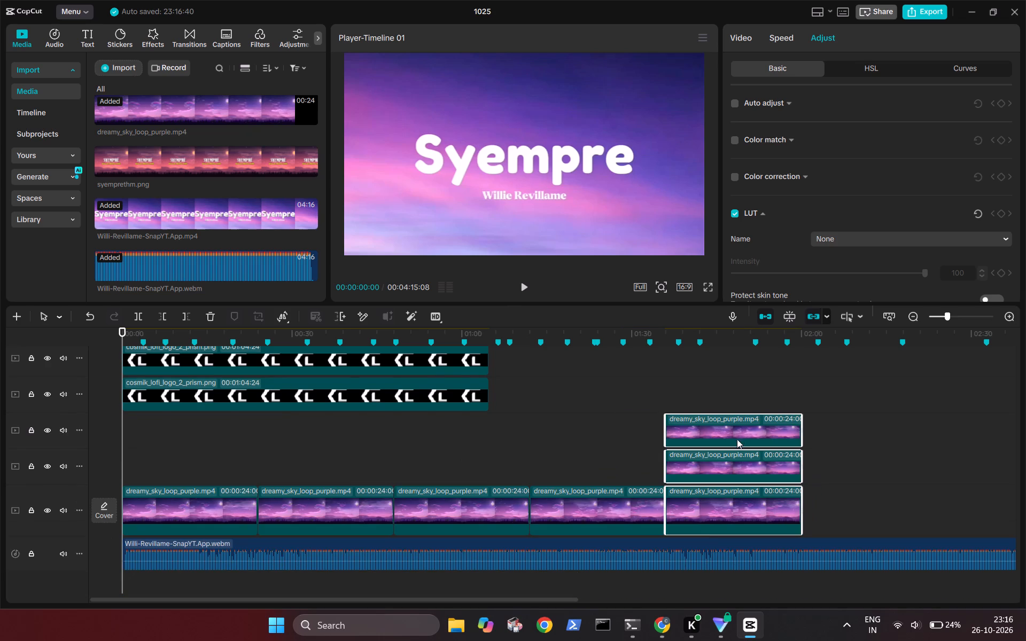
left_click_drag(735, 444, 747, 449)
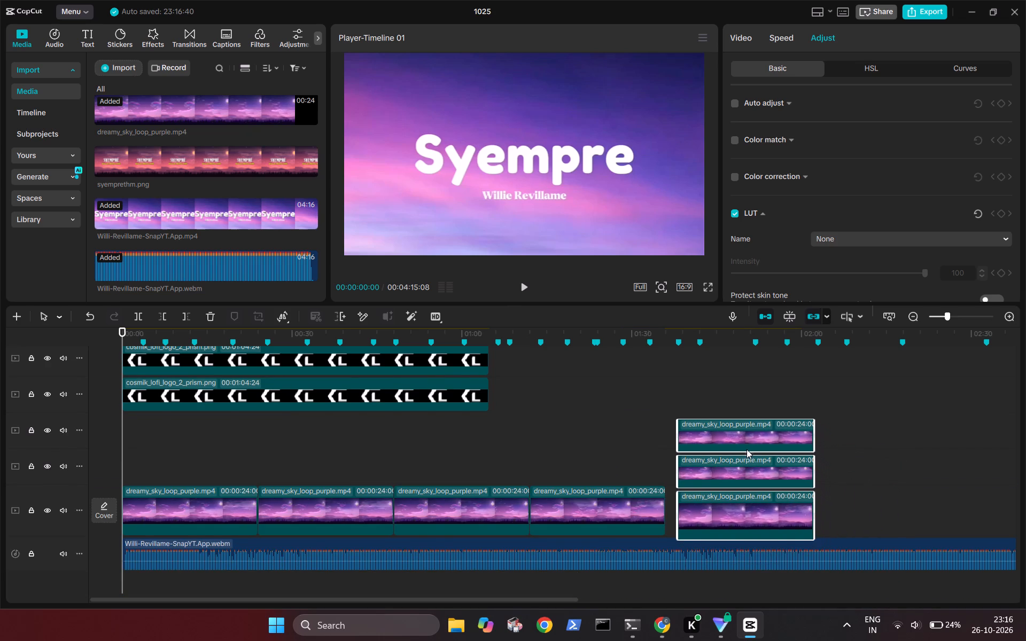
left_click_drag(747, 449, 744, 448)
left_click_drag(750, 480, 747, 529)
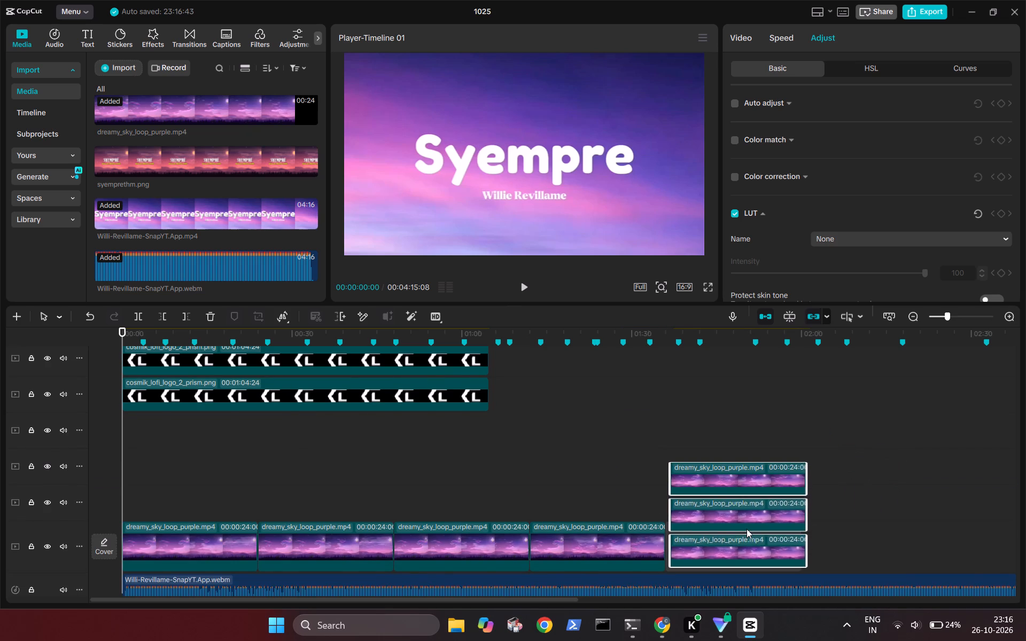
left_click(773, 458)
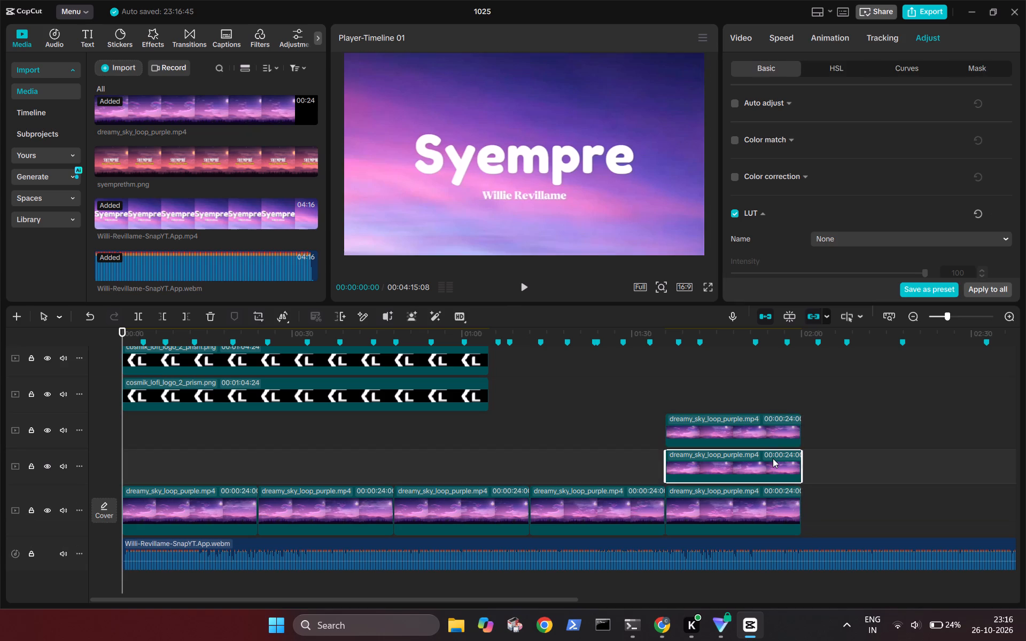
left_click_drag(773, 458, 894, 509)
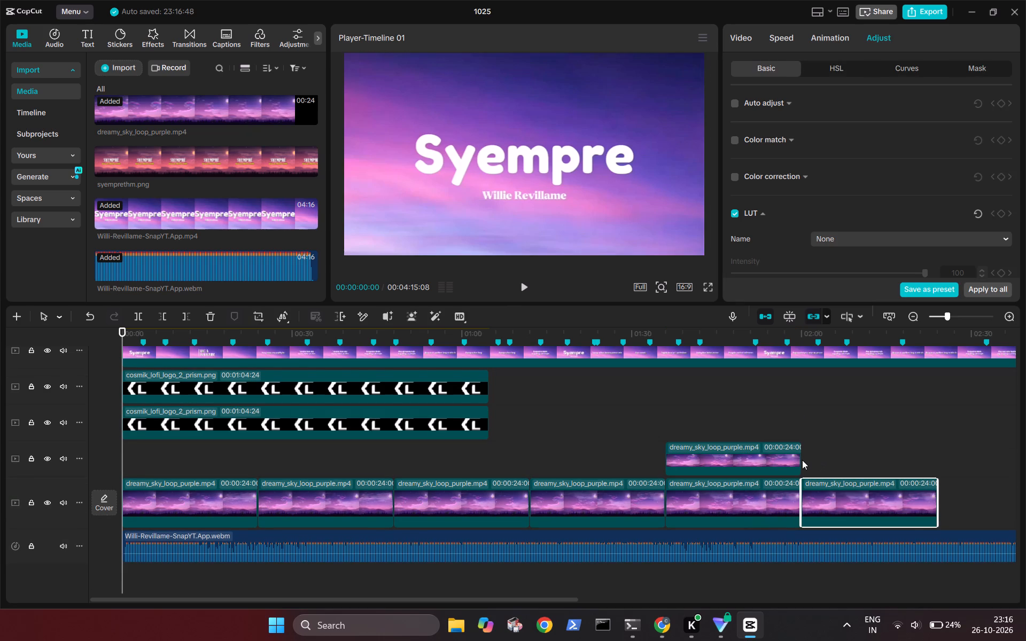
left_click_drag(761, 460, 799, 498)
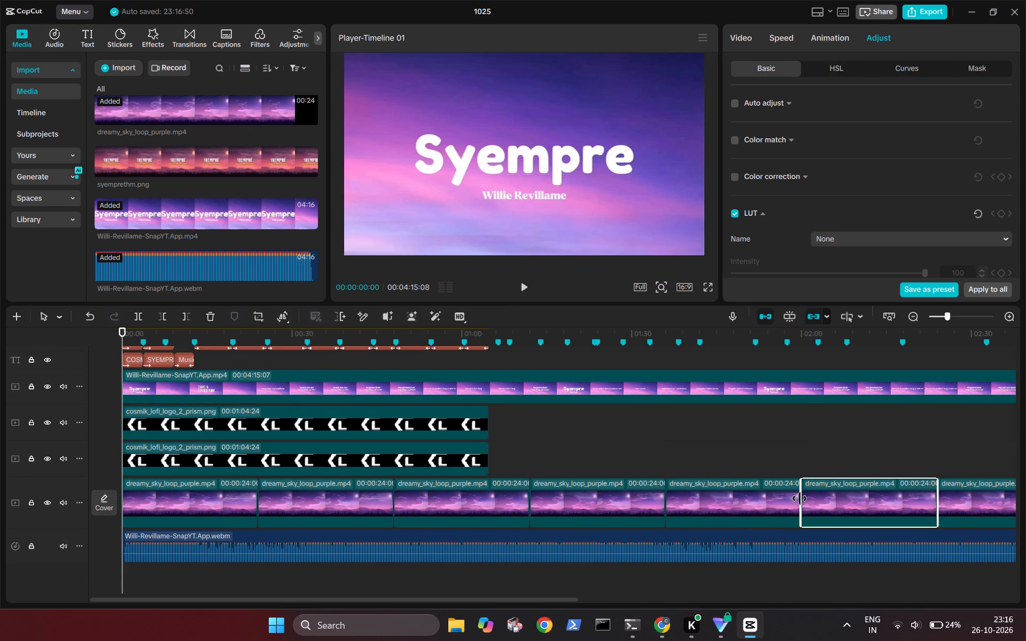
Insert four more copies of dreamy_sky_loop_purple.mp4 near the start of the main track, extending the background past the song's end.
scroll(799, 498, "left", 2)
scroll(799, 498, "down", 7, "ctrl")
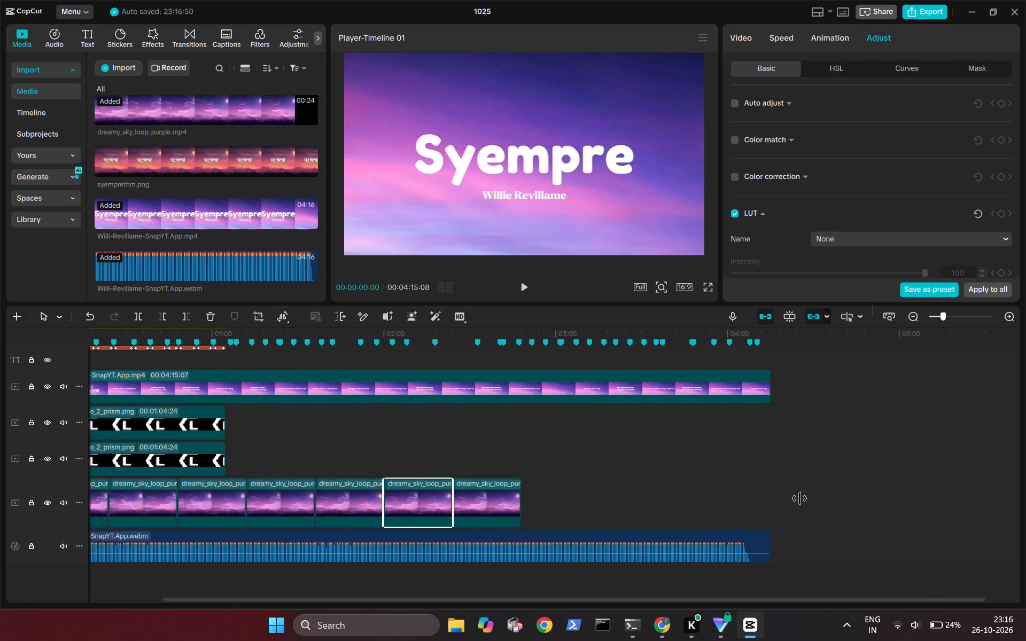
scroll(799, 498, "down", 1, "ctrl")
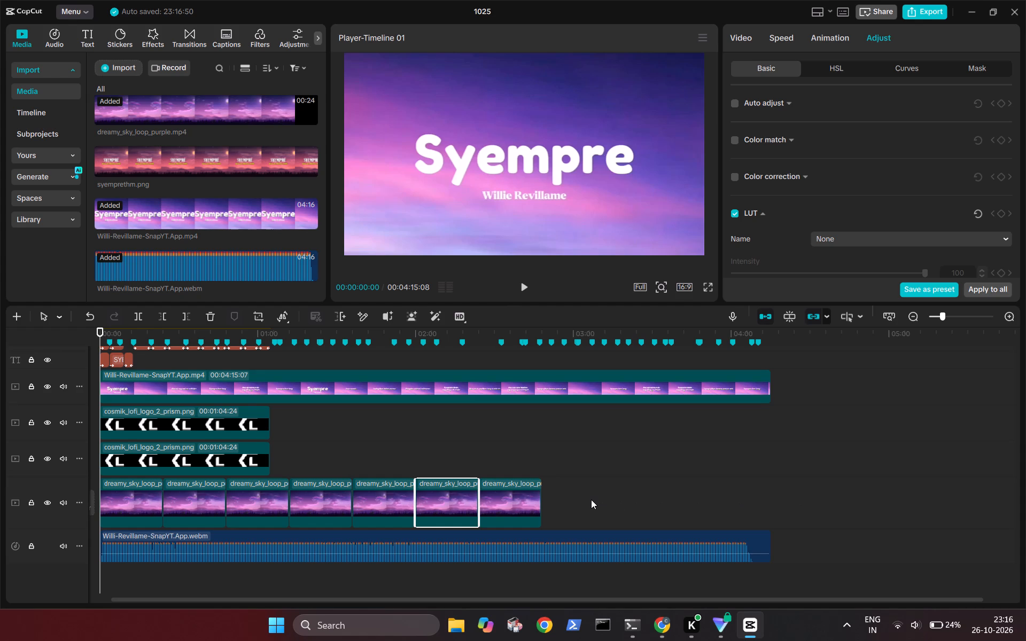
key("ctrl+v")
key("ctrl+v")
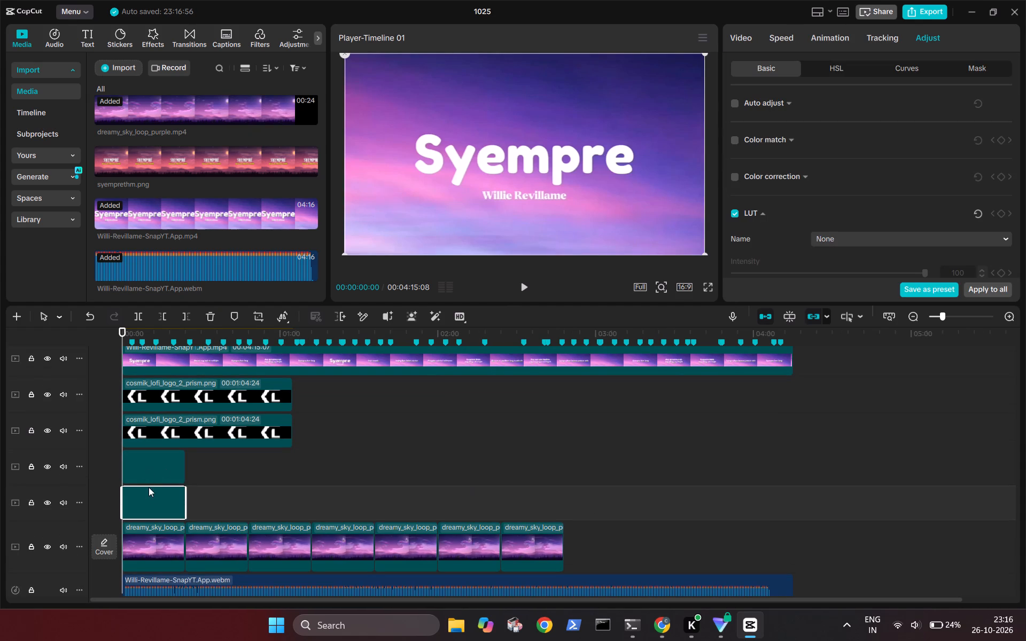
left_click_drag(156, 496, 189, 539)
left_click_drag(150, 465, 153, 503)
key("ctrl+v")
key("ctrl+v")
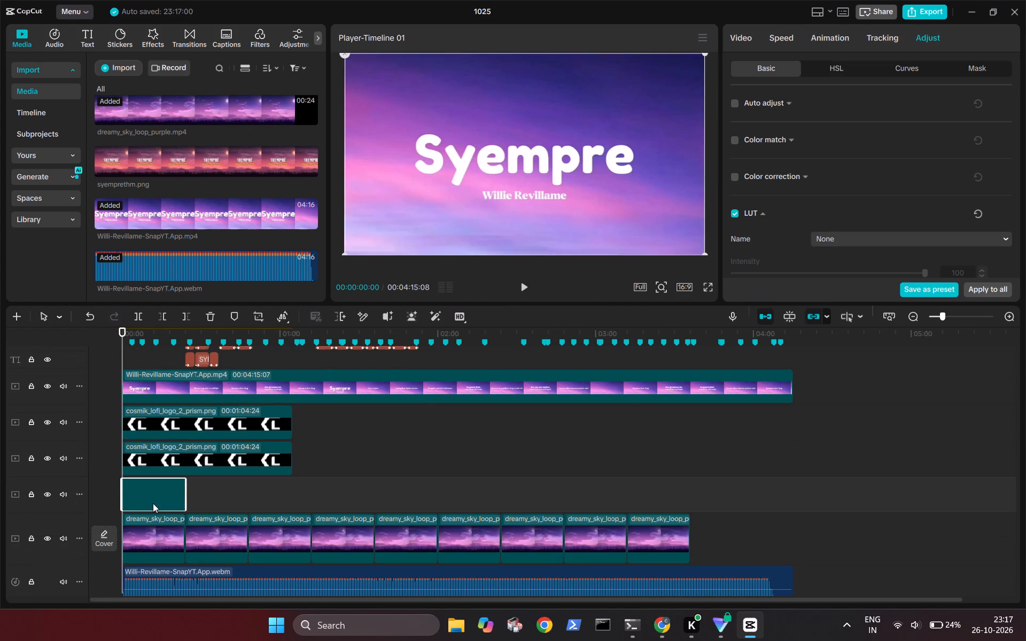
left_click_drag(145, 499, 152, 551)
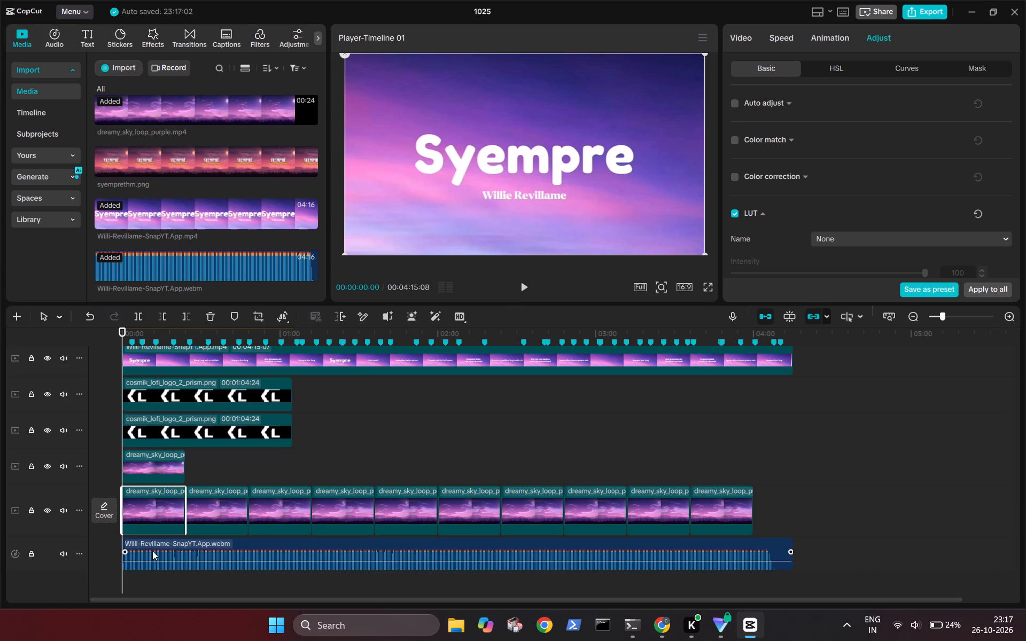
left_click_drag(153, 473, 157, 506)
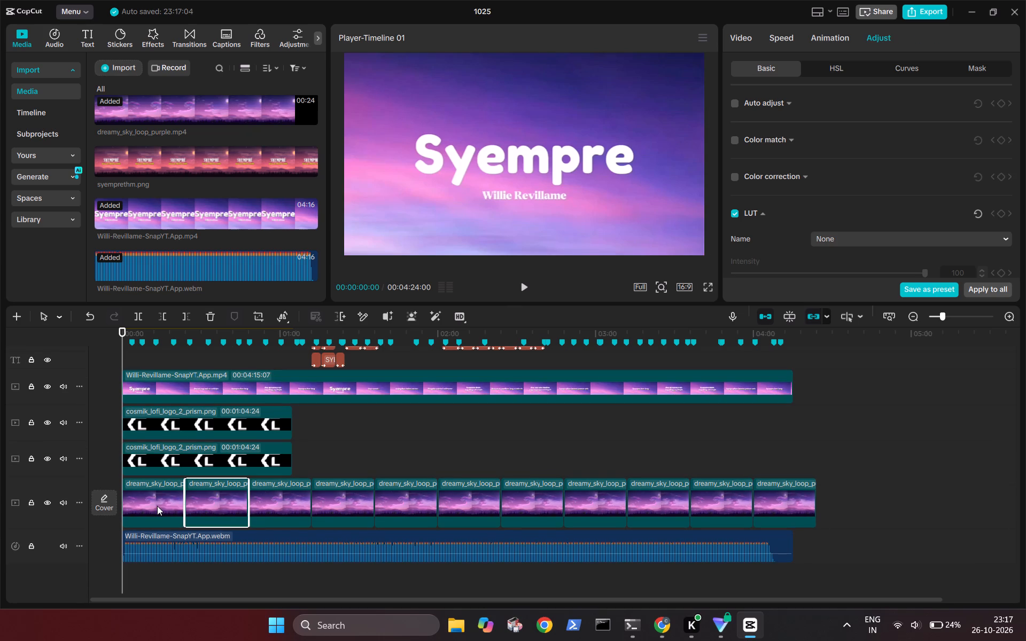
Trim the last dreamy_sky_loop_purple.mp4 clip on the main track so that it ends at 00:04:13:25.
left_click(794, 419)
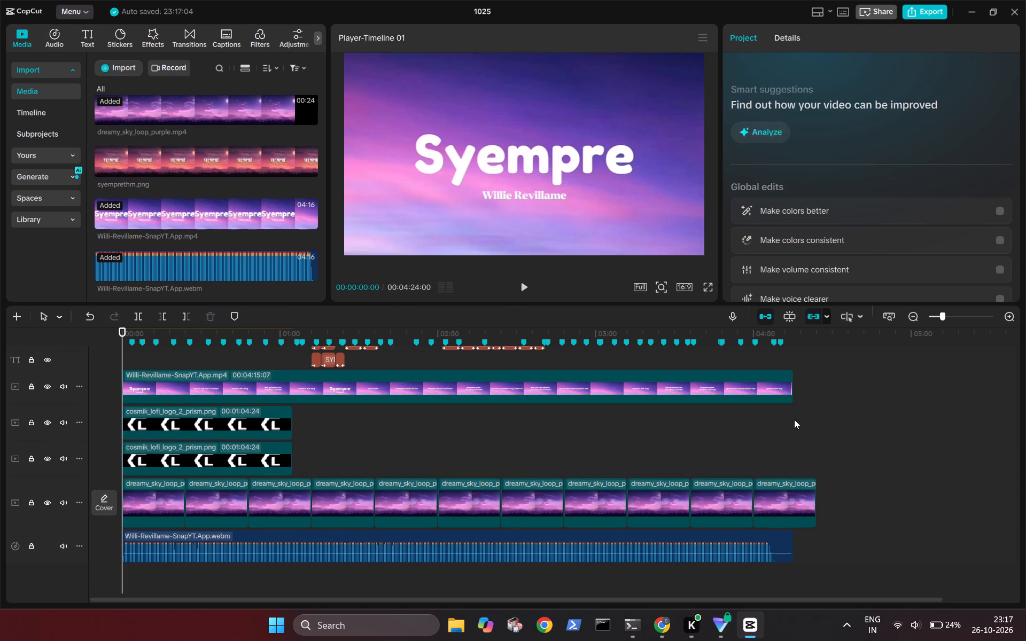
key("Left")
key("Left")
key("Left")
key("Left")
key("Left")
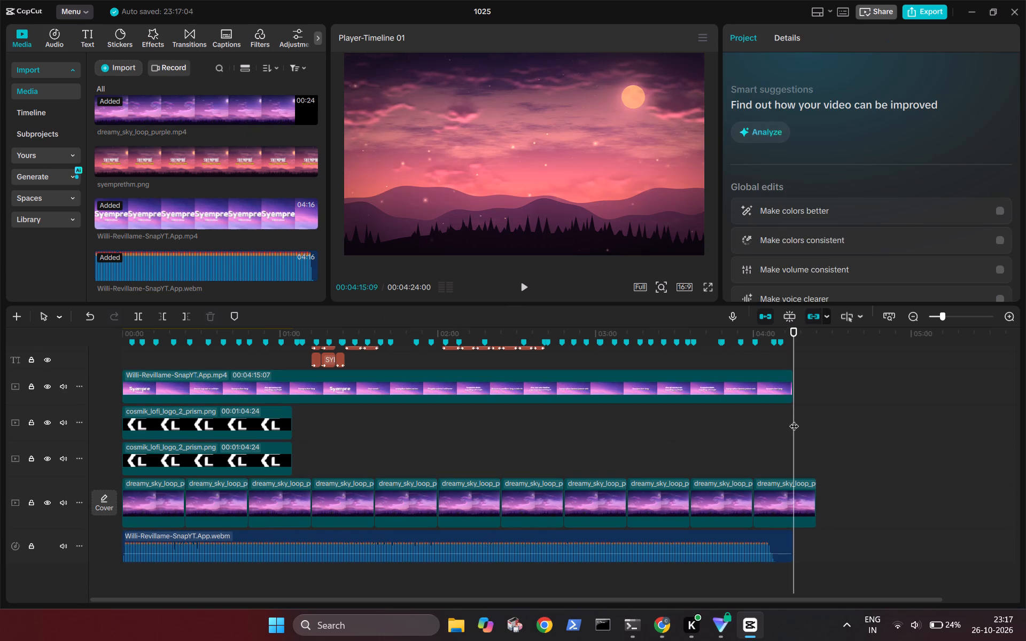
key("Left")
key("Left")
key("Left")
key("Left")
key("Left")
key("Left")
key("Left")
key("Left")
key("Left")
key("Left")
key("Left")
key("Left")
key("Left")
key("Left")
key("Left")
key("Left")
key("Left")
key("Left")
key("Left")
key("Left")
key("Left")
key("Left")
key("Left")
key("Left")
key("Left")
key("Left")
key("Left")
key("Left")
key("Left")
key("Left")
key("Left")
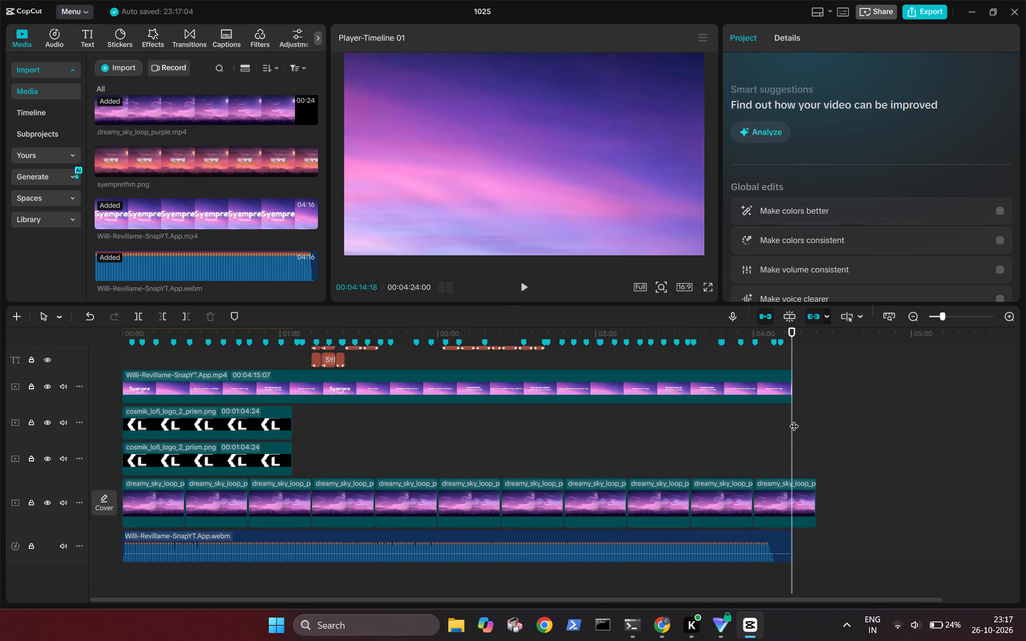
left_click(796, 496)
key("w")
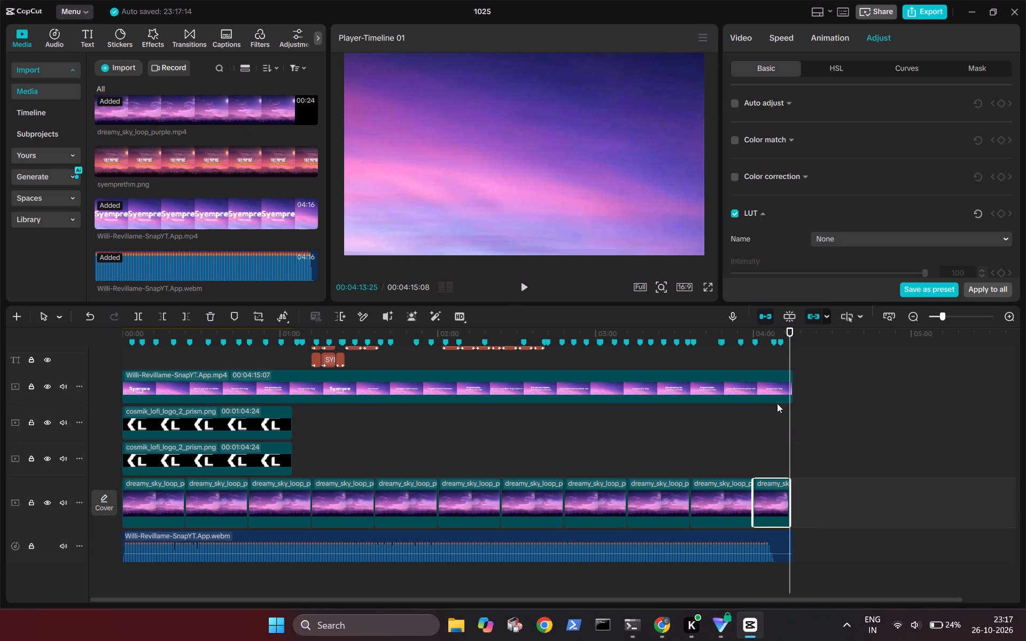
Trim the ends of the Willi-Revillame-SnapYT.App mp4 video and webm audio to 00:04:13:25.
left_click(779, 389)
key("w")
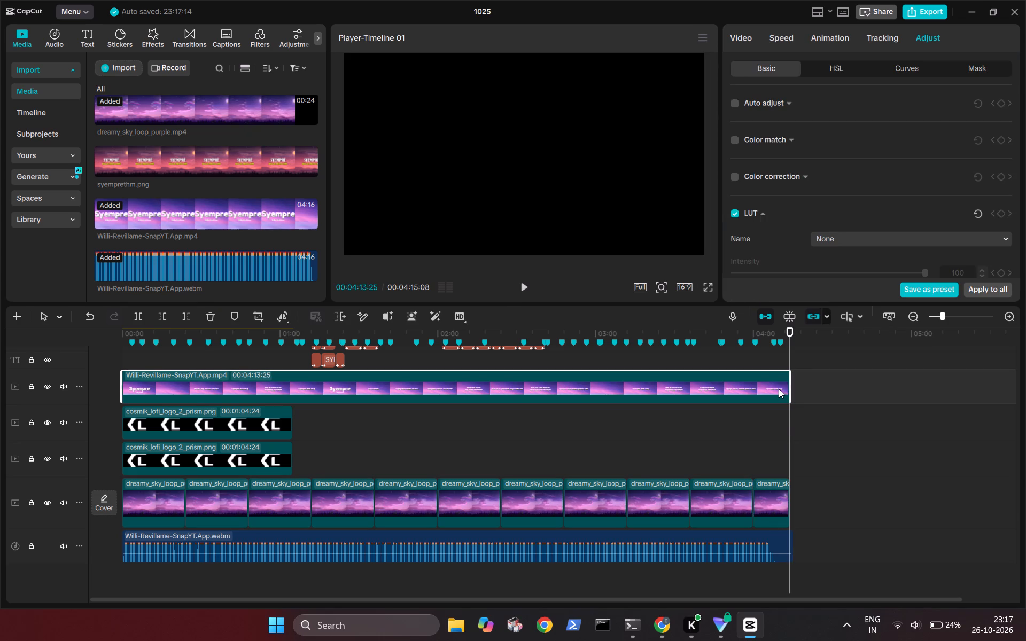
left_click(791, 544)
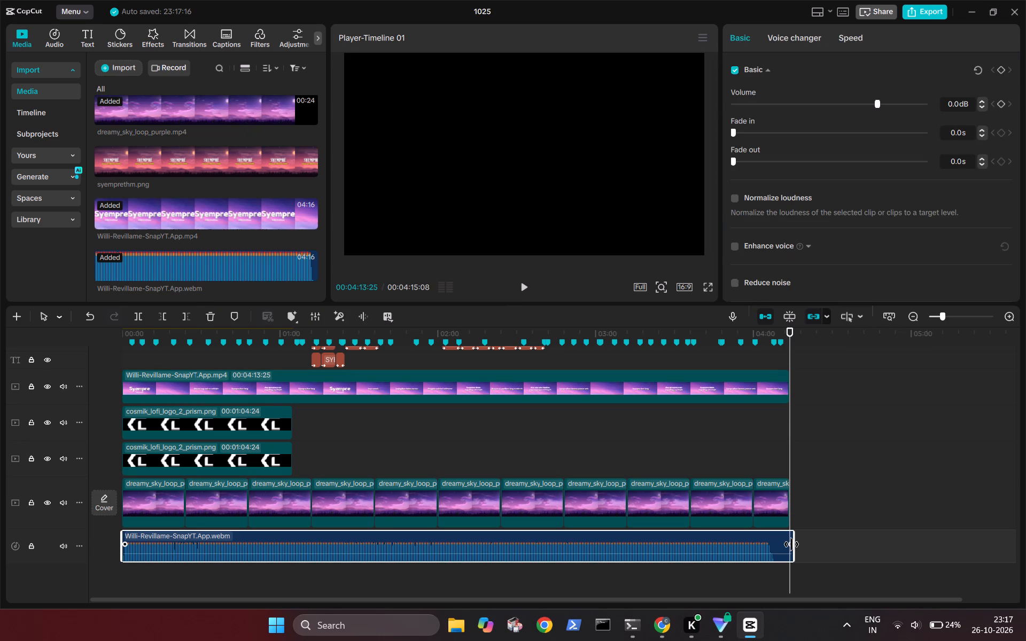
key("w")
Extend both cosmik_lofi_logo_2_prism.png overlays over the whole song and trim them to end at 00:04:13:25.
left_click(275, 410)
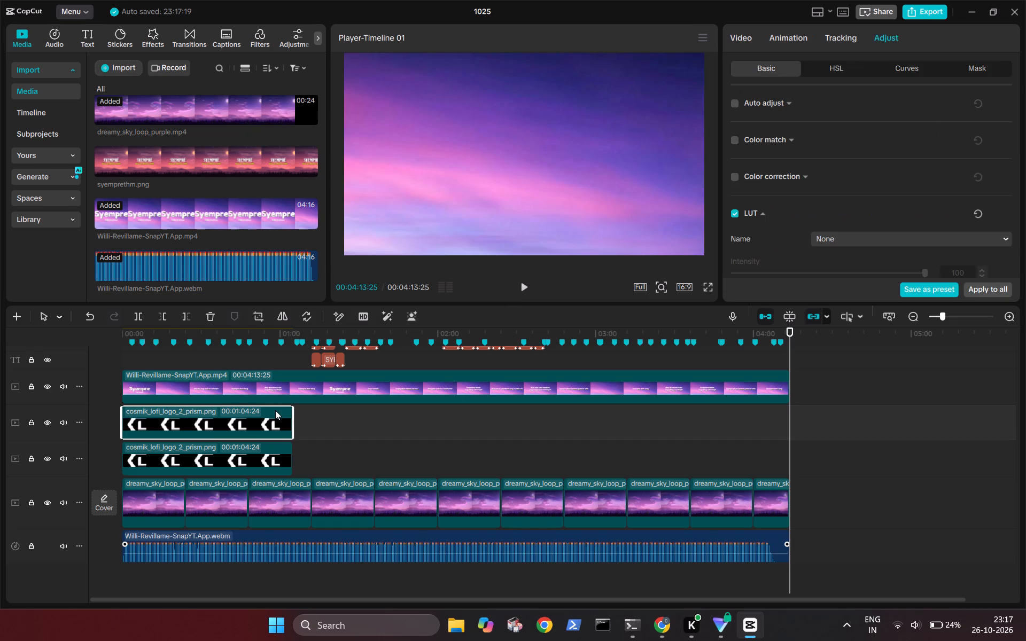
left_click_drag(292, 417, 850, 404)
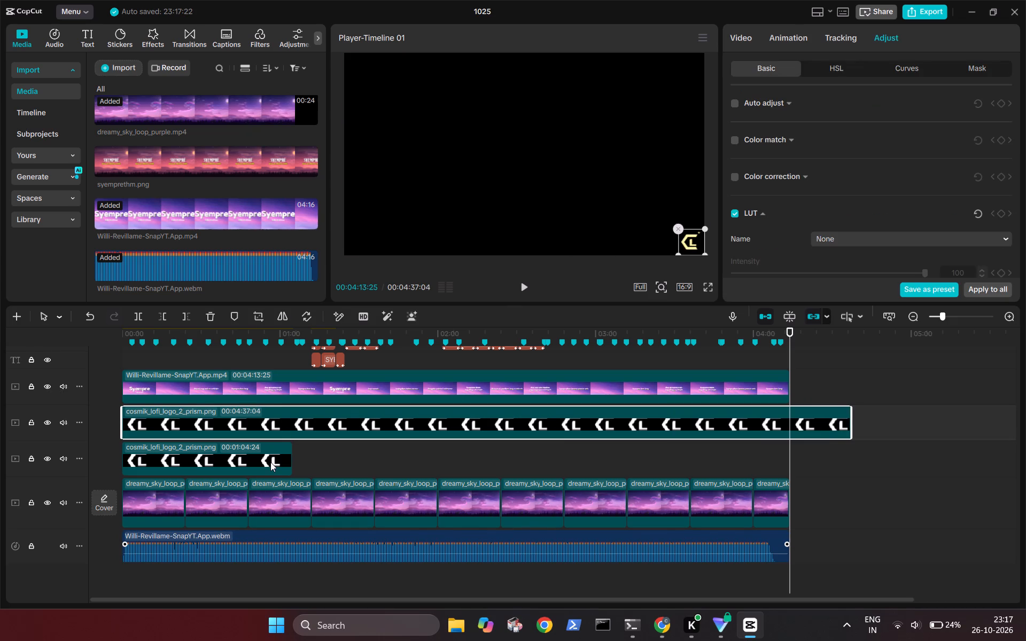
left_click(270, 462)
left_click_drag(291, 461, 812, 457)
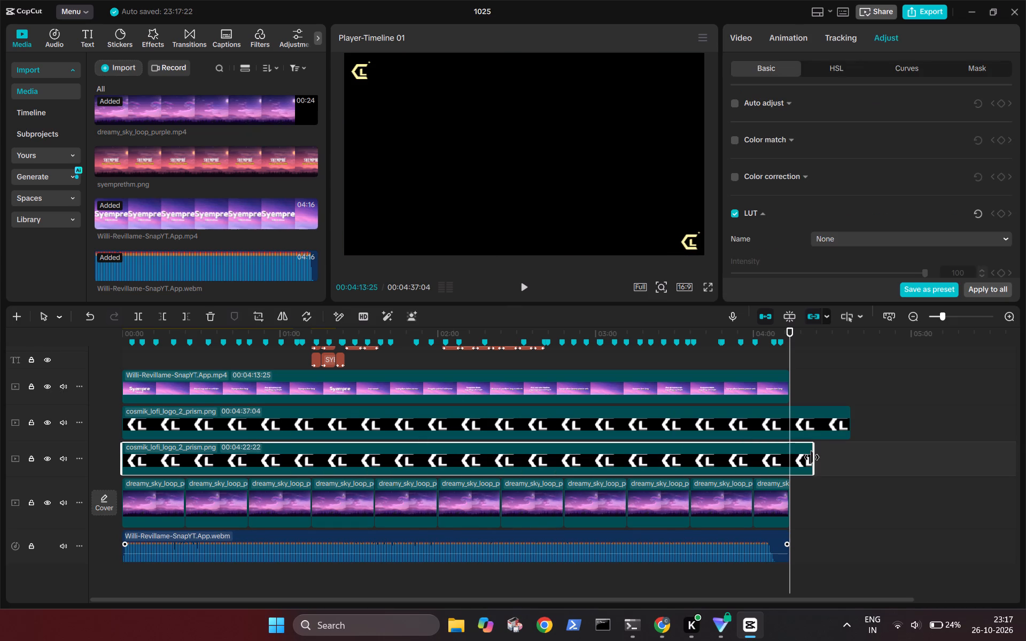
key("w")
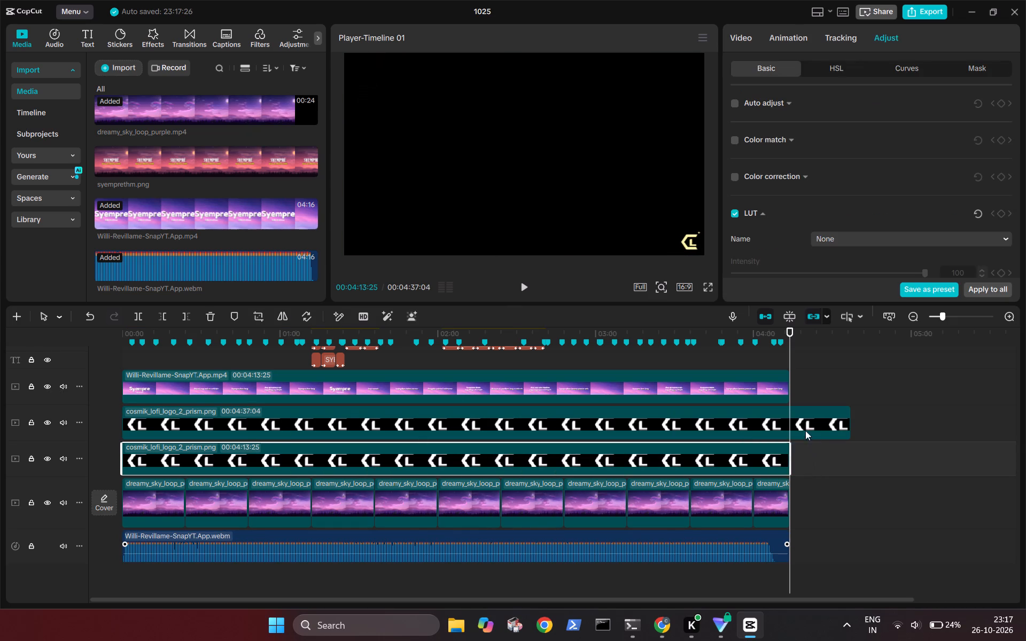
left_click(803, 425)
key("w")
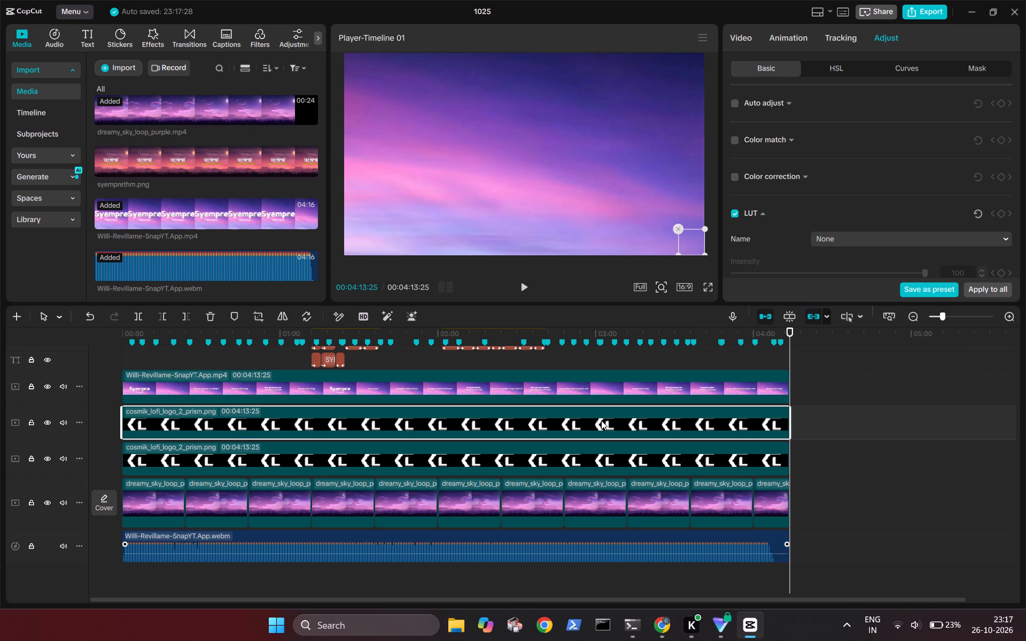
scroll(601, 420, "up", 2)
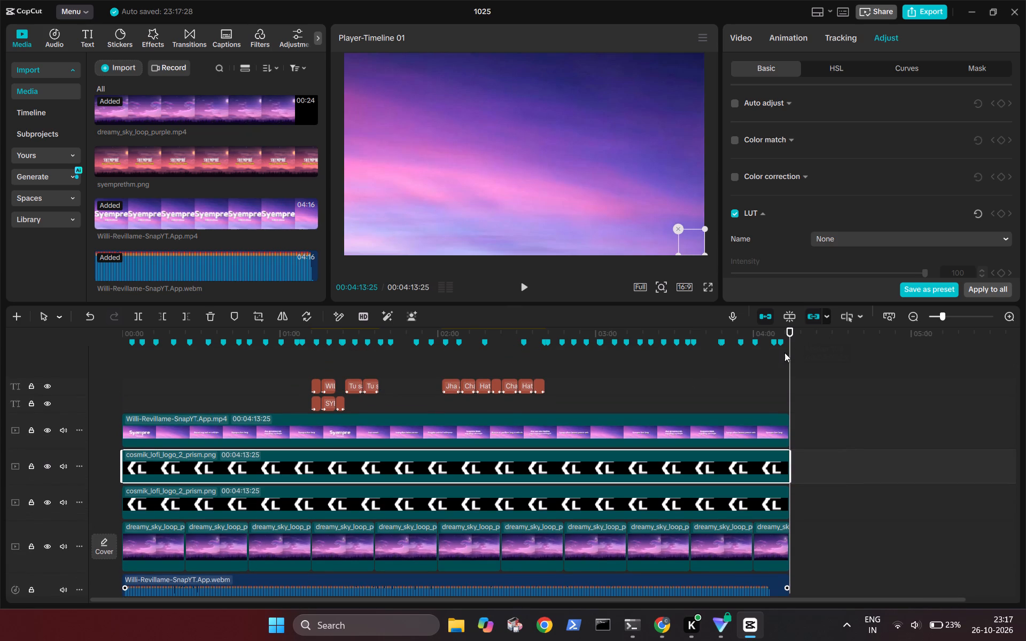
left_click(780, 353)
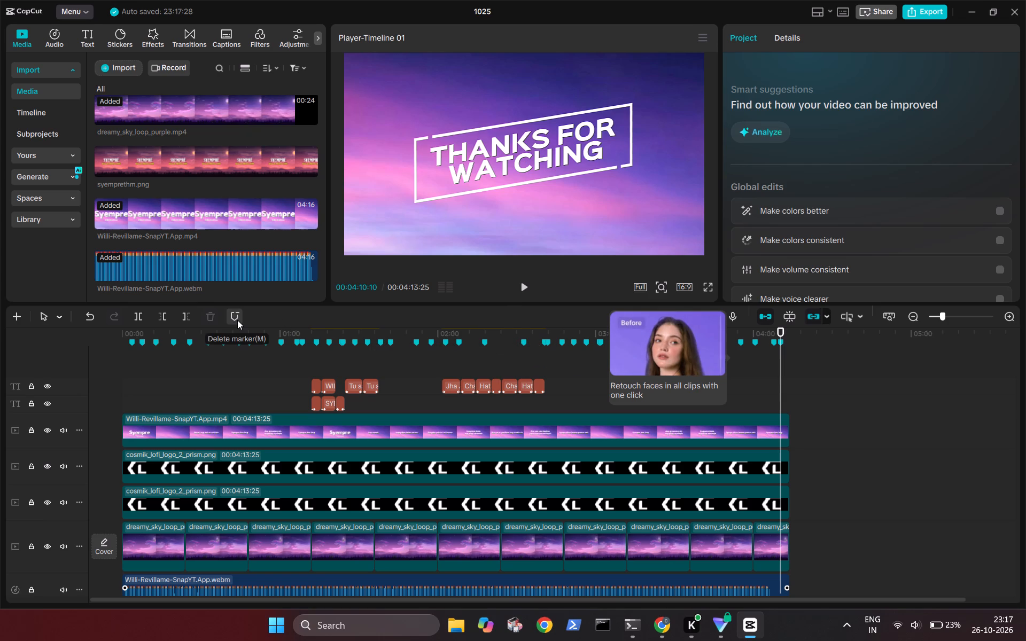
Switch to Google Chrome and search the web for "how to remove all the marker while editing in capcut".
left_click(656, 627)
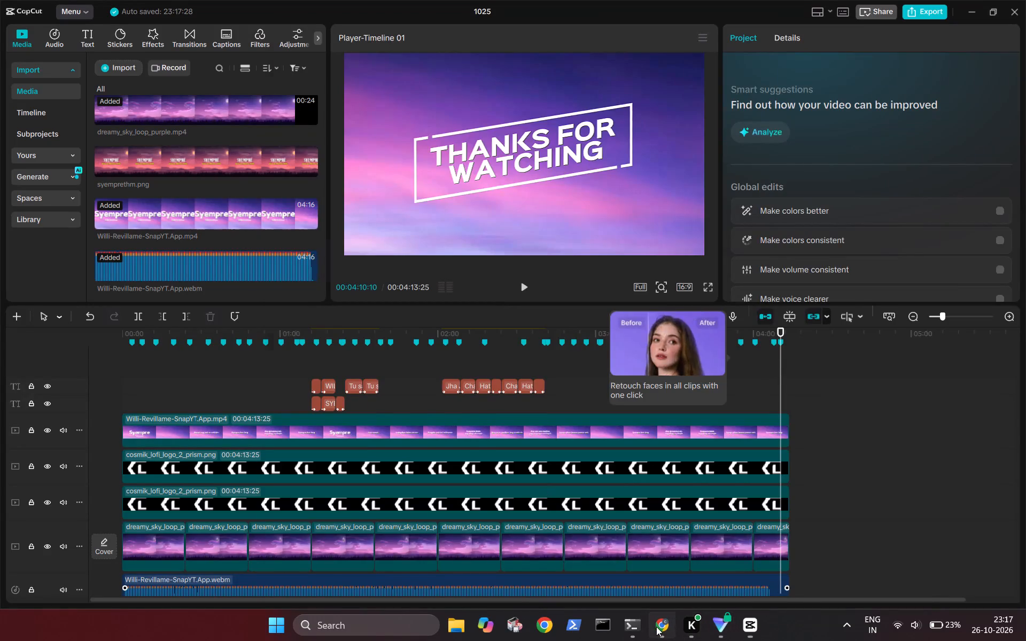
left_click(631, 34)
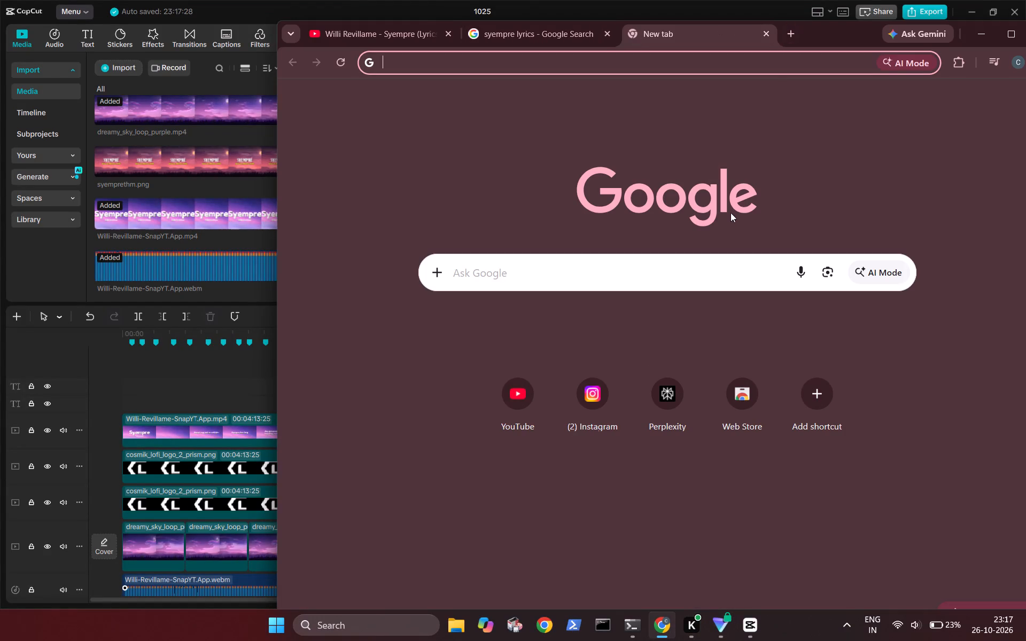
type("how to remove all the marker")
key("space")
key("w")
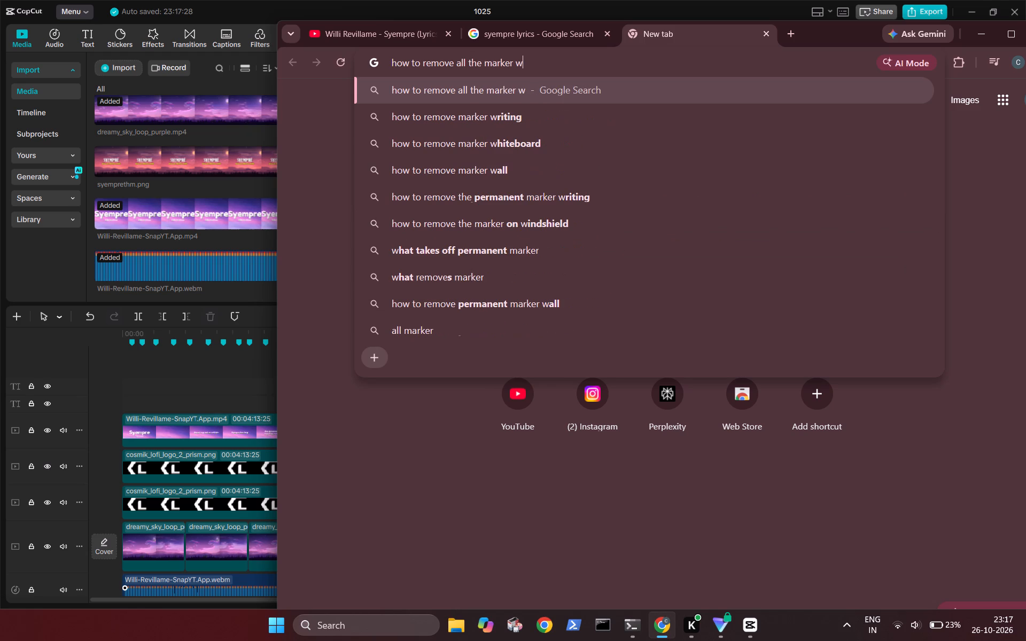
type("hile editing in capcut")
key("Return")
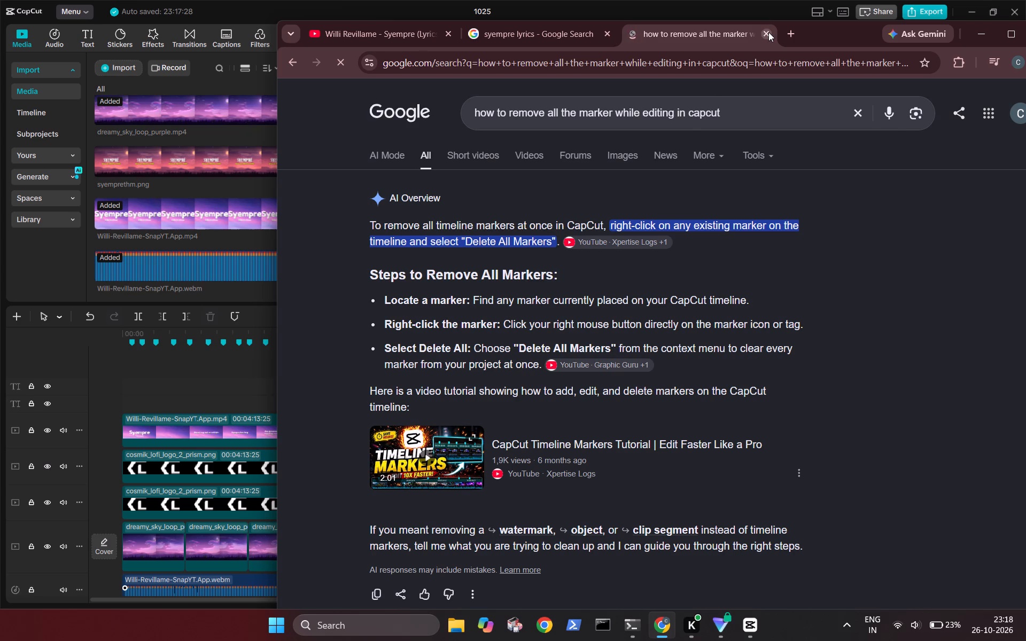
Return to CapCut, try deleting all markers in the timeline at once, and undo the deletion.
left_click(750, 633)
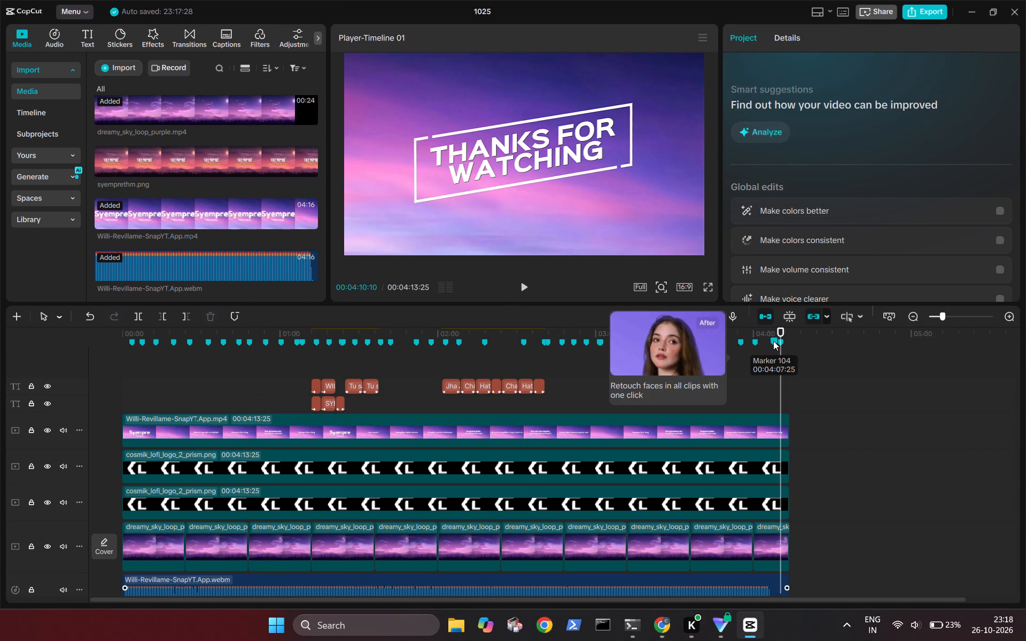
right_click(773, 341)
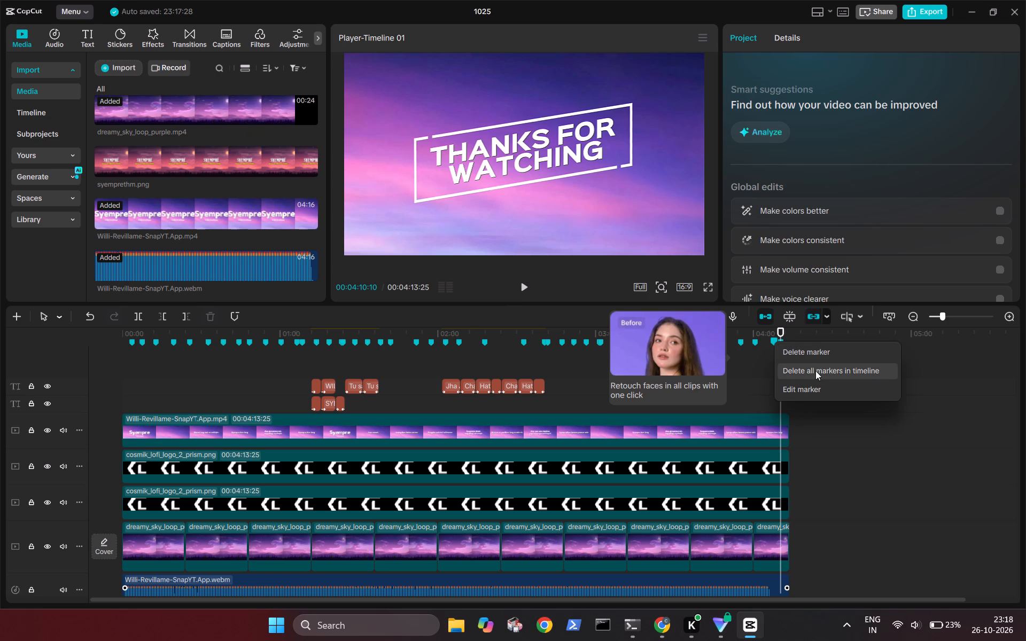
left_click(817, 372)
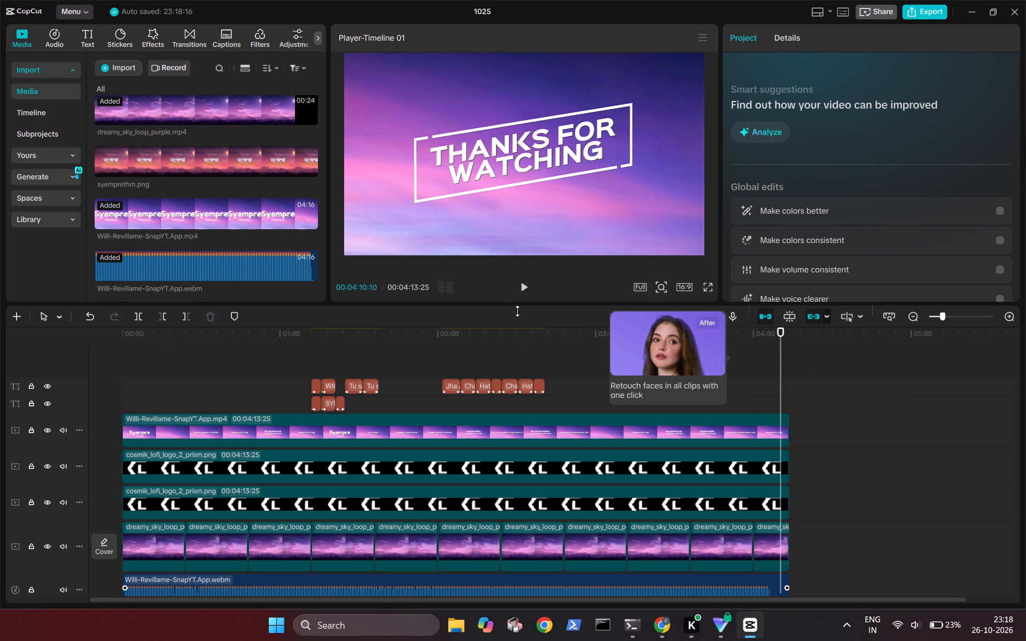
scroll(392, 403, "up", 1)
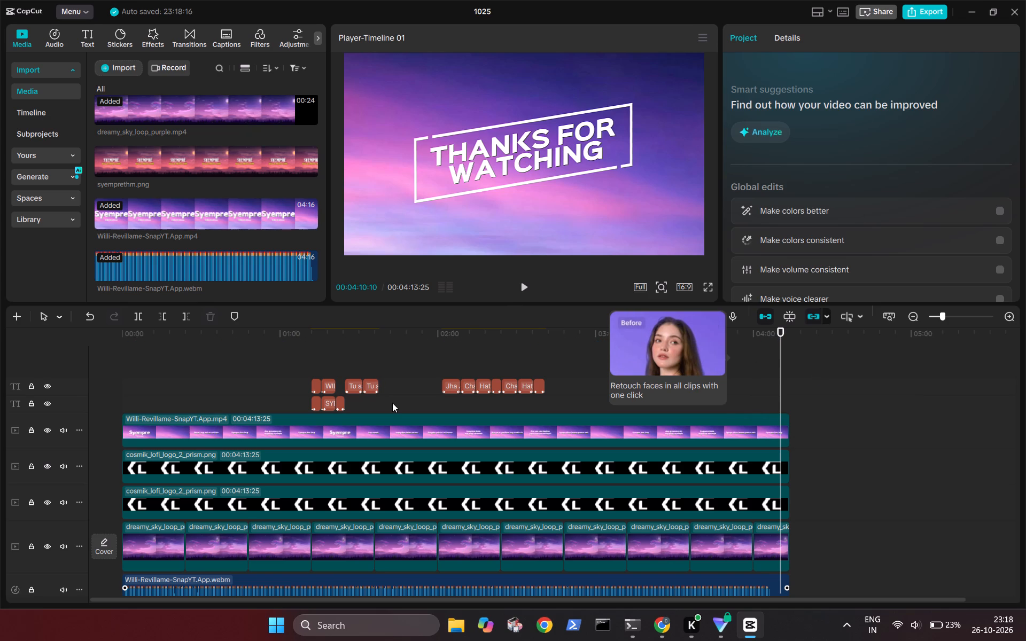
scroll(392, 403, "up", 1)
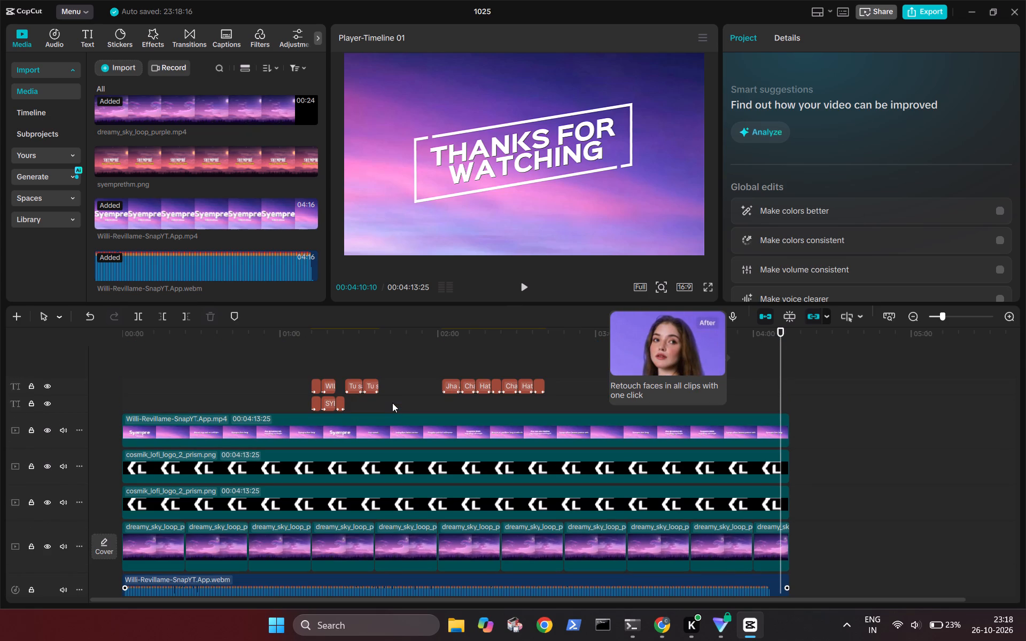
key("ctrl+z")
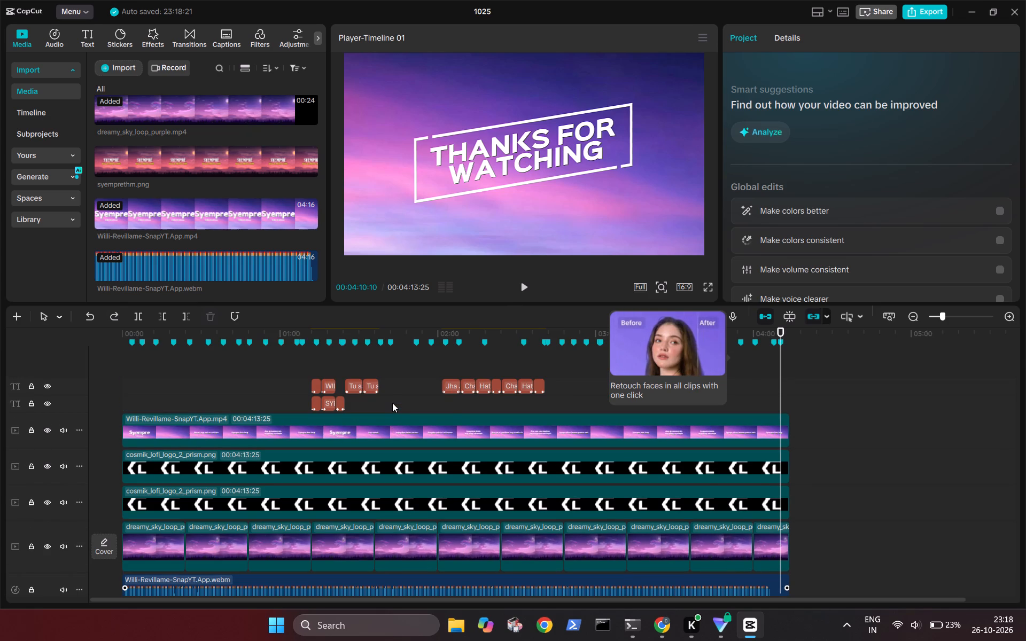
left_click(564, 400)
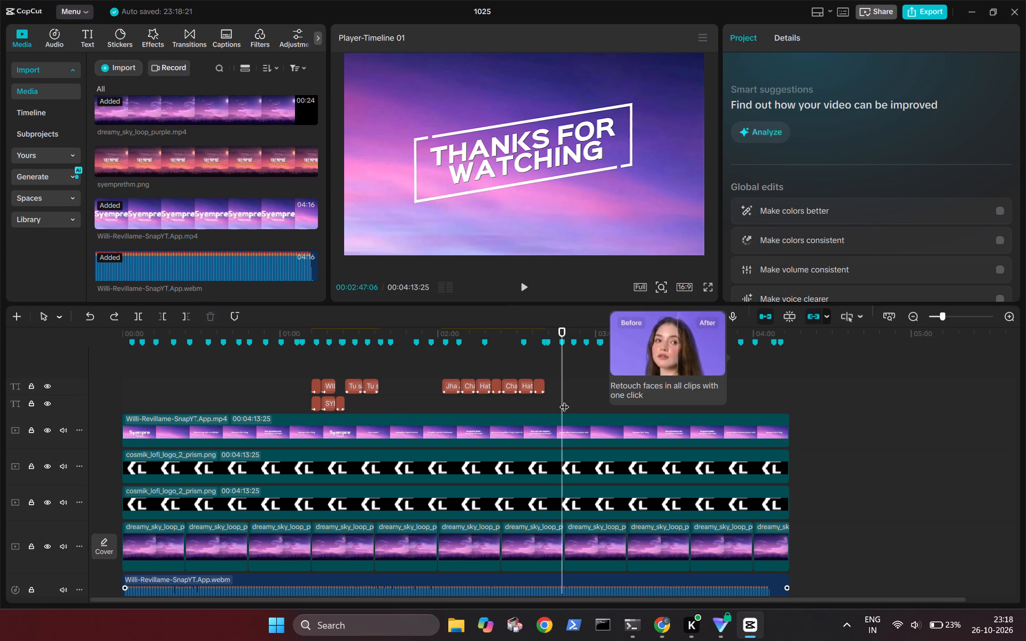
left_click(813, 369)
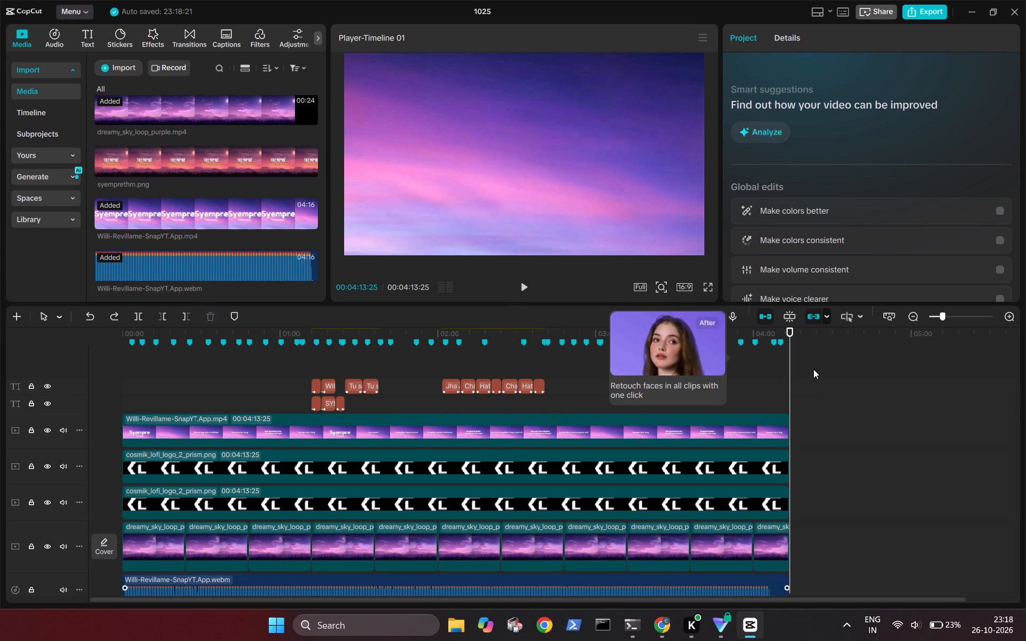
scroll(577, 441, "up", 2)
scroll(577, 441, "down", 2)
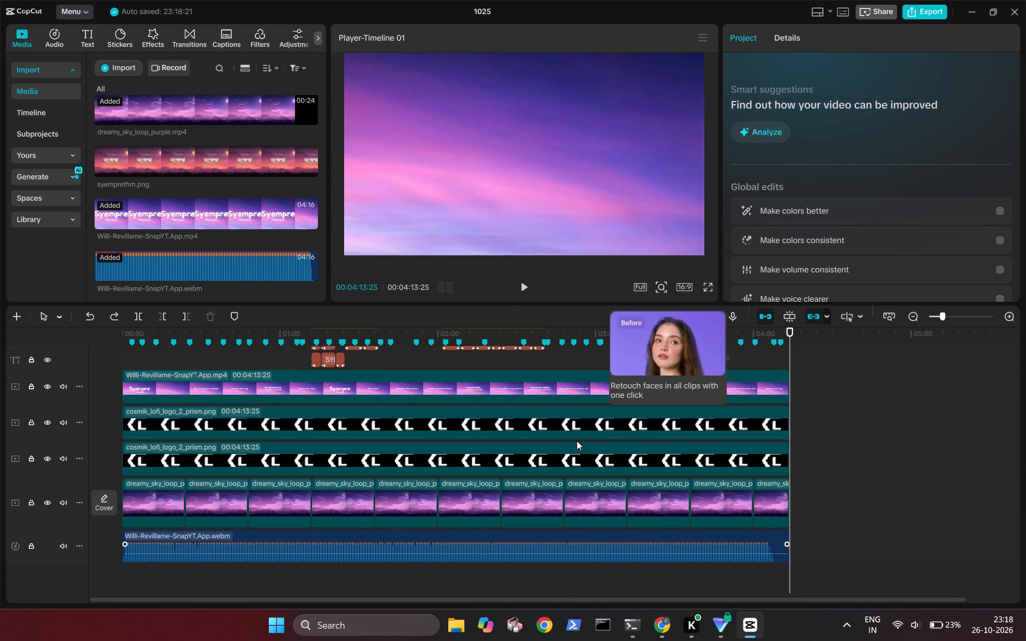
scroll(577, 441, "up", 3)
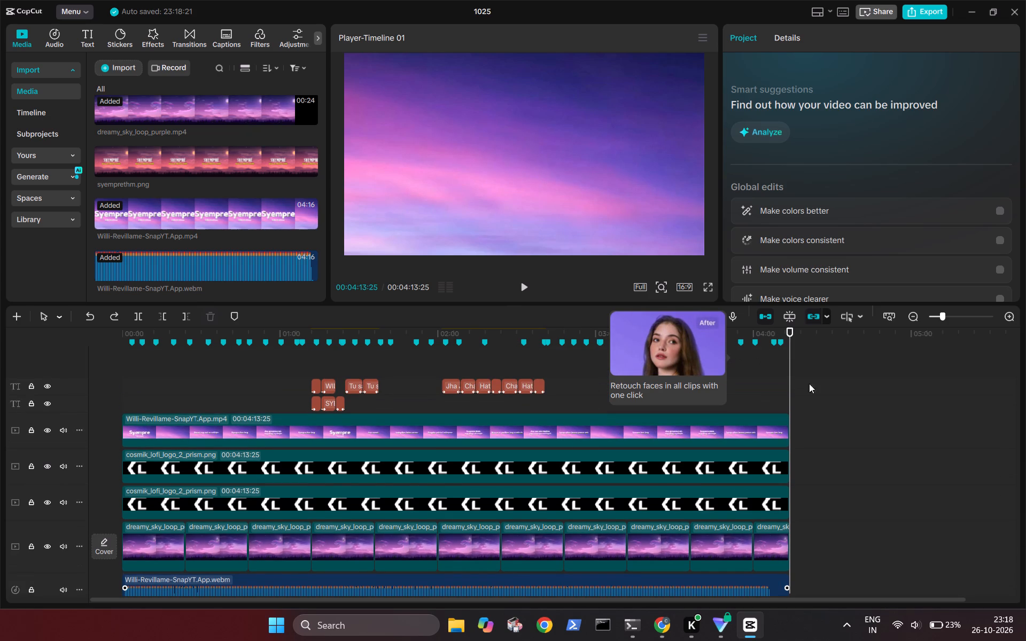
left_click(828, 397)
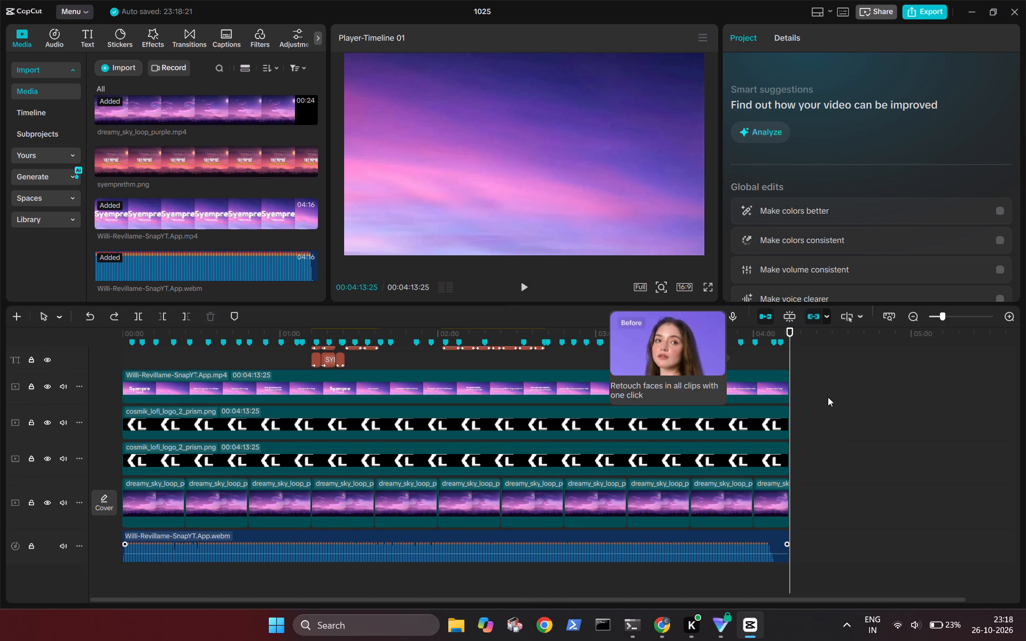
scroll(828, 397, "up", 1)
Undo the logo extensions, end trims and recent background insertions until the title texts are back at the start of the timeline.
key("ctrl+z")
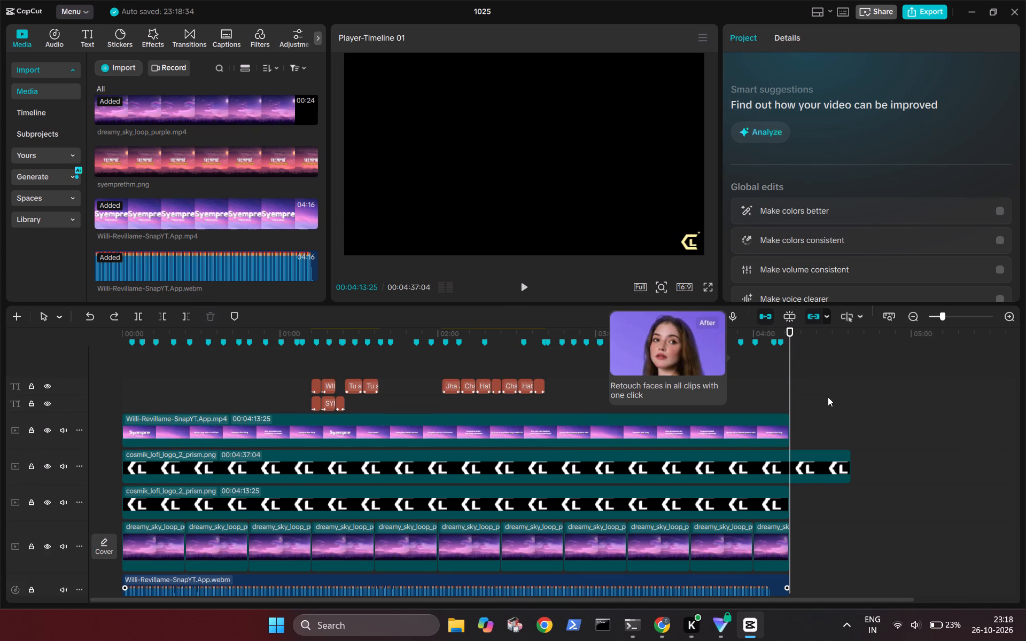
key("ctrl+z")
key("ctrl+z")
key("ctrl+z")
key("ctrl+z")
key("ctrl+z")
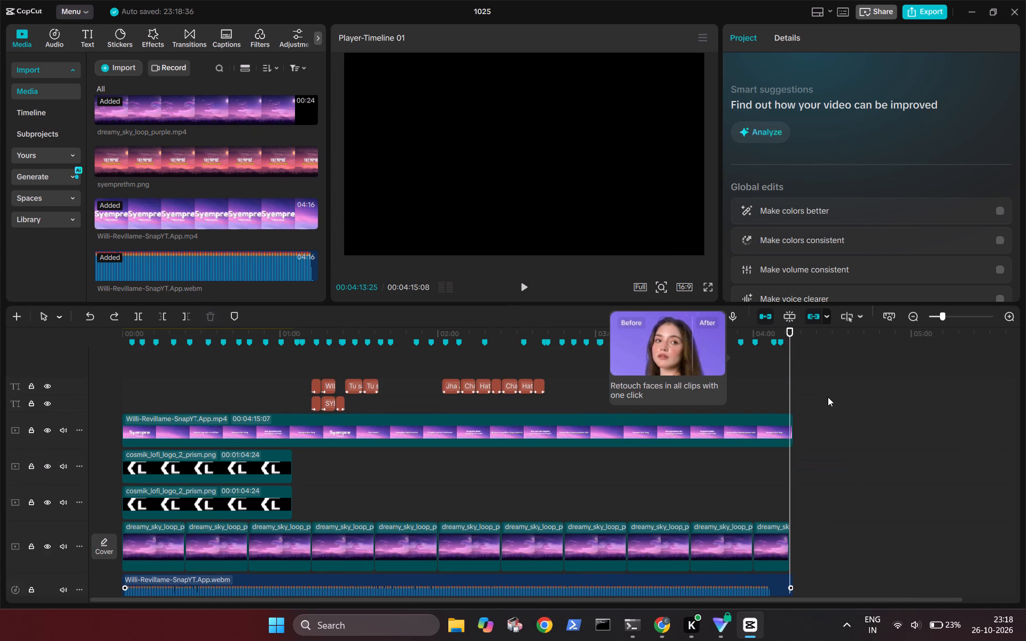
key("ctrl+z")
key("ctrl+z")
key("ctrl+z")
key("ctrl+z")
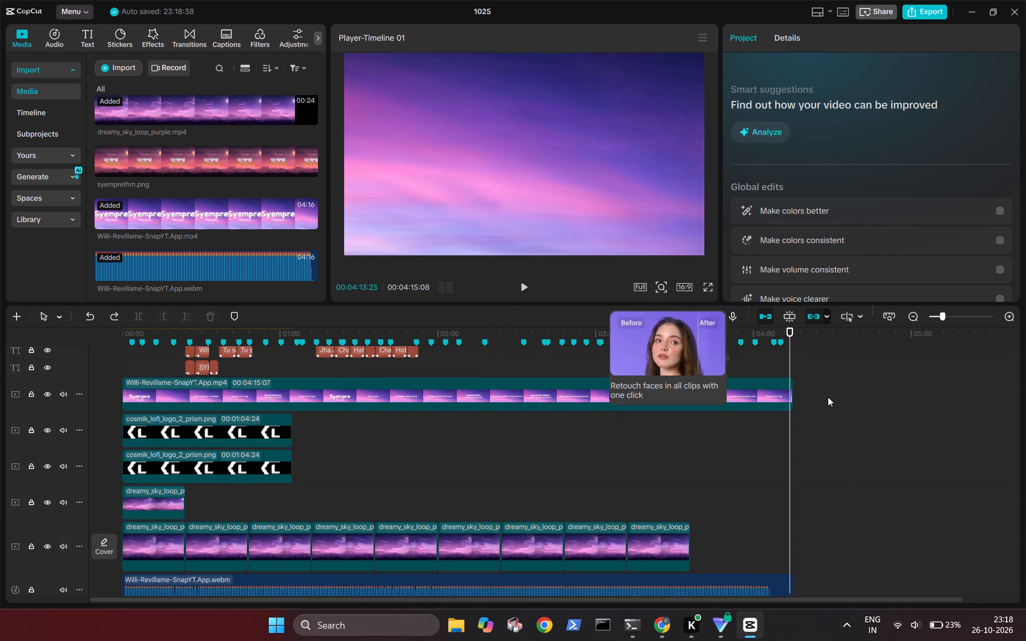
key("ctrl+z")
key("ctrl+z")
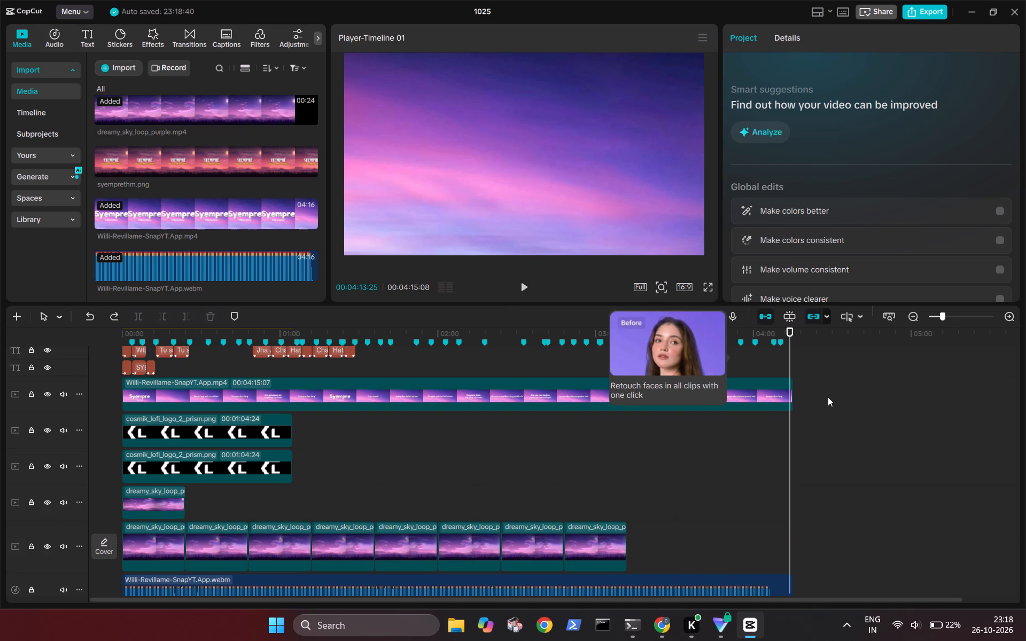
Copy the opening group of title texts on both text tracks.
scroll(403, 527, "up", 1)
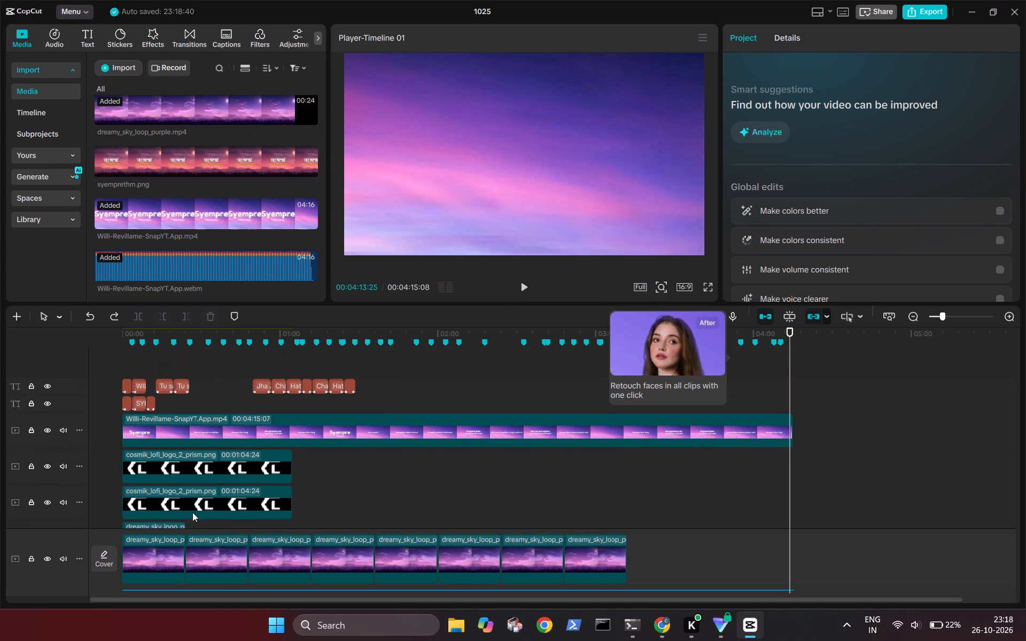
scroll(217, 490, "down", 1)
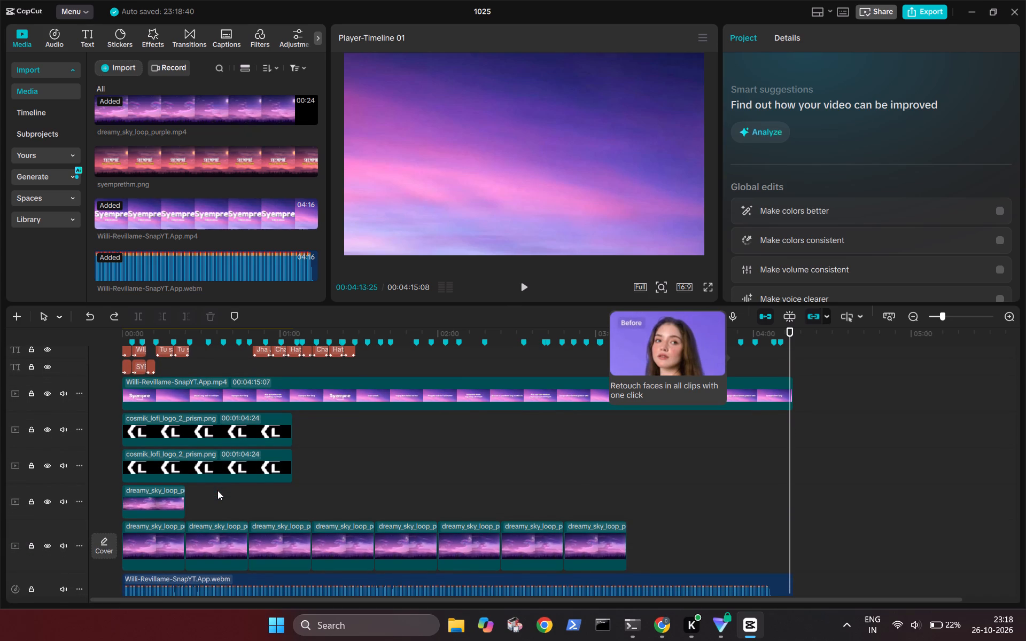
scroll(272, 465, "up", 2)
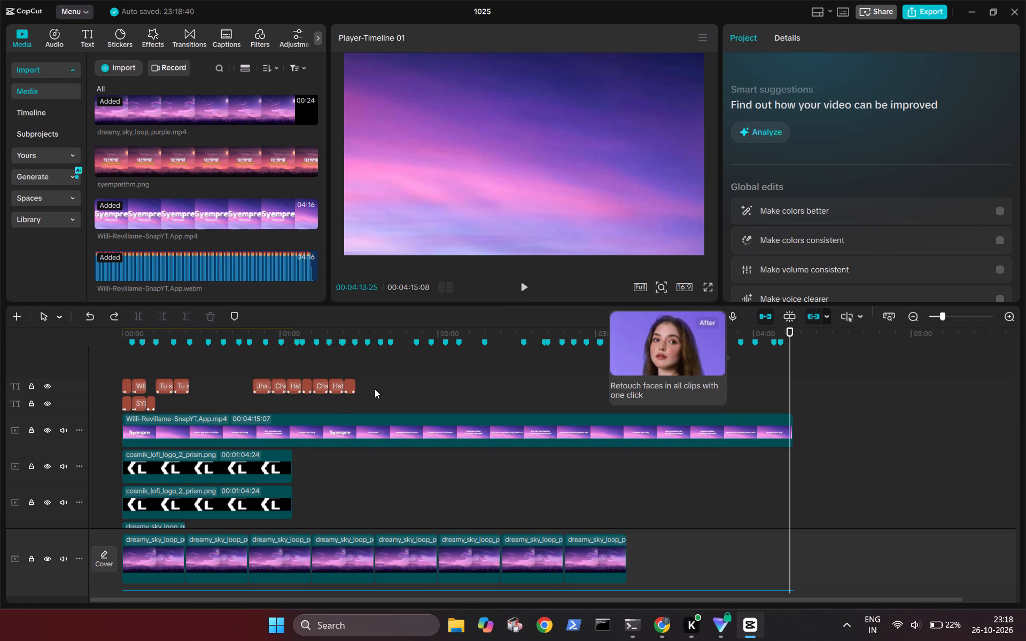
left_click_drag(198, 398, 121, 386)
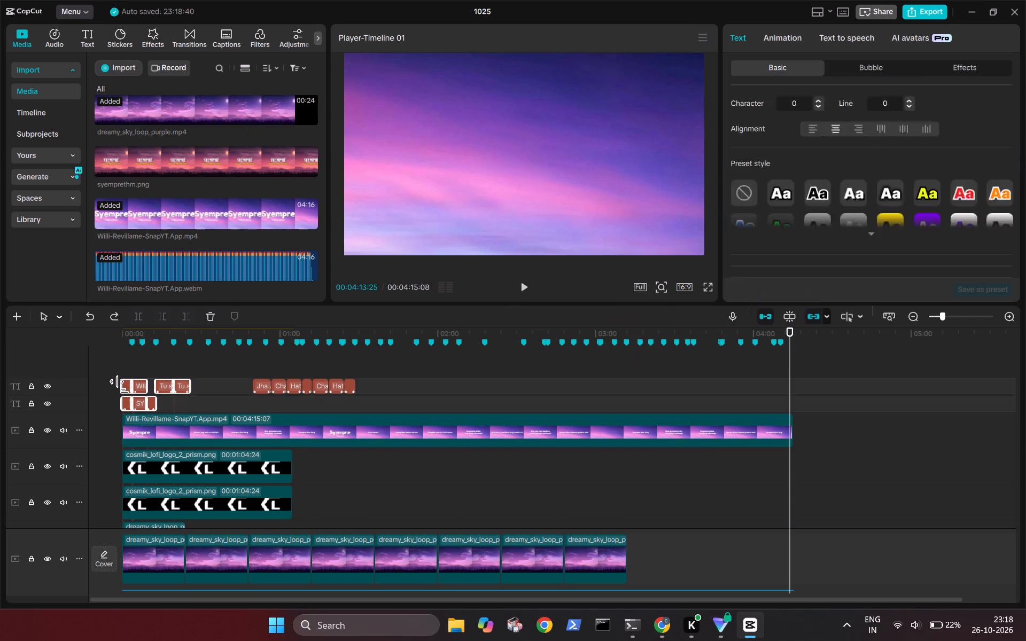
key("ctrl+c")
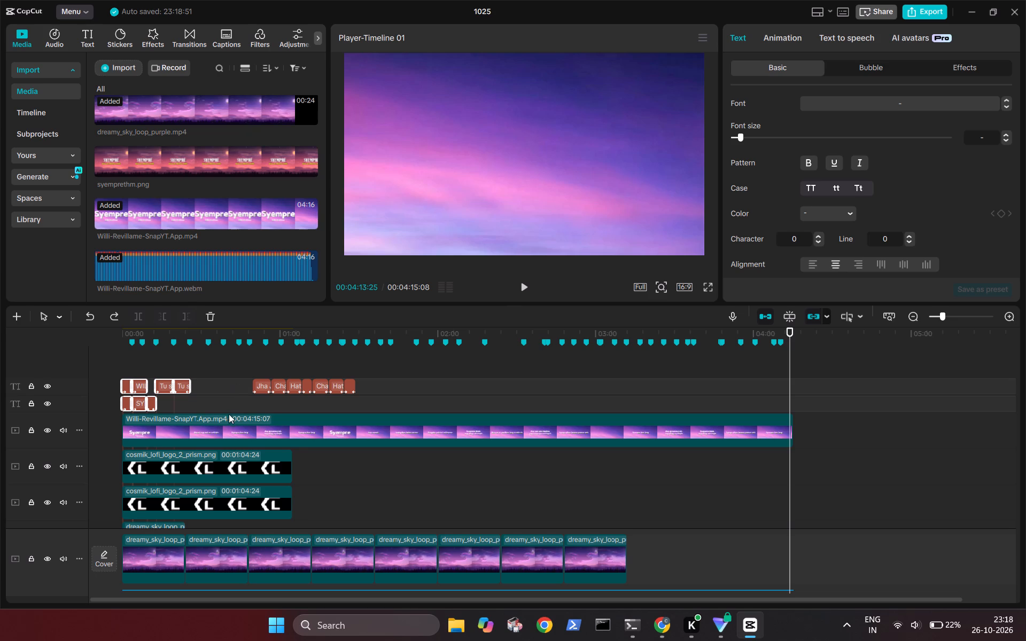
Move the overlay dreamy_sky_loop_purple.mp4 clip into the main track, between the fourth and fifth background clips.
scroll(172, 523, "down", 1)
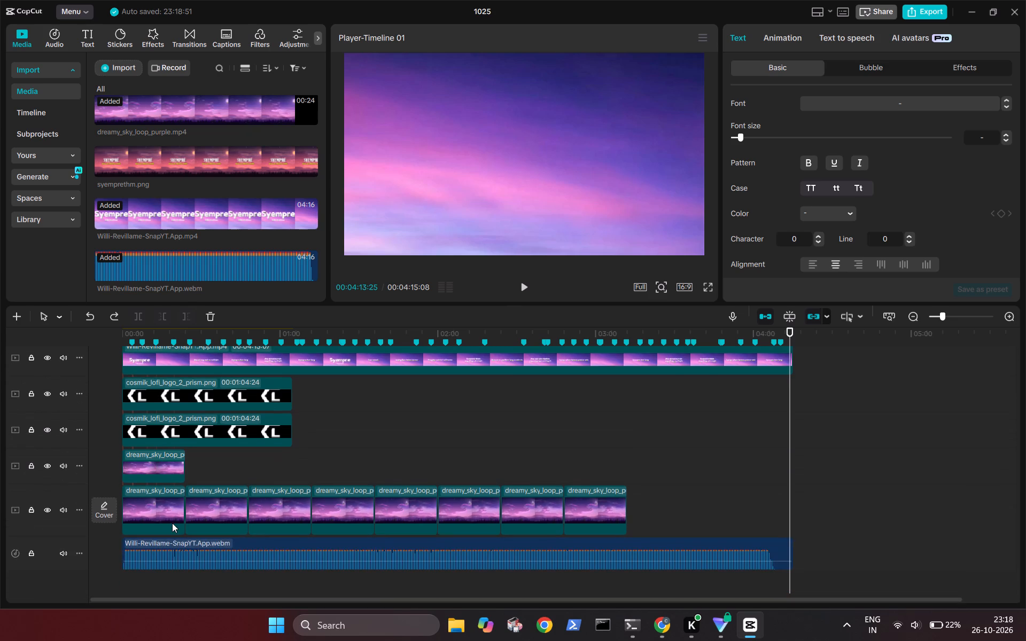
scroll(207, 442, "up", 1)
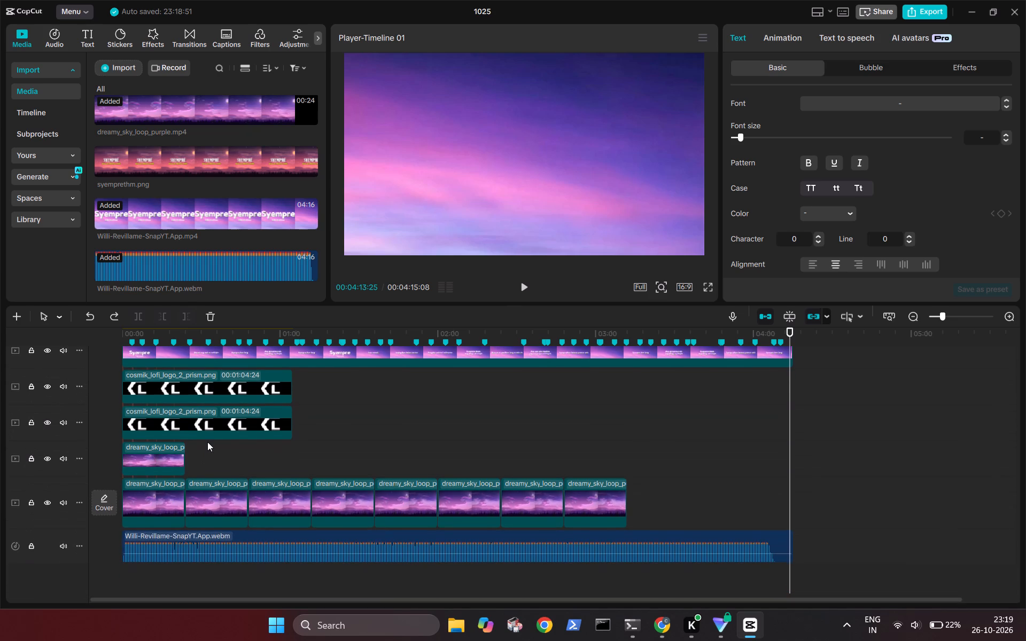
scroll(207, 442, "up", 1)
left_click_drag(162, 502, 362, 545)
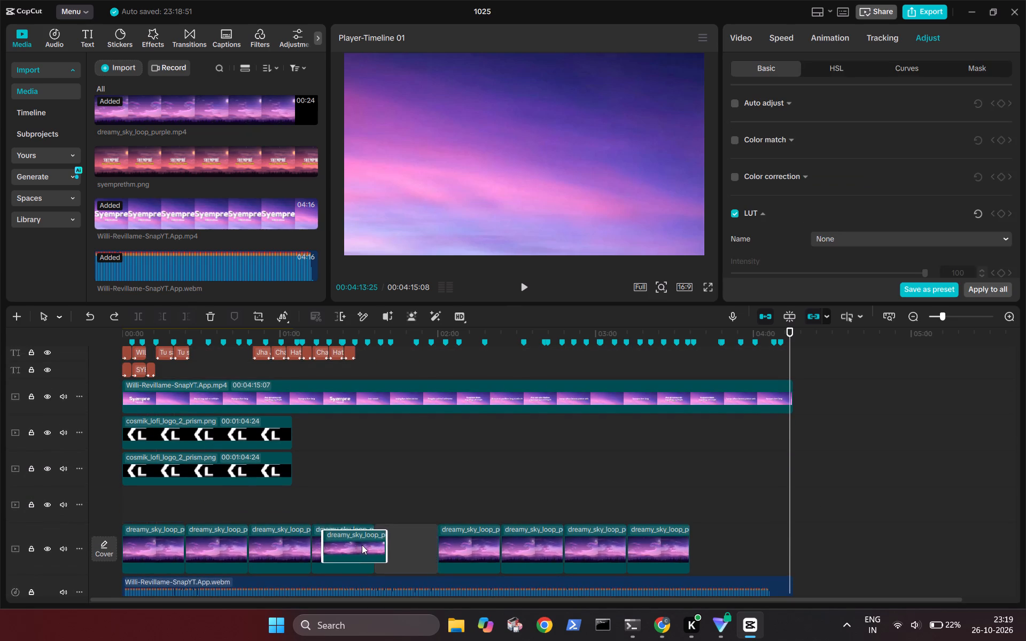
left_click_drag(362, 545, 361, 545)
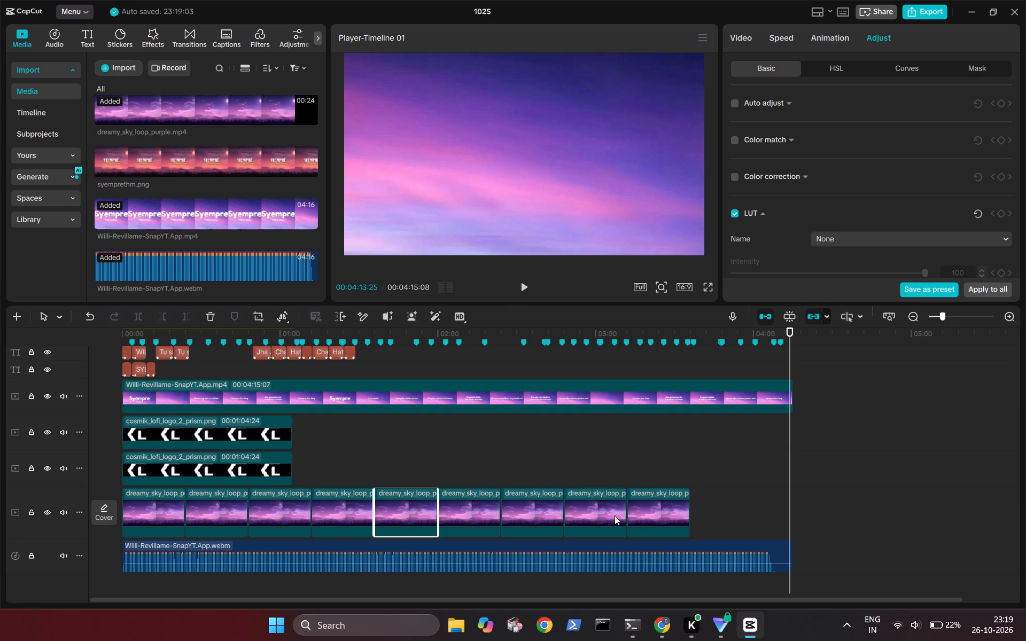
Append two copies of the last dreamy_sky_loop_purple.mp4 clip to the end of the main track, extending the background past the song's end.
left_click(646, 517)
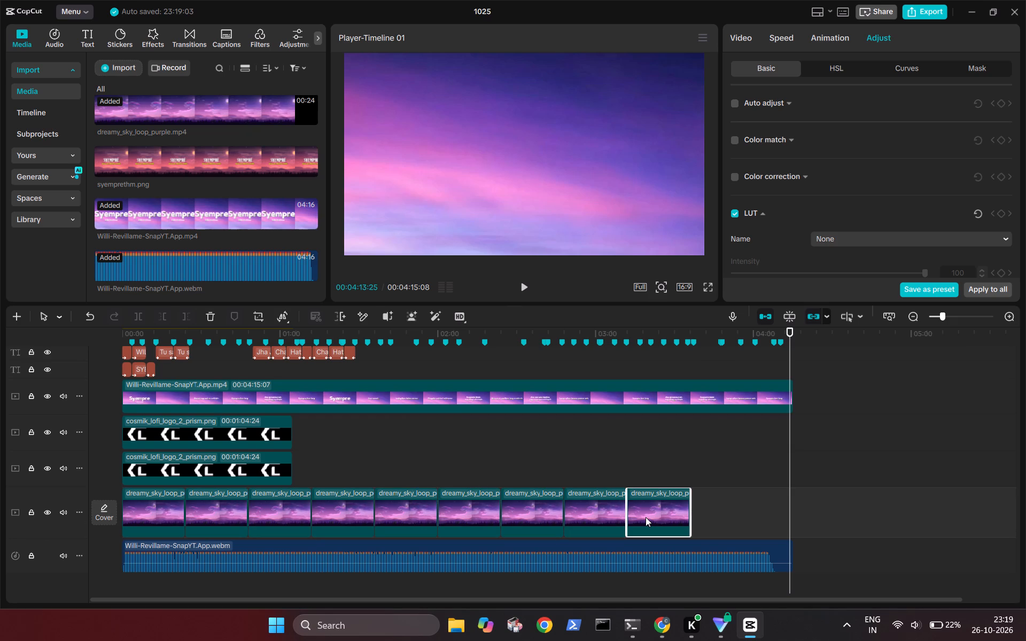
key("ctrl+c")
left_click(764, 511)
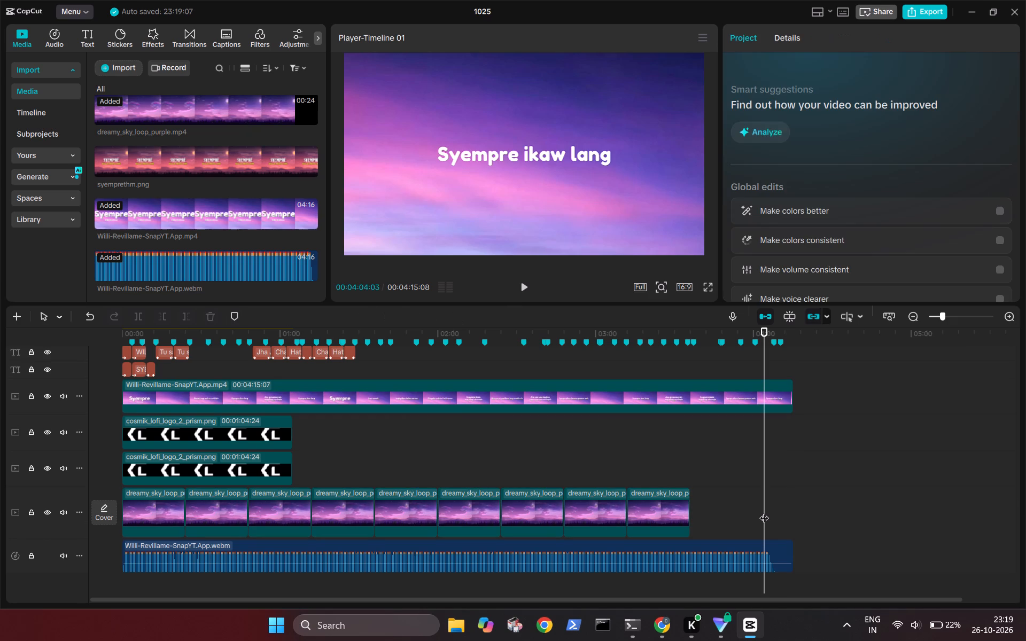
key("ctrl+v")
left_click_drag(800, 475, 736, 520)
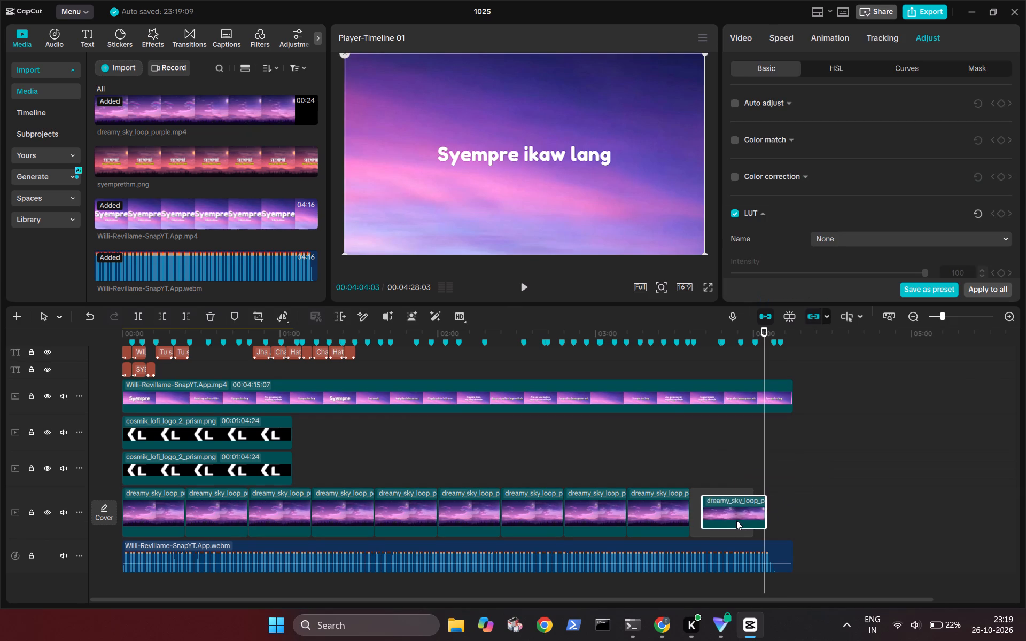
left_click_drag(736, 520, 736, 520)
key("ctrl+v")
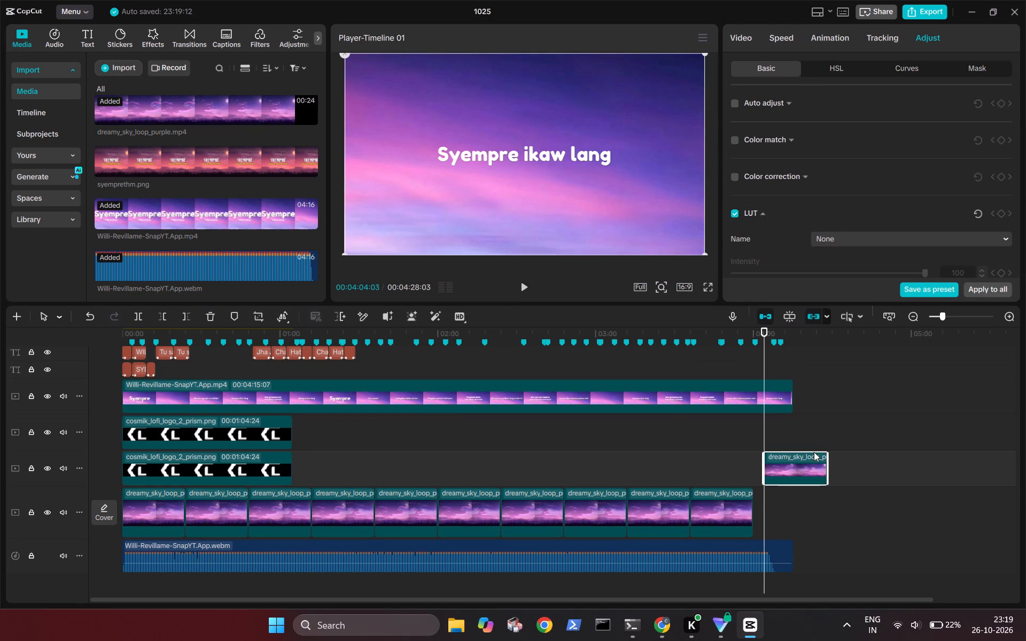
left_click_drag(812, 466, 791, 506)
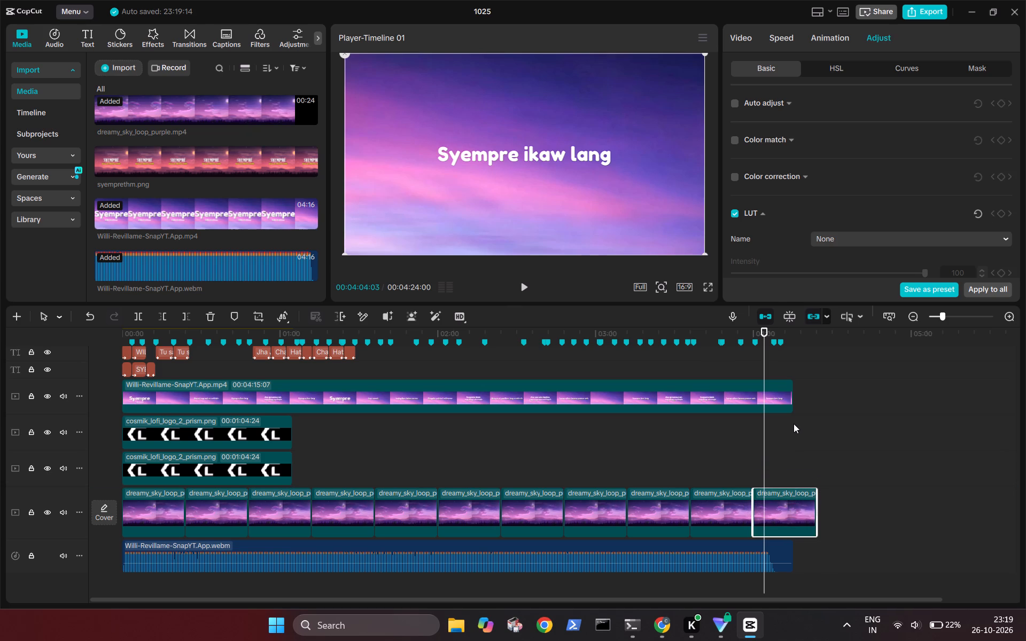
Trim the last dreamy_sky_loop_purple.mp4 clip on the main track to end with the reference video at 00:04:15:08.
left_click(794, 424)
left_click(806, 520)
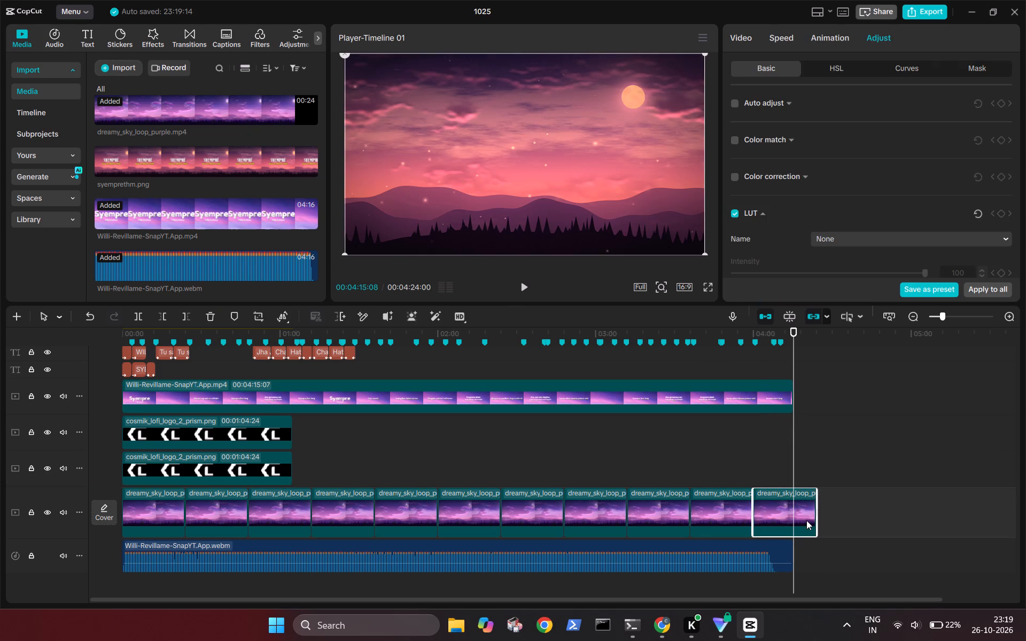
key("w")
scroll(806, 520, "up", 1)
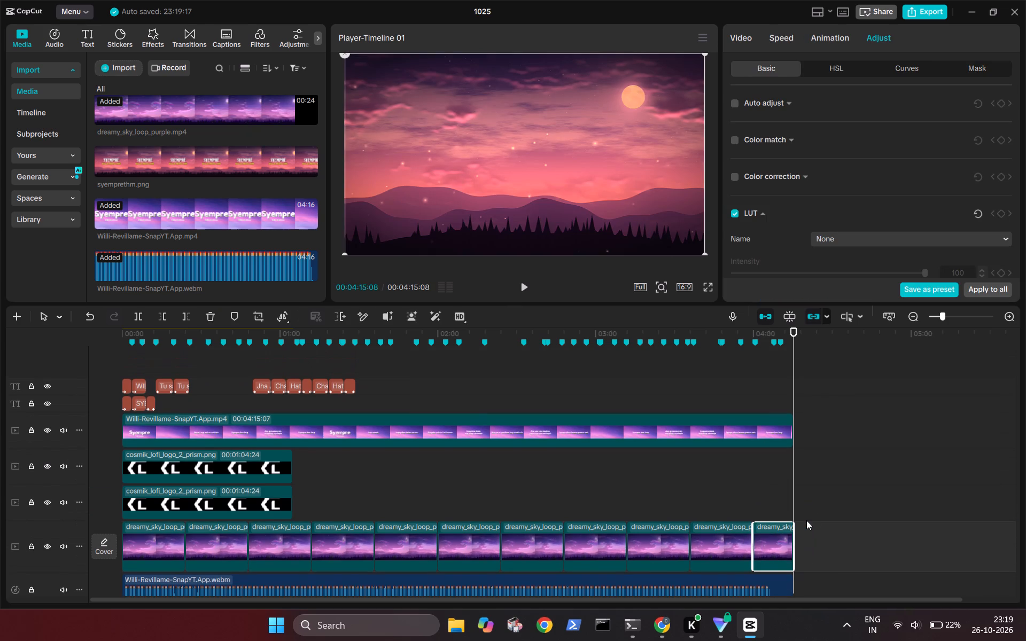
Trim the last dreamy_sky_loop_purple.mp4 clip on the main track to end at 00:04:13:07, during the closing thanks-for-watching text.
left_click(794, 497)
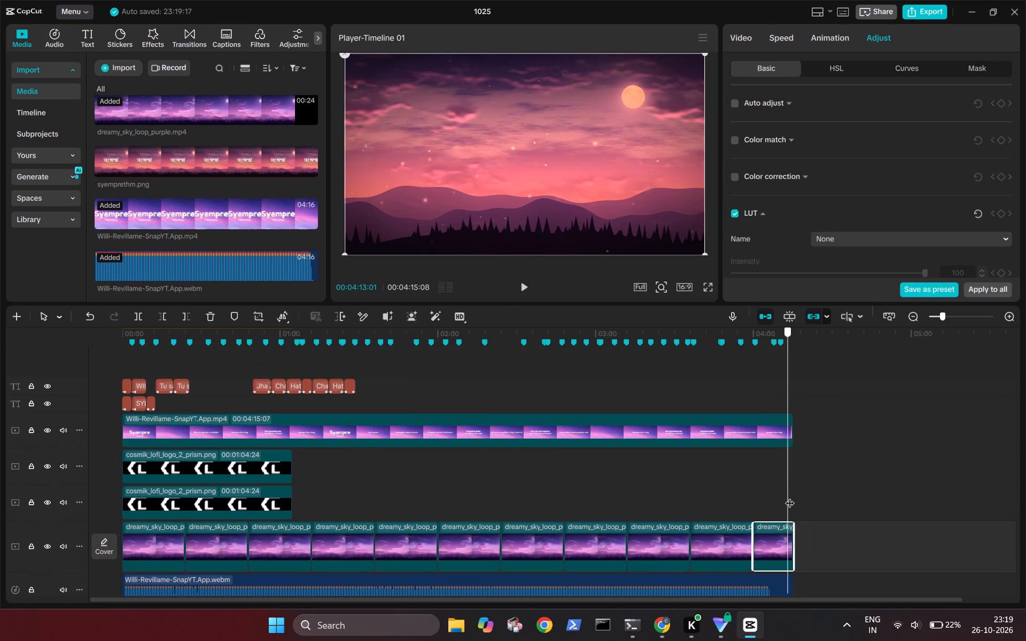
key("w")
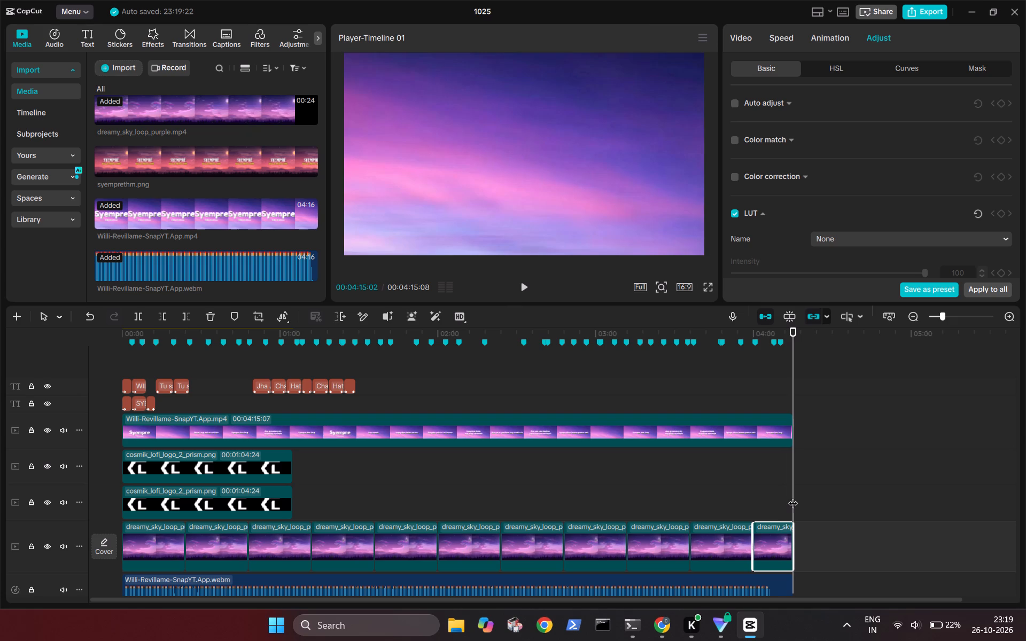
left_click(790, 487)
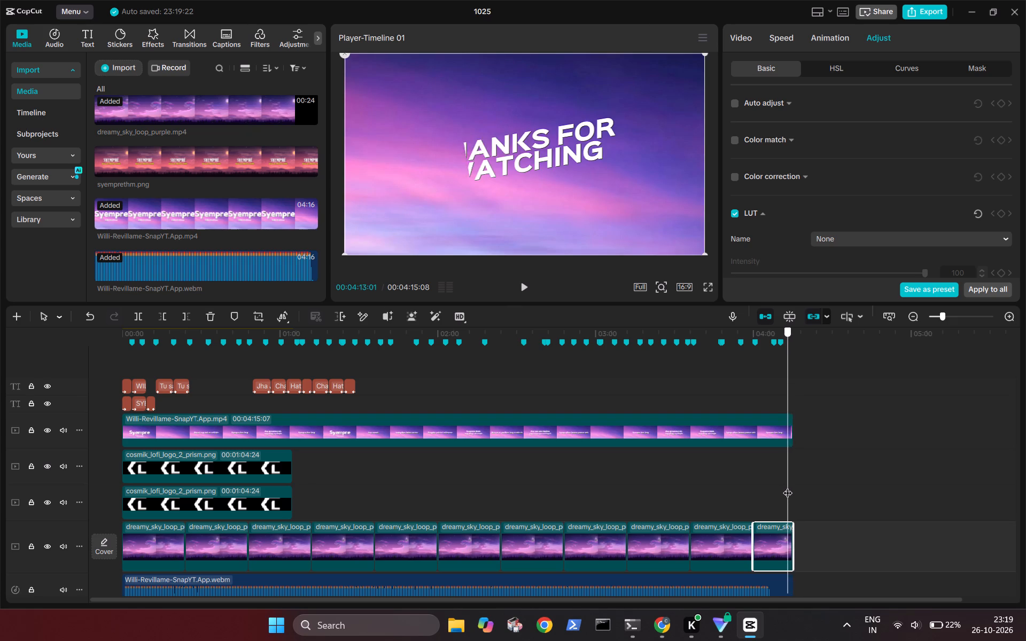
key("w")
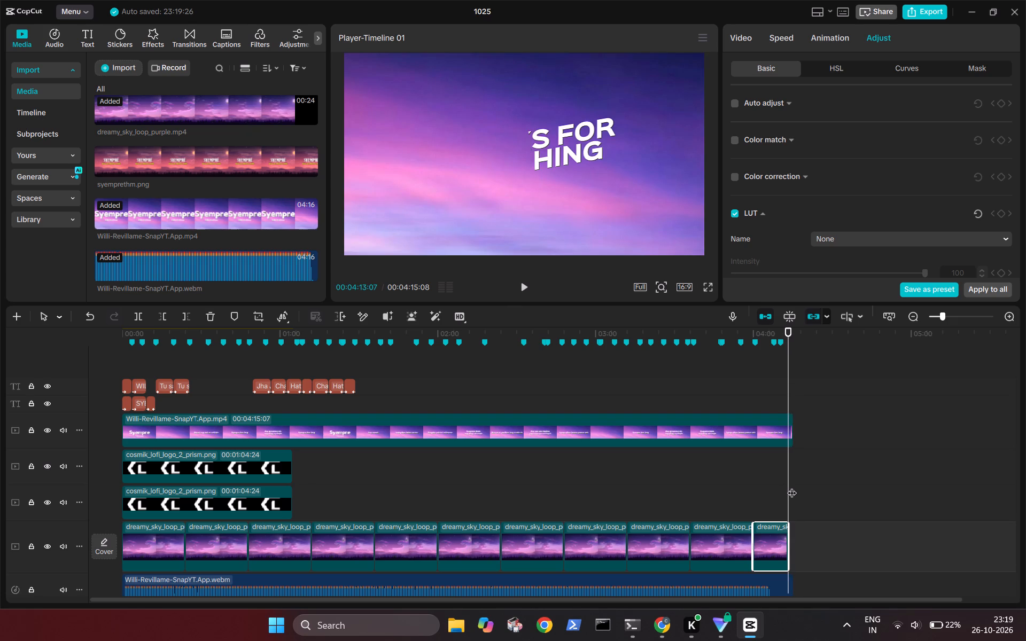
Extend both cosmik_lofi_logo_2_prism.png logo clips and trim them to end at 00:04:13:07 with the background.
scroll(465, 413, "up", 1)
left_click(253, 470)
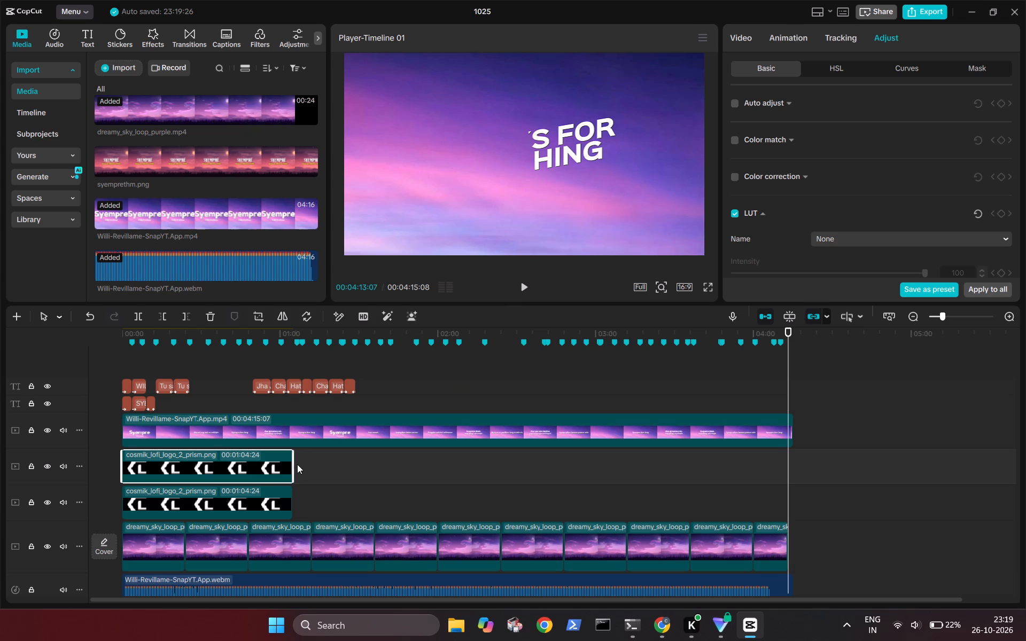
left_click_drag(295, 464, 748, 466)
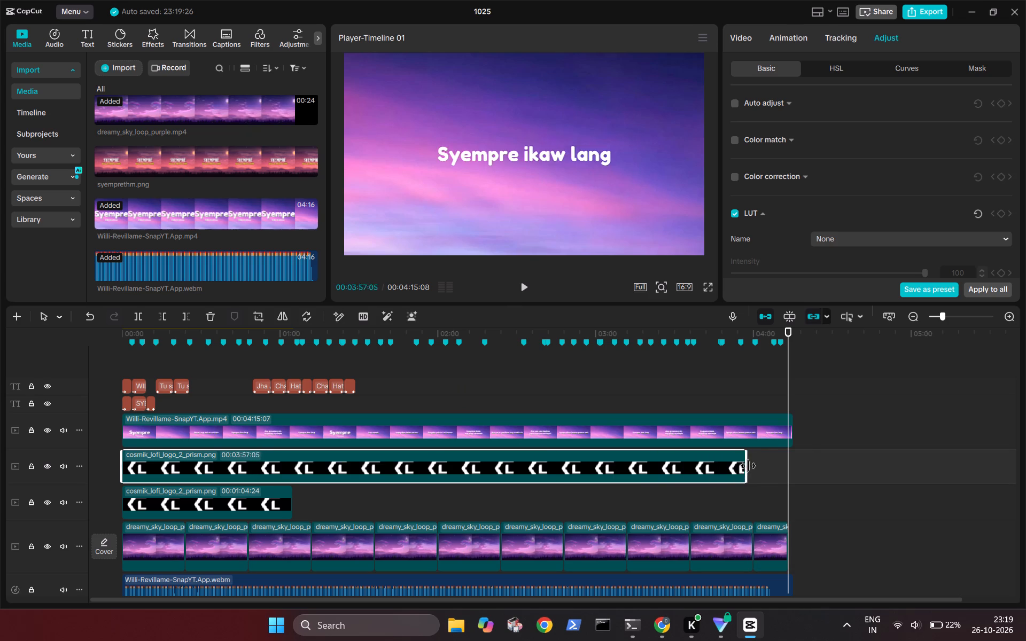
left_click_drag(748, 466, 811, 466)
key("w")
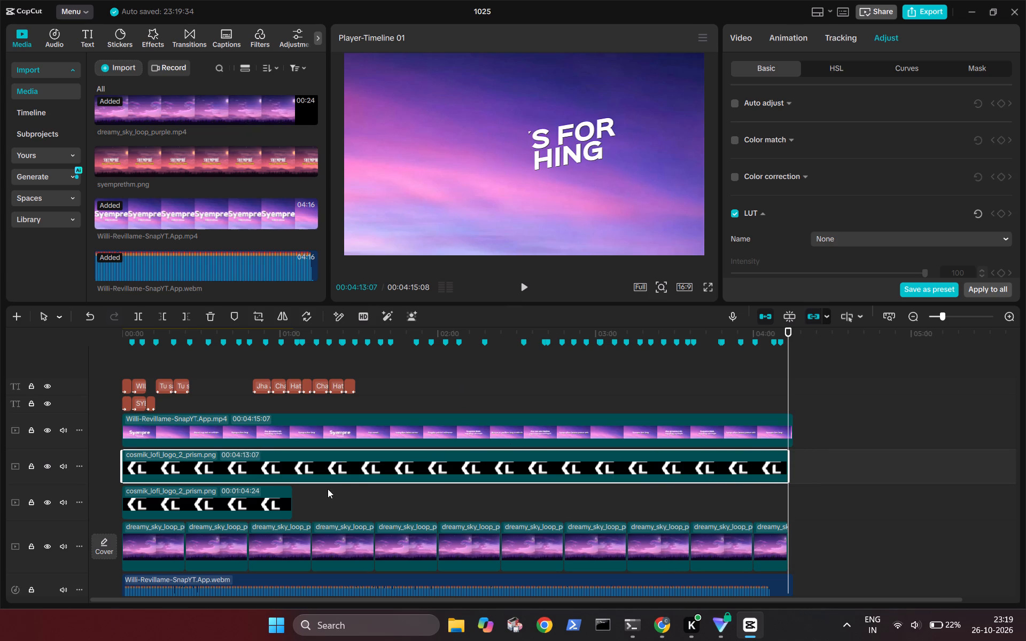
left_click(267, 504)
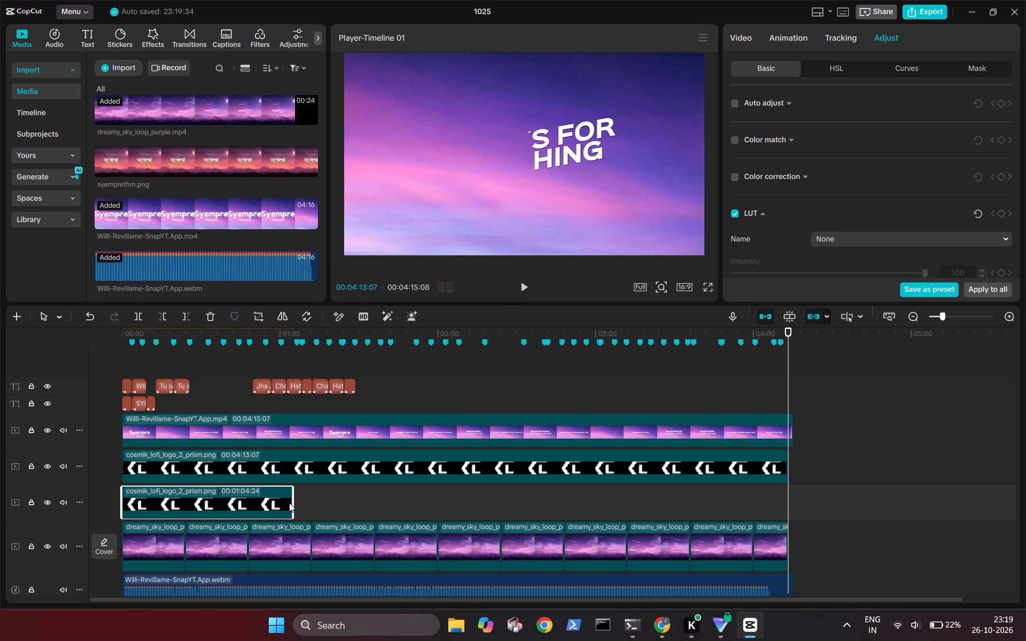
left_click_drag(292, 503, 806, 512)
key("w")
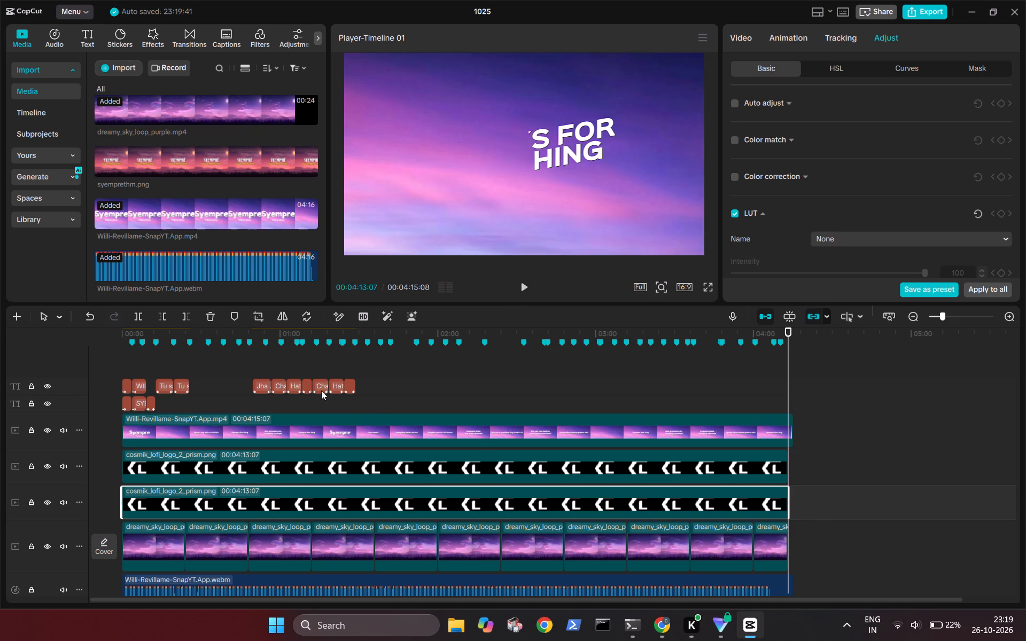
Delete the second group of old lyric texts, from about 00:50 to 01:28 on the upper text track.
left_click_drag(373, 397, 255, 384)
key("BackSpace")
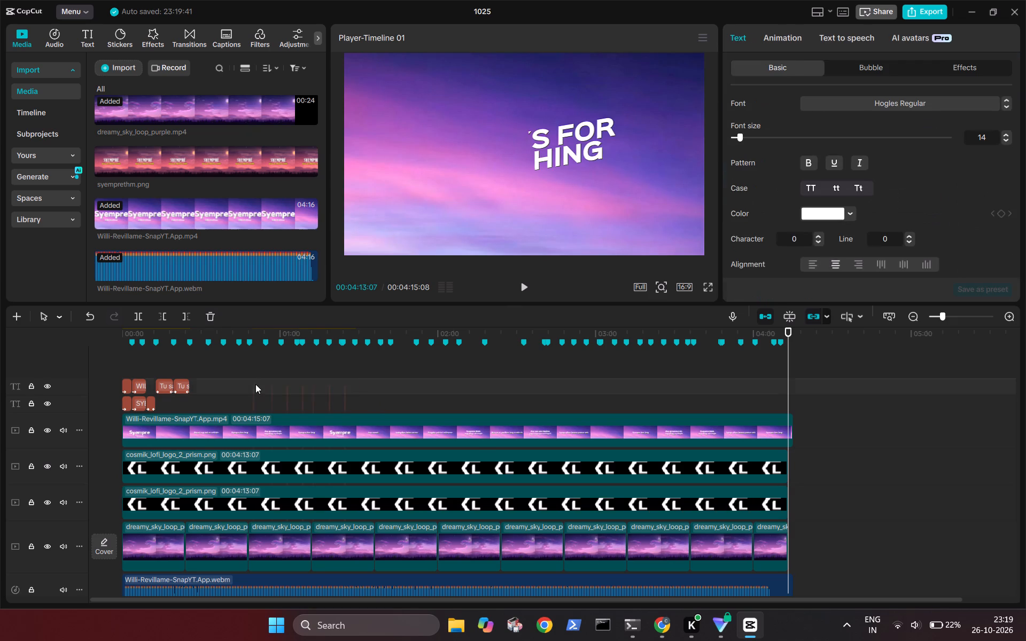
Delete all markers in the timeline.
right_click(776, 339)
left_click(812, 376)
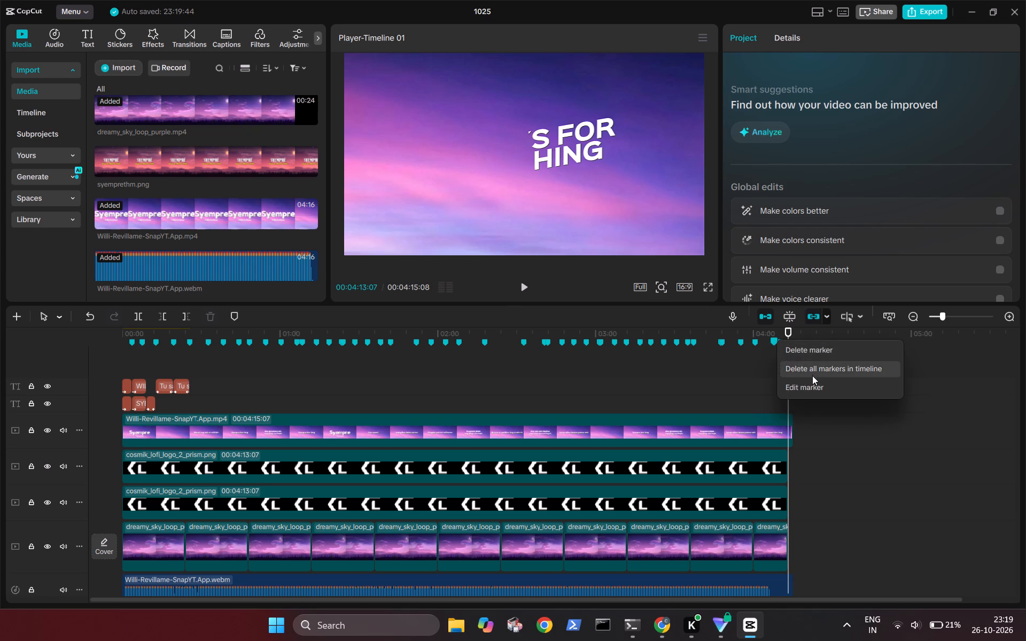
Copy the Music text that follows the SYEMPRE title on the lower text track.
scroll(225, 359, "up", 1)
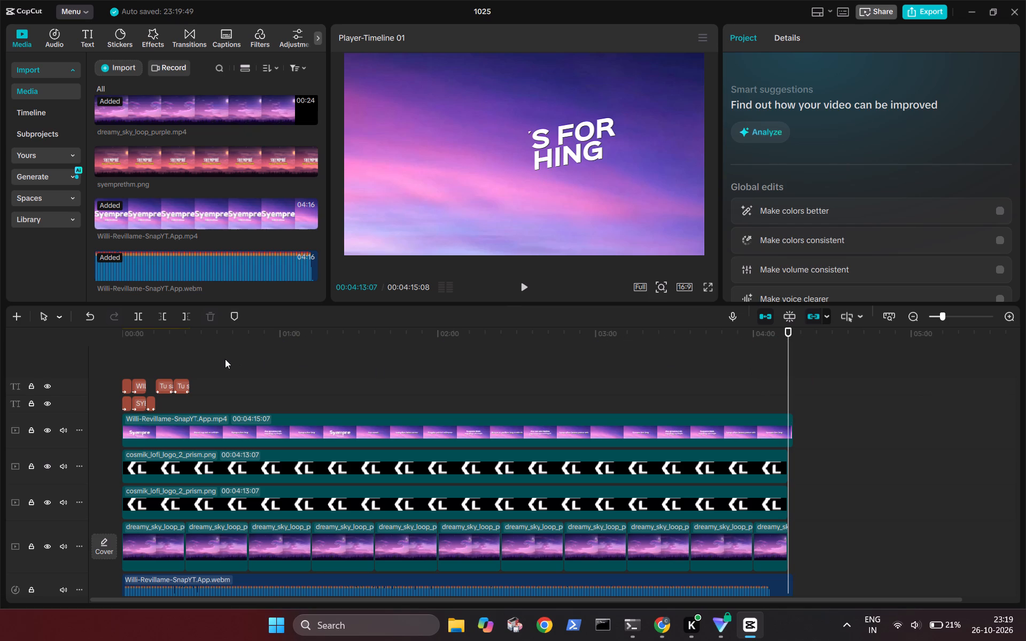
scroll(199, 389, "up", 2, "ctrl")
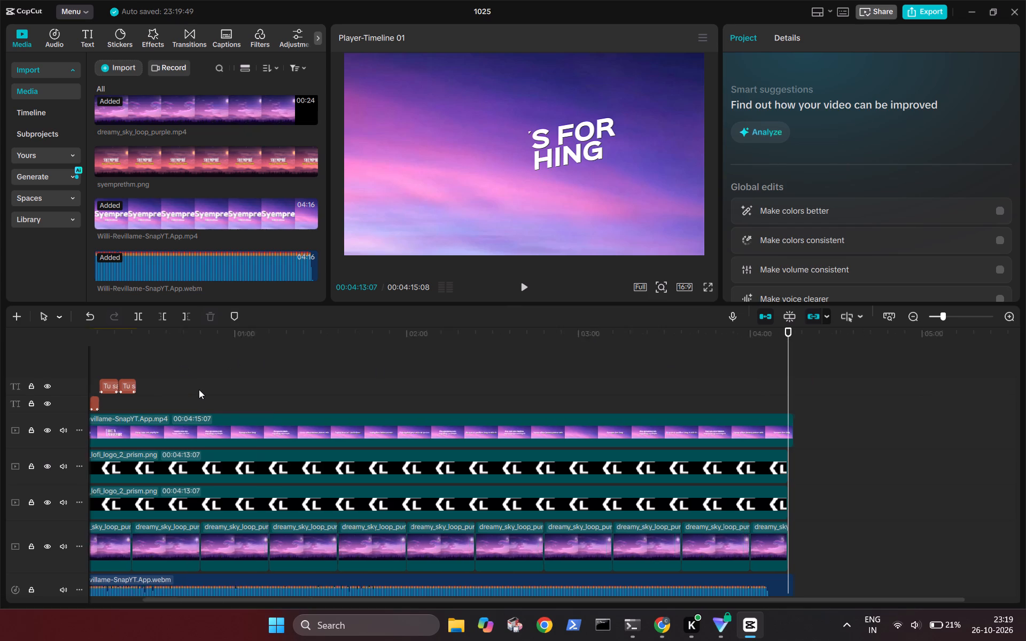
scroll(199, 389, "up", 16, "ctrl")
scroll(199, 389, "right", 9)
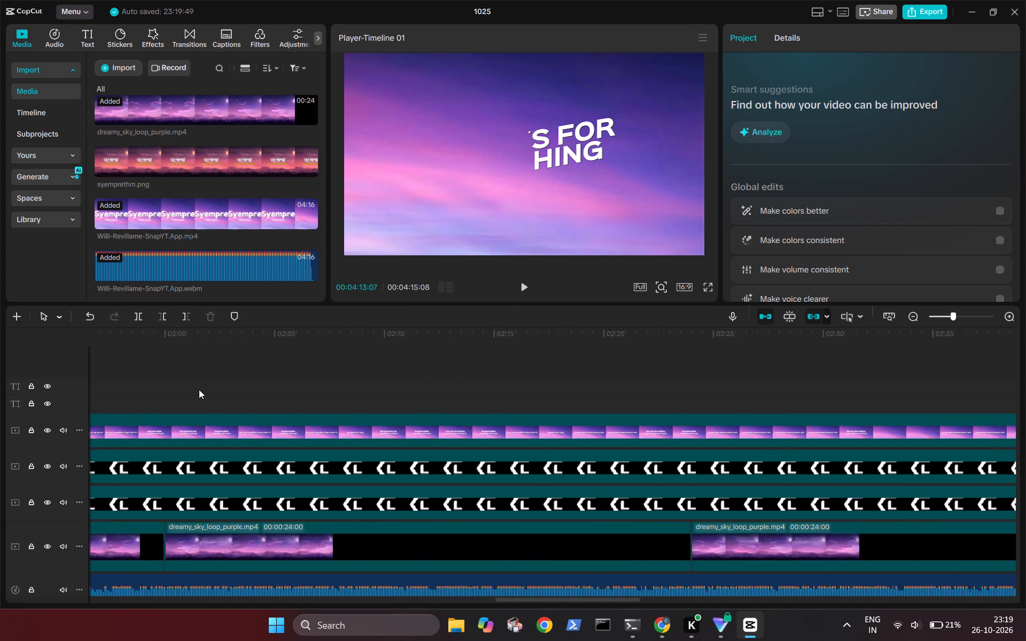
scroll(199, 389, "right", 2)
scroll(199, 389, "up", 5, "ctrl")
scroll(199, 389, "right", 7)
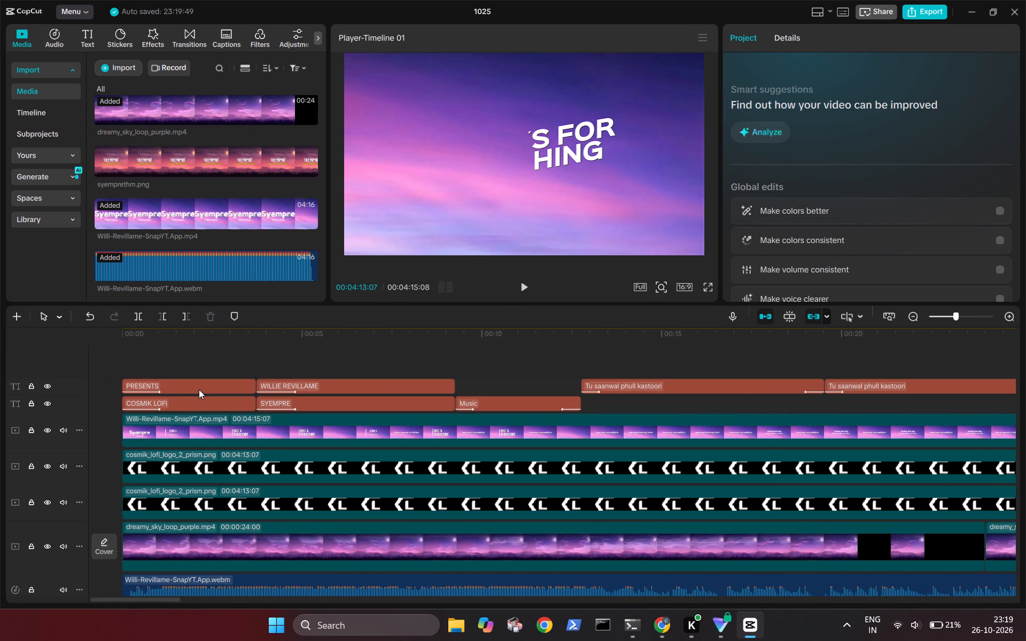
left_click(540, 399)
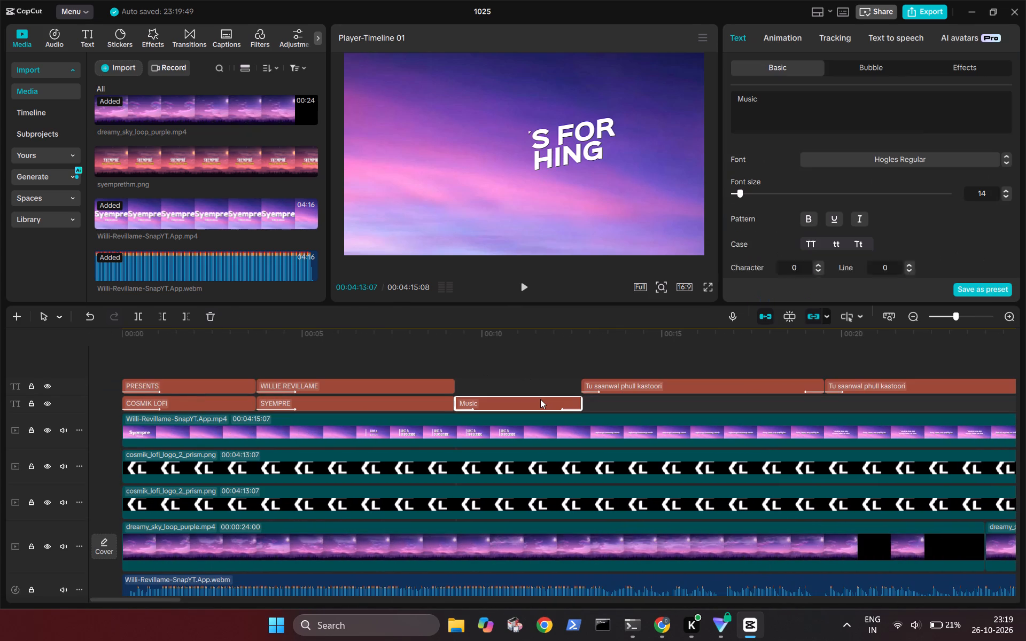
key("ctrl+c")
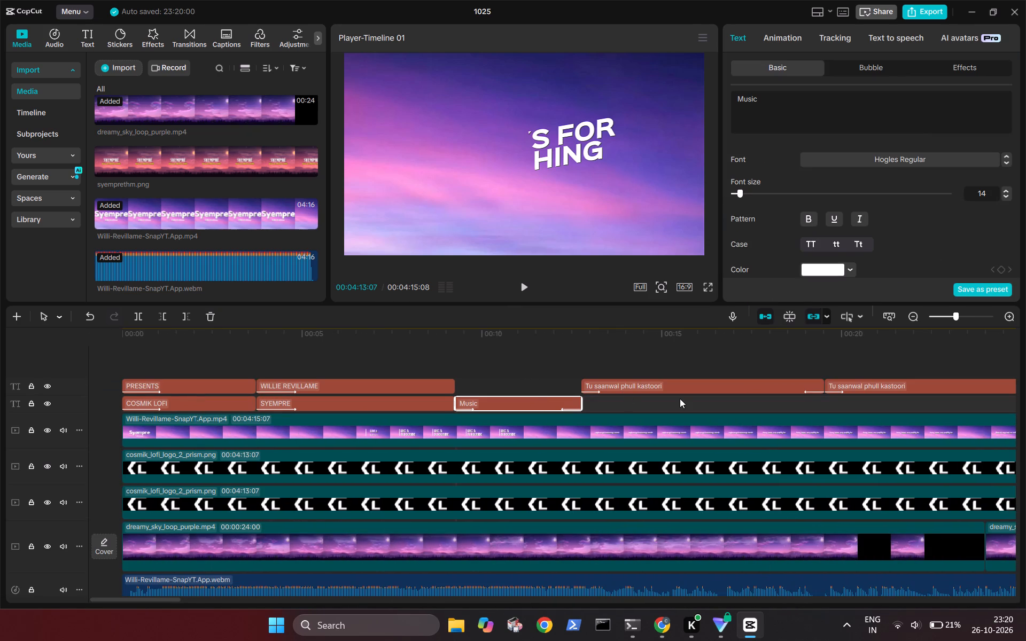
Play the opening from the SYEMPRE title into the first lyric line to check text timing against the reference video.
left_click(539, 366)
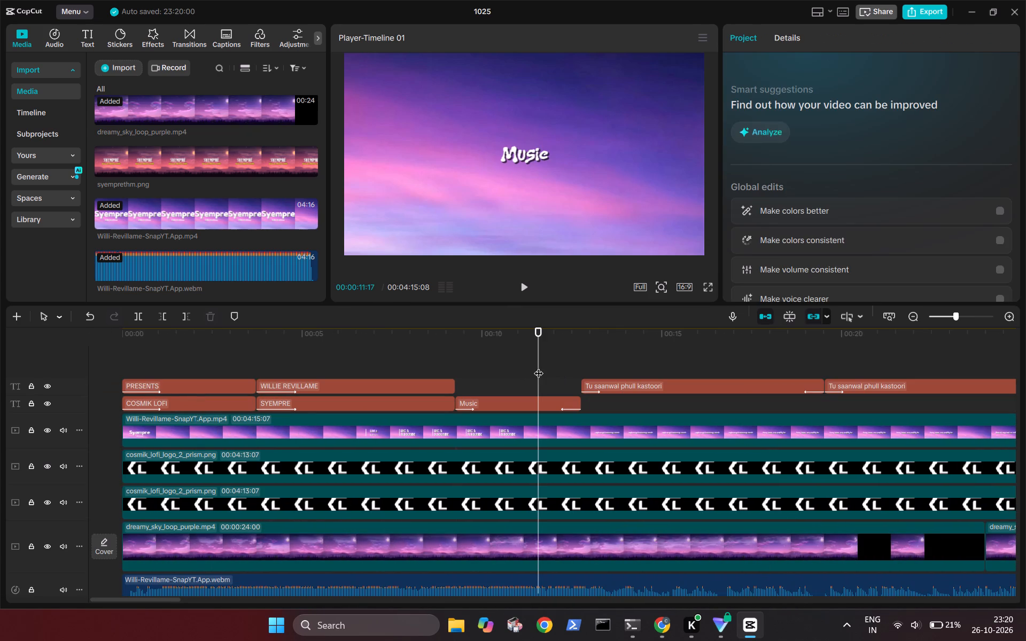
left_click(330, 363)
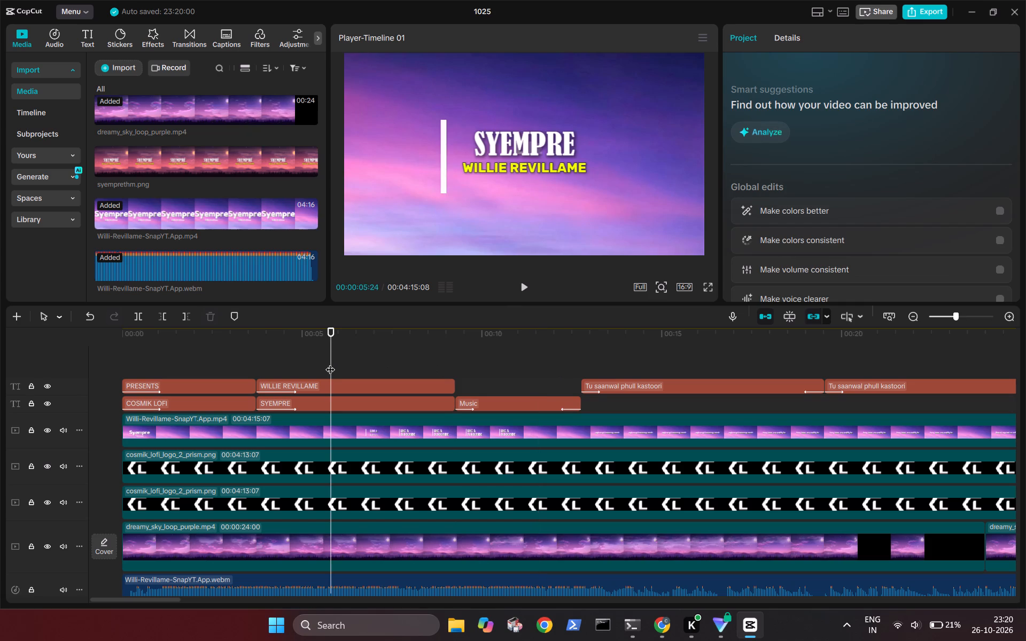
key("space")
key("space")
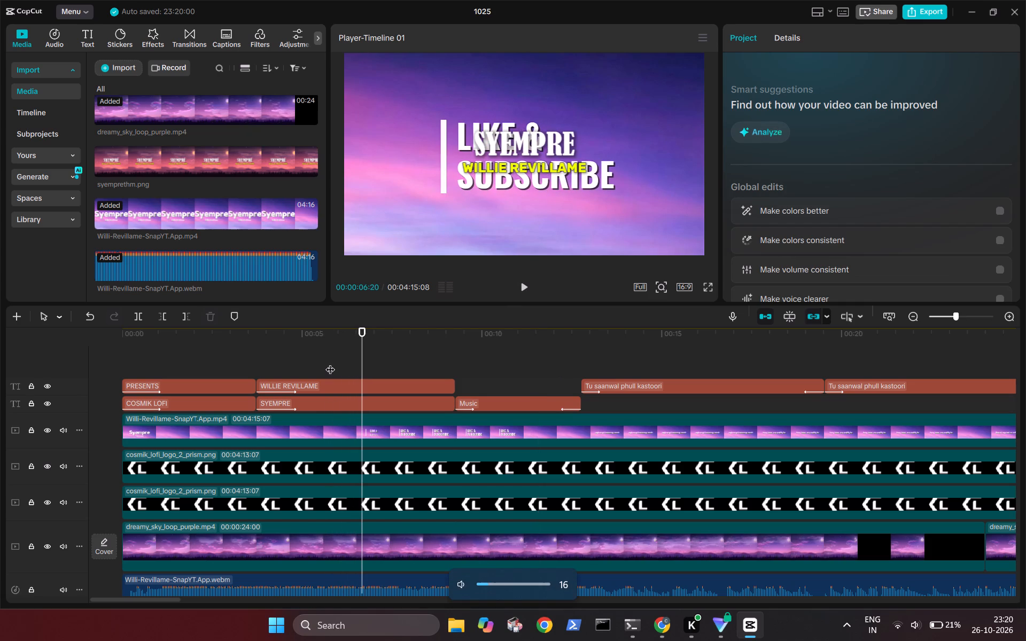
key("space")
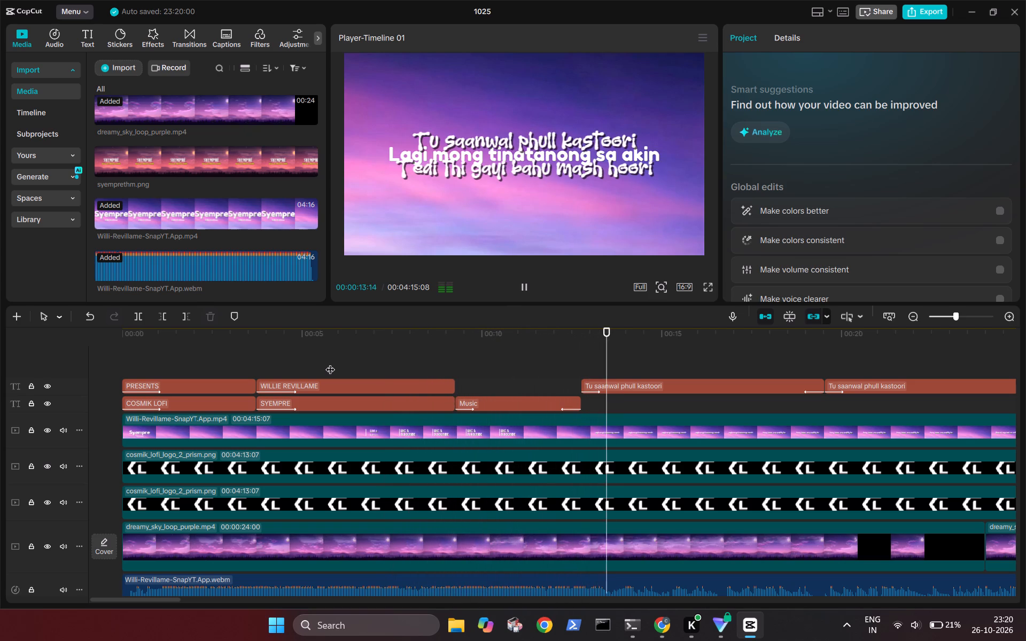
key("space")
scroll(475, 377, "left", 1)
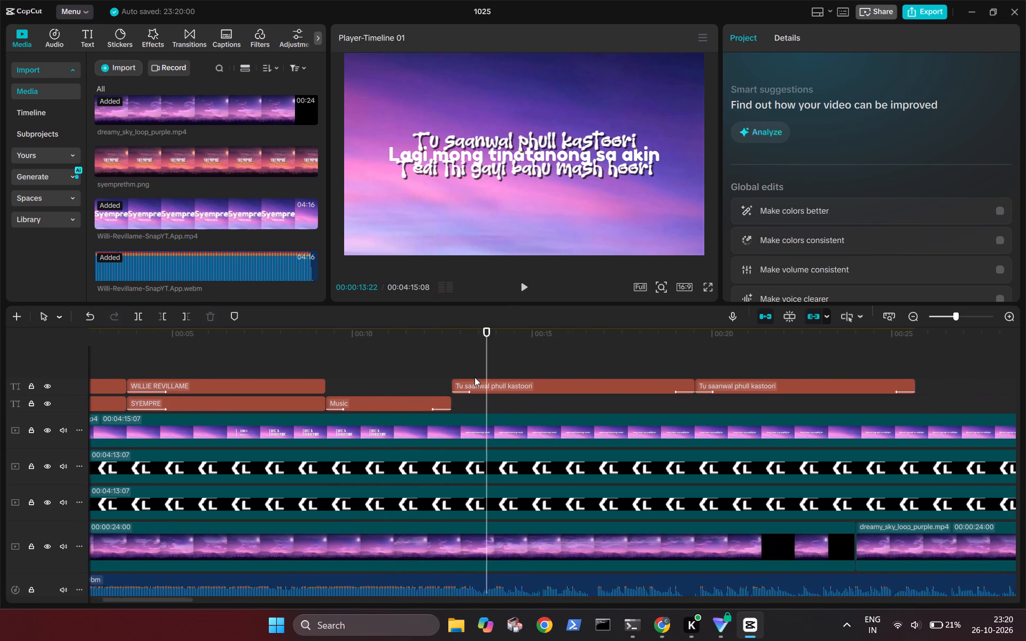
scroll(475, 377, "left", 1)
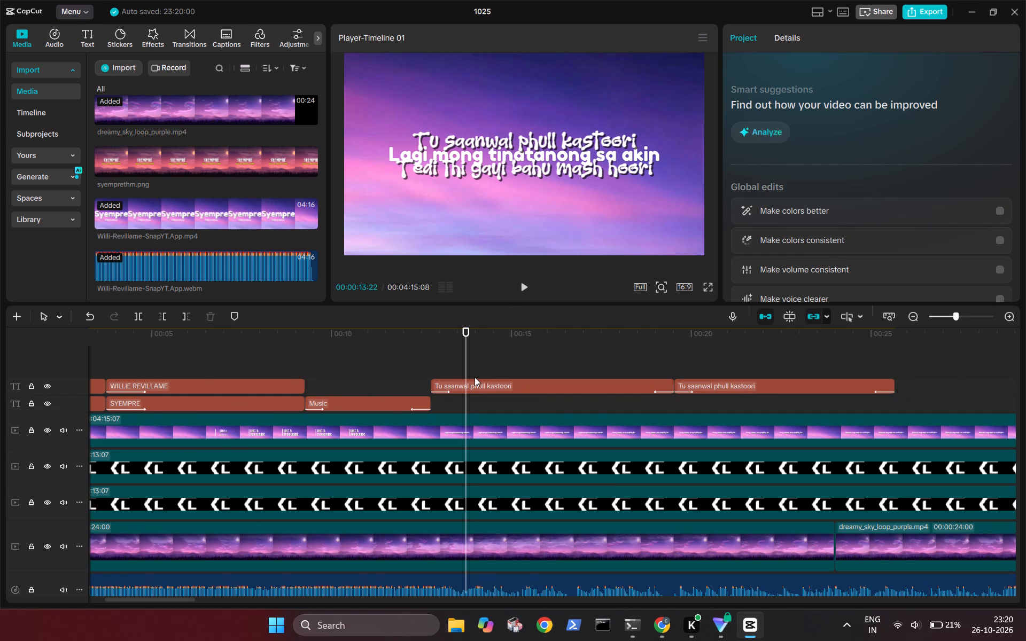
Trim the end of the Music text to 00:00:12:12, where the reference video's first lyric line "Lagi mong tinatanong sa akin" starts.
left_click(333, 371)
key("space")
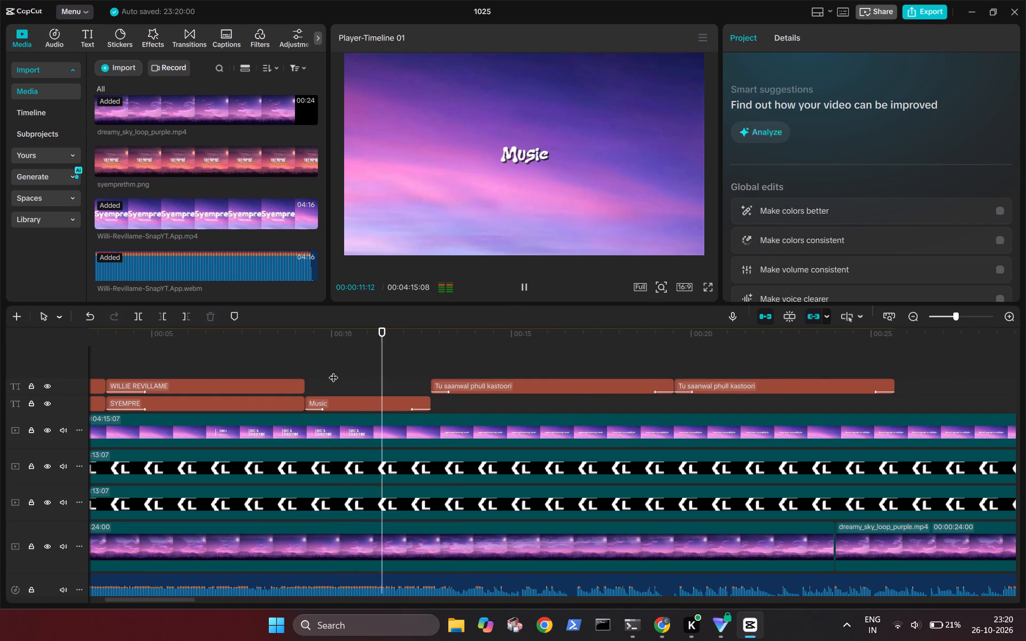
key("space")
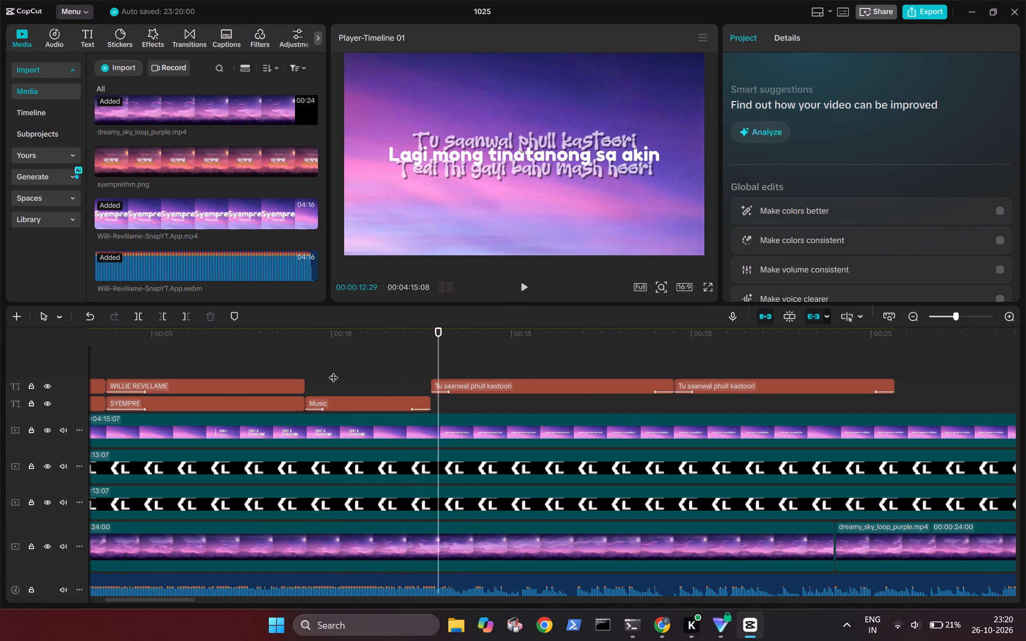
key("Left")
key("Left")
key("Left")
key("Left")
key("Left")
key("Left")
key("Left")
key("Left")
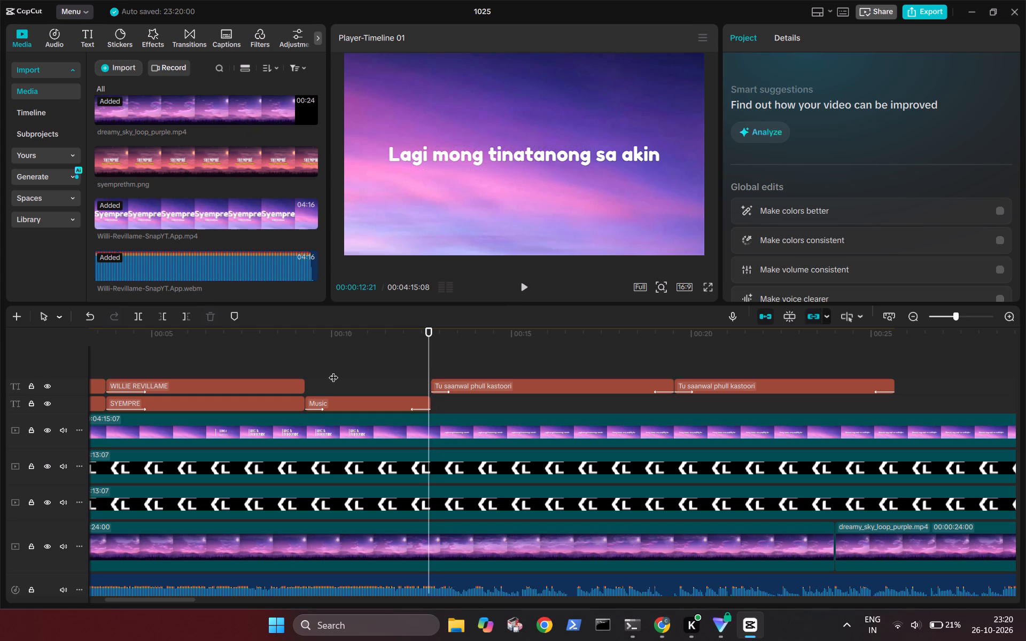
key("Left")
key("Left")
key("Left")
key("Left")
key("Left")
key("Left")
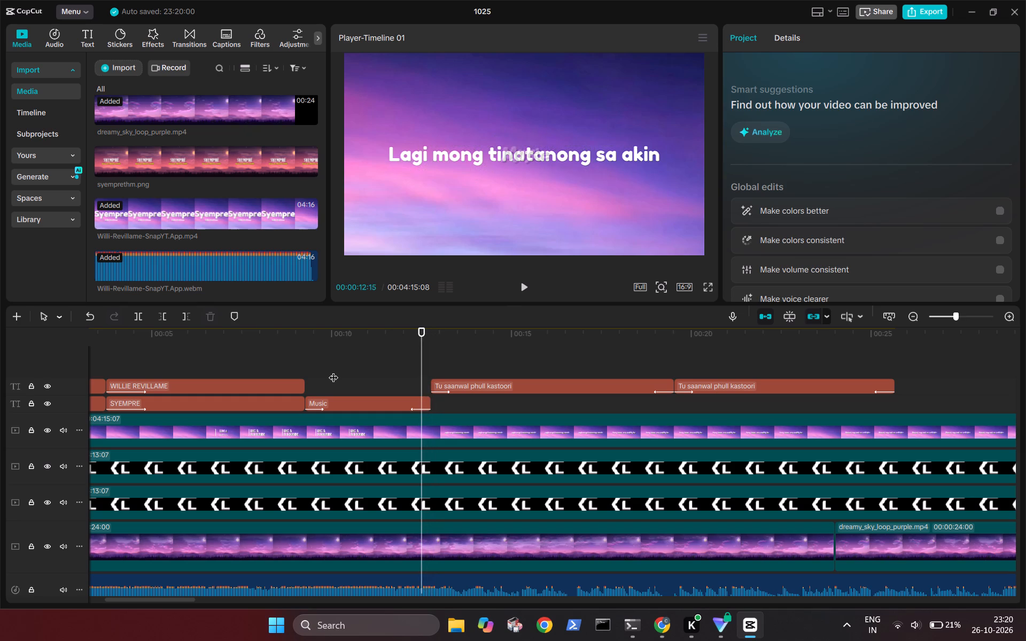
key("Left")
key("Left")
key("Left")
key("Left")
key("Left")
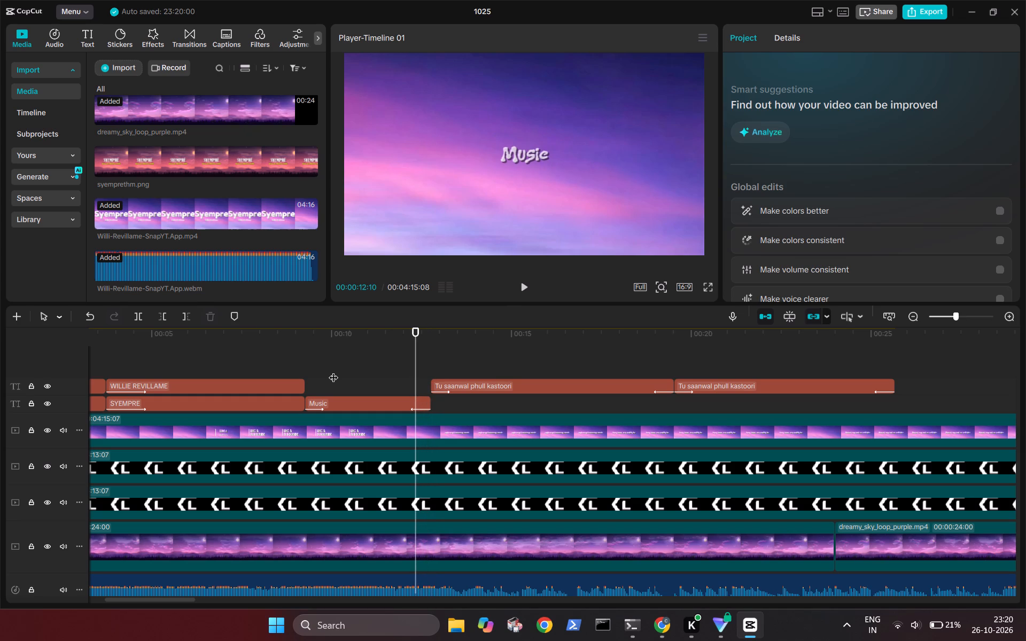
key("Right")
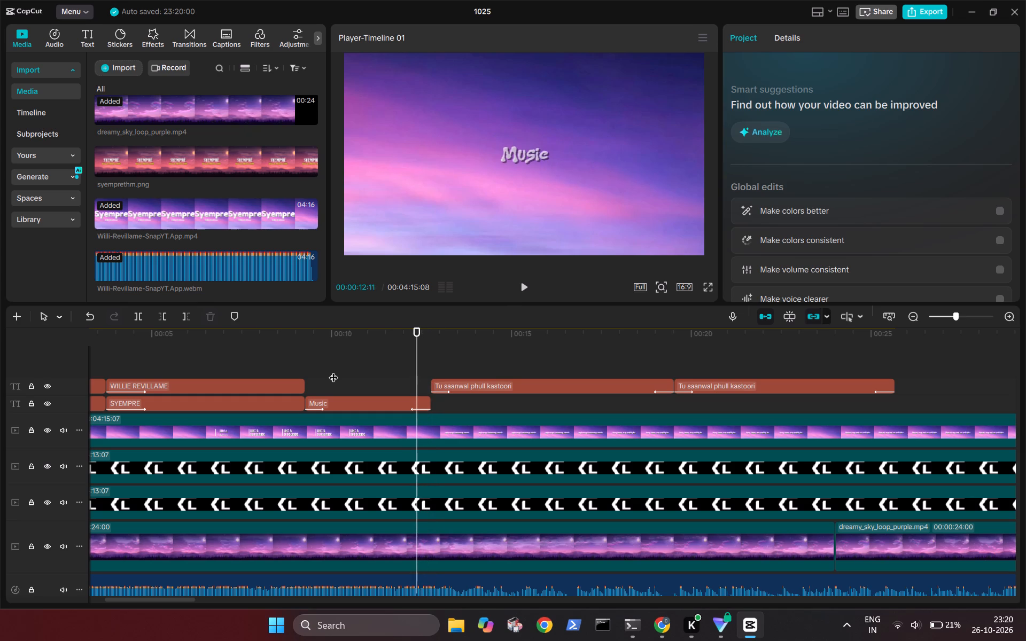
key("Right")
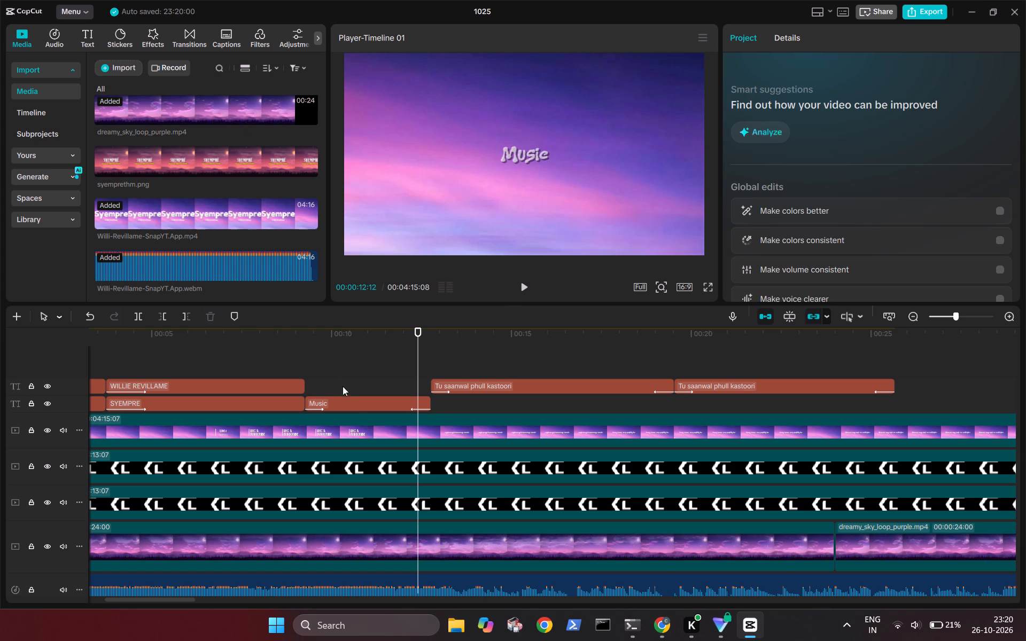
left_click(354, 403)
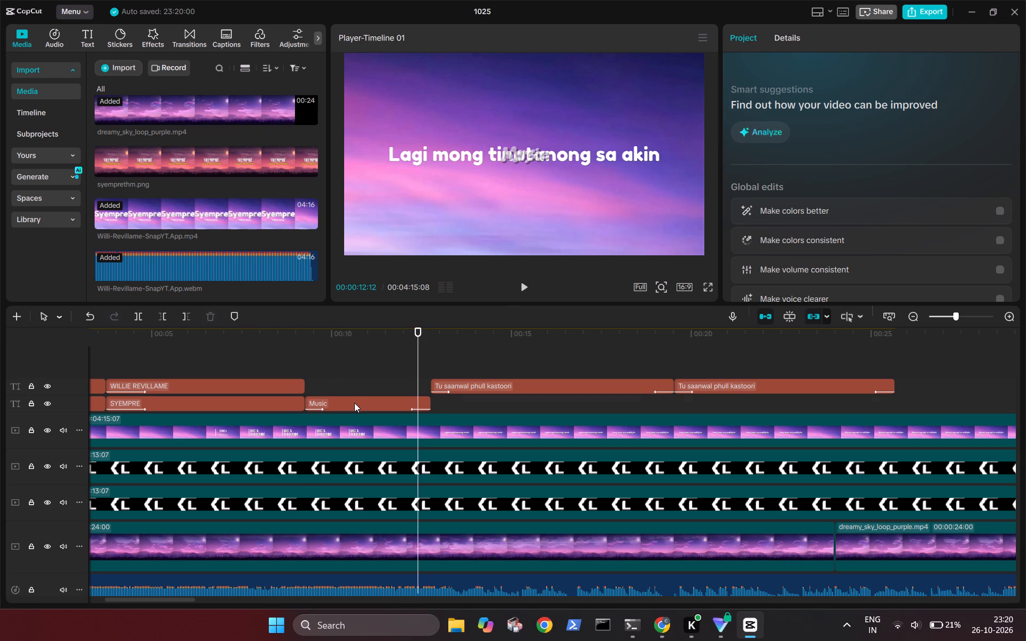
key("w")
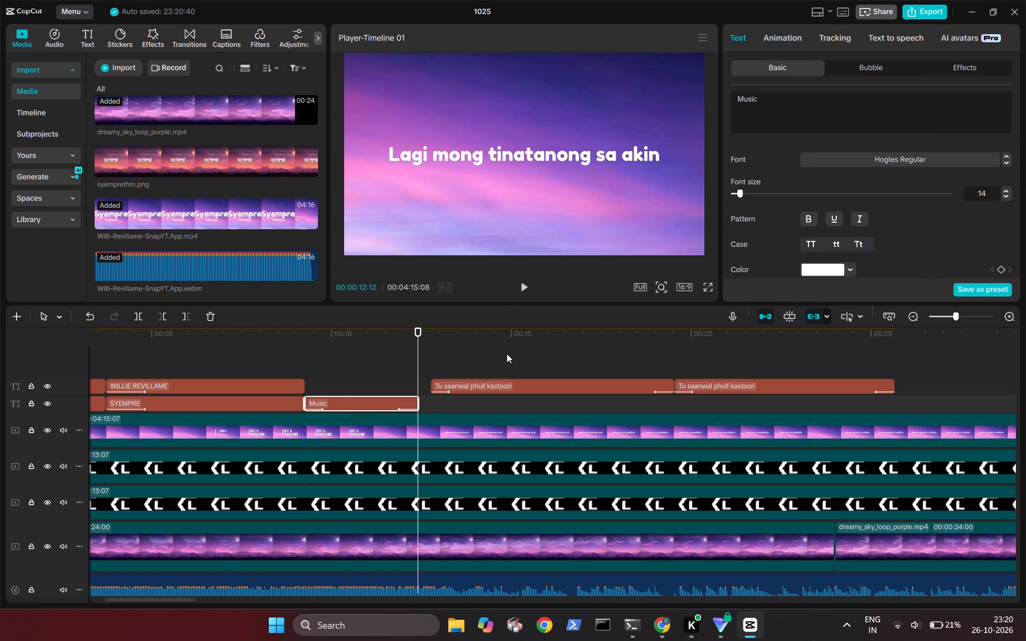
Delete the two leftover "Tu saanwal phull kastoori" texts from the upper text track.
left_click_drag(498, 362, 715, 386)
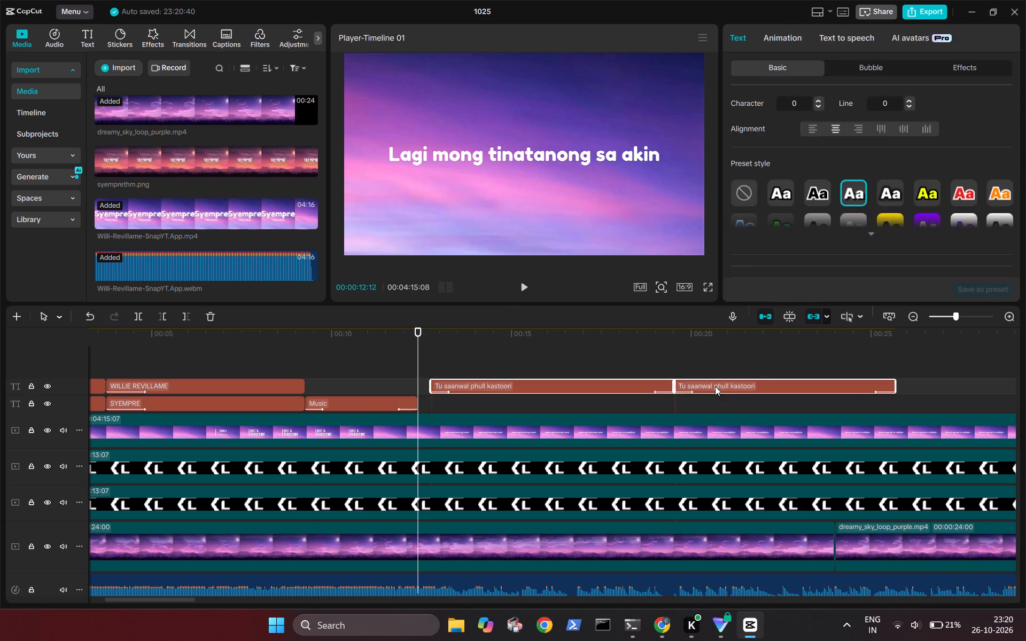
key("BackSpace")
Paste the copied Music text at 00:00:12:12 and replace its wording with "Lagi mong tinatanong sa akin" from the Syempre lyrics page in Chrome.
key("ctrl+v")
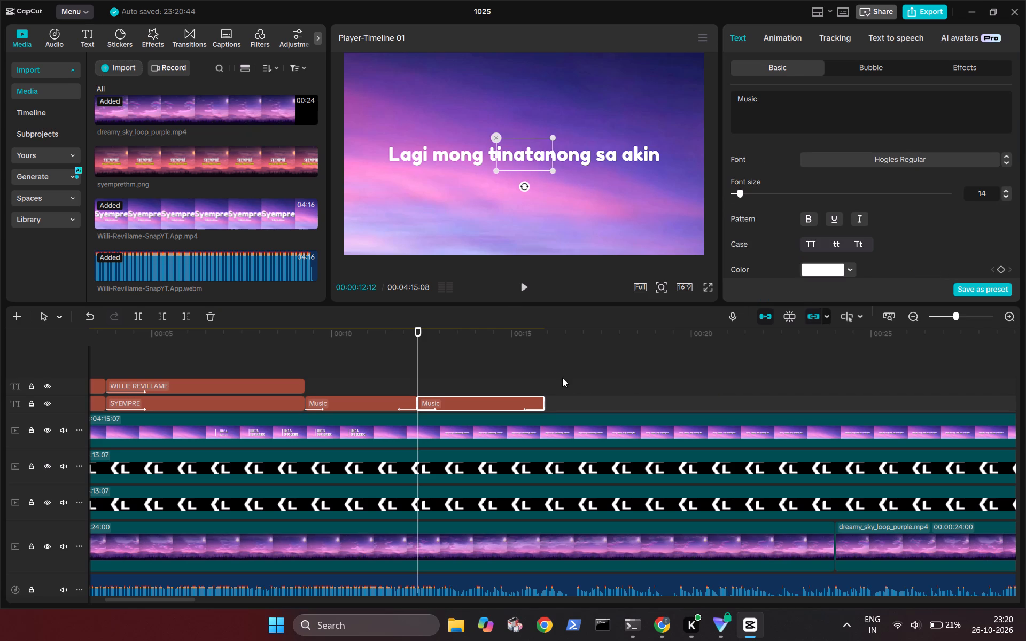
left_click(657, 619)
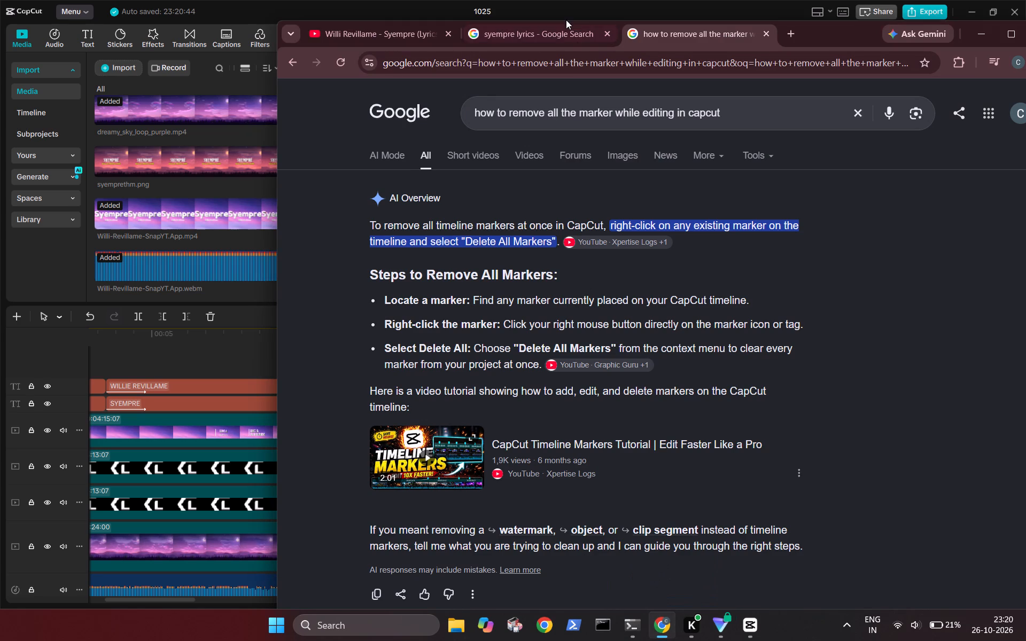
left_click(567, 27)
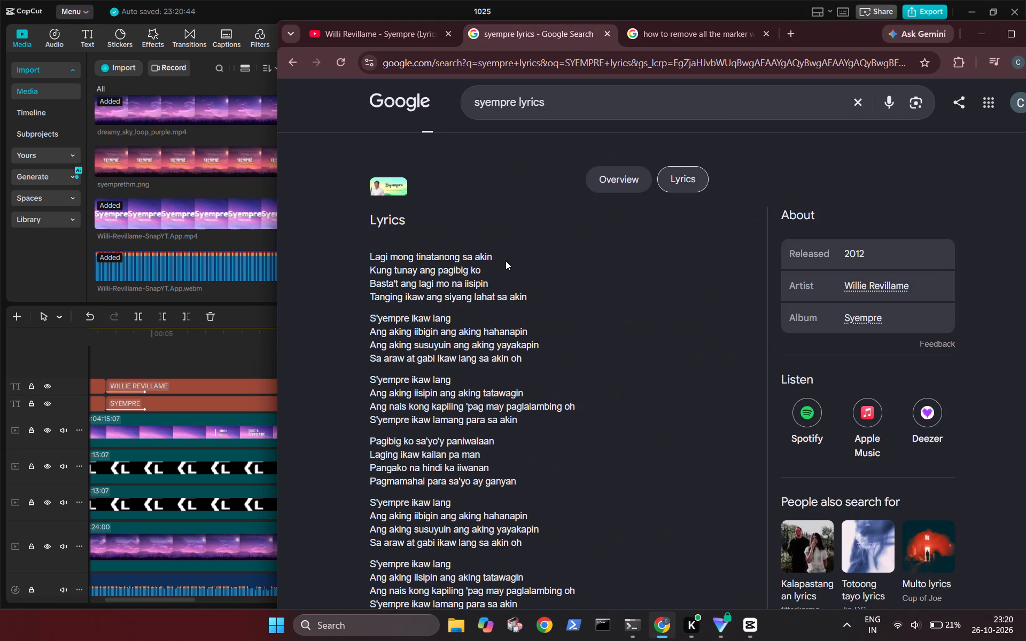
left_click_drag(506, 261, 369, 255)
key("ctrl+c")
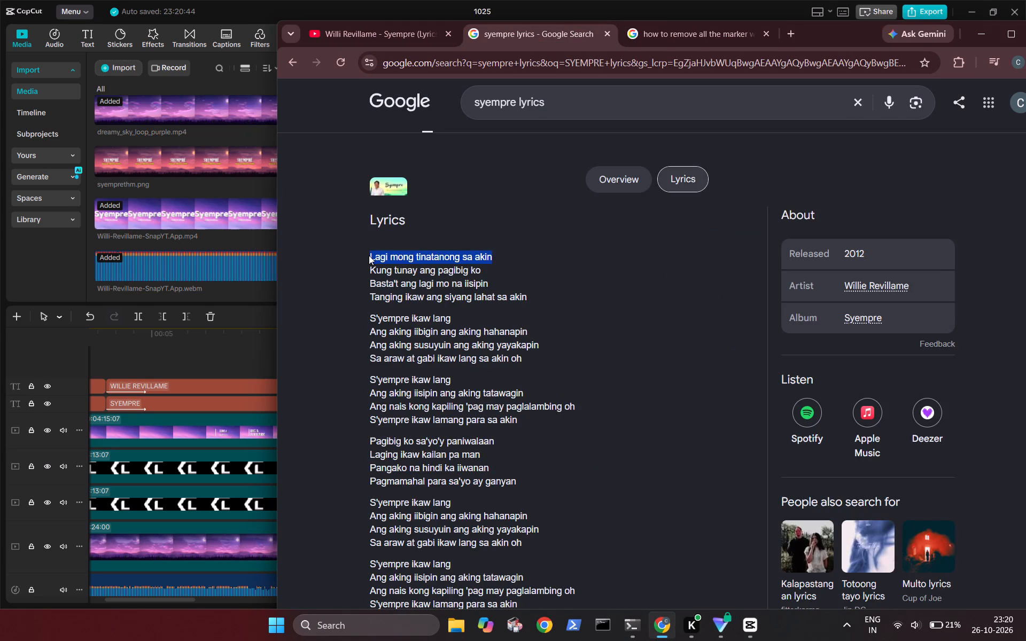
left_click(754, 629)
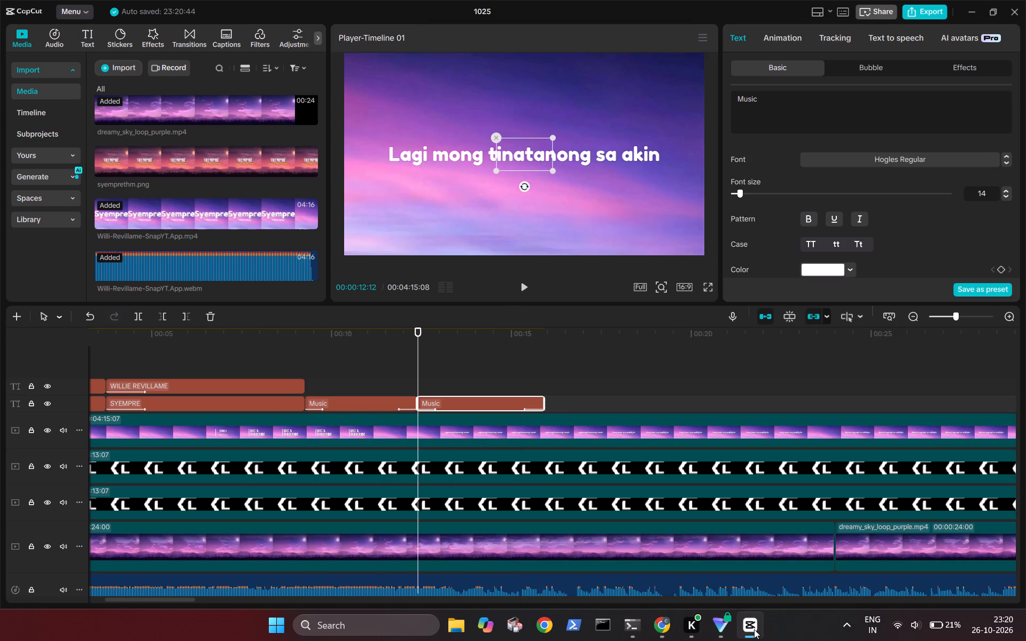
left_click_drag(770, 101, 768, 101)
left_click_drag(768, 101, 727, 102)
key("ctrl+v")
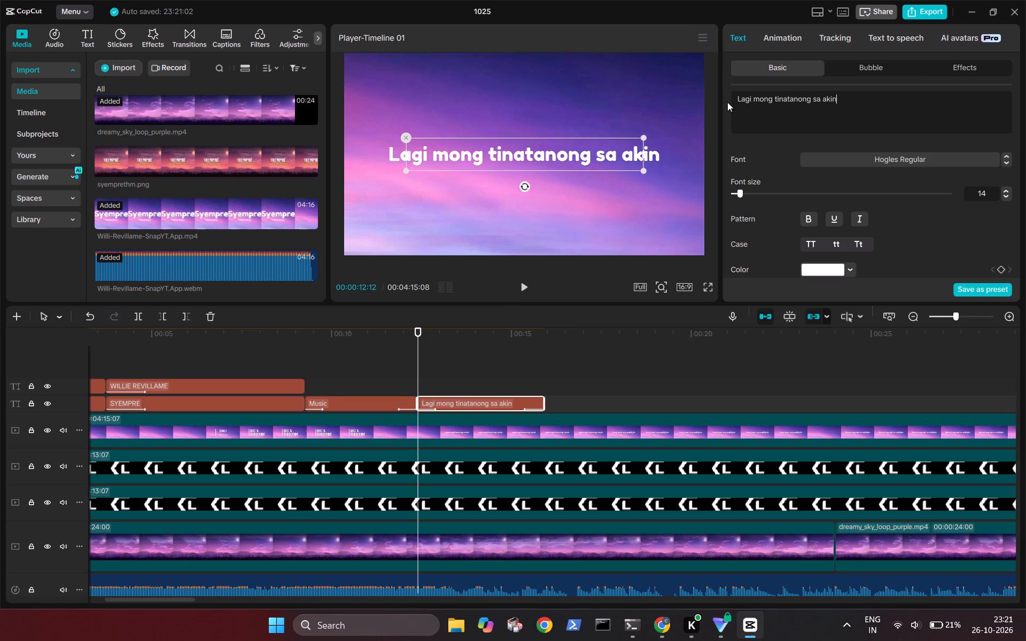
key("space")
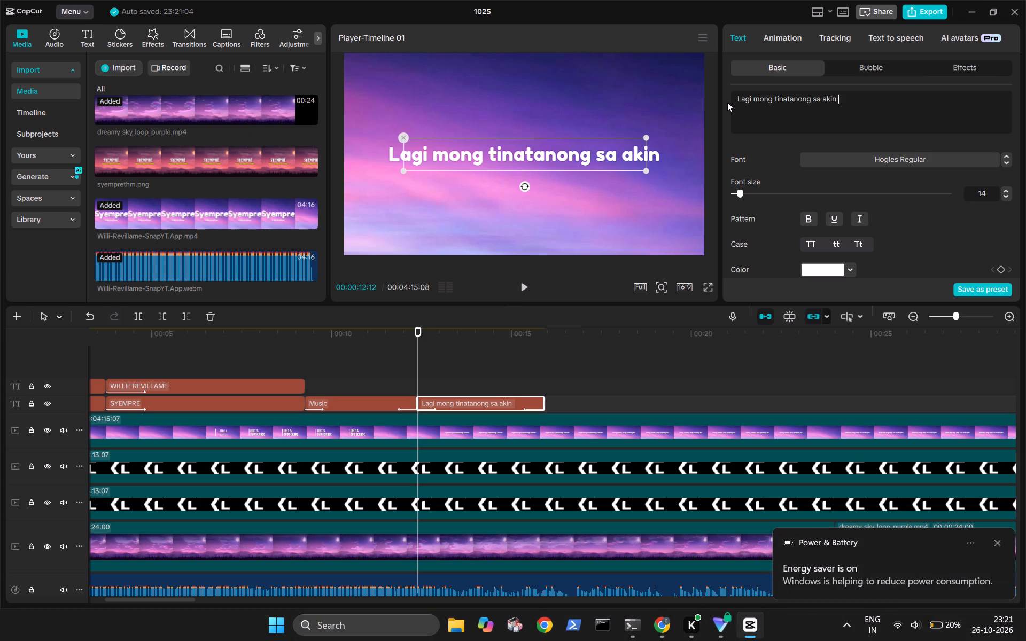
Play the first lyric line, then extend the end of the "Lagi mong tinatanong sa akin" text to 00:00:18:00.
left_click(426, 363)
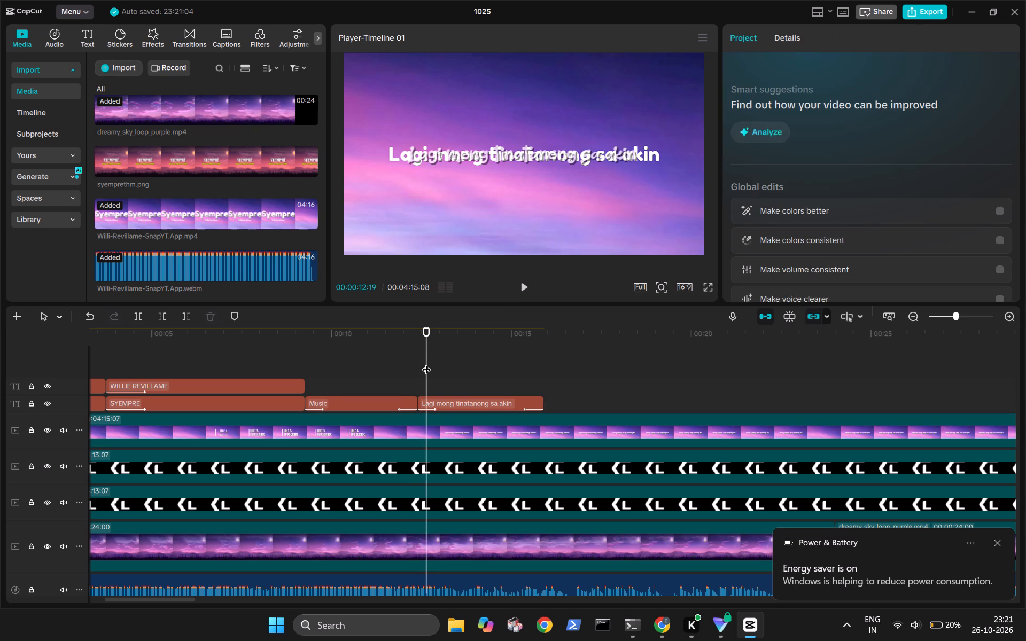
key("space")
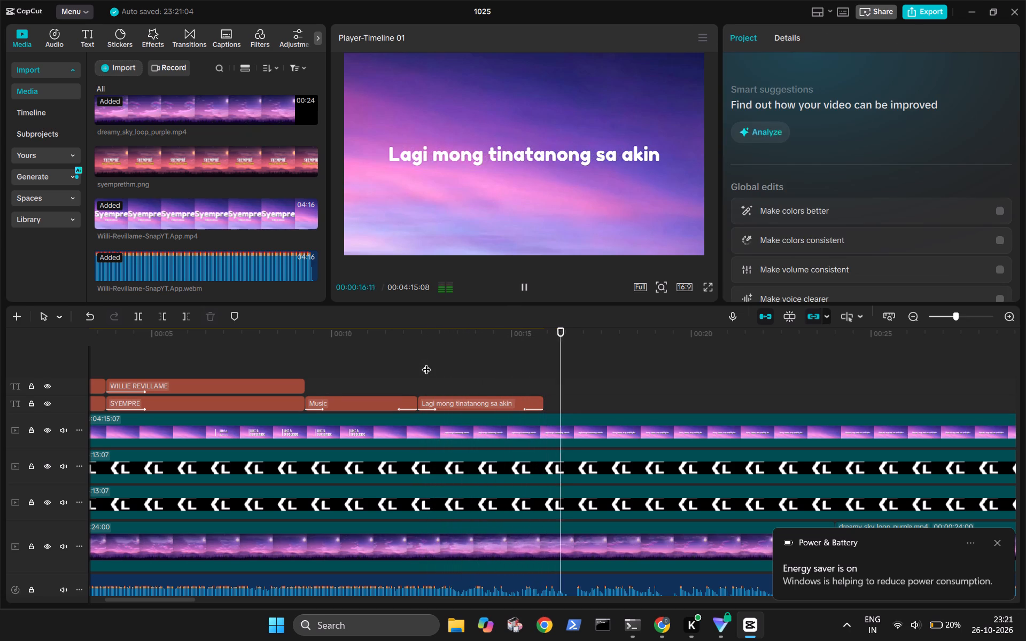
key("space")
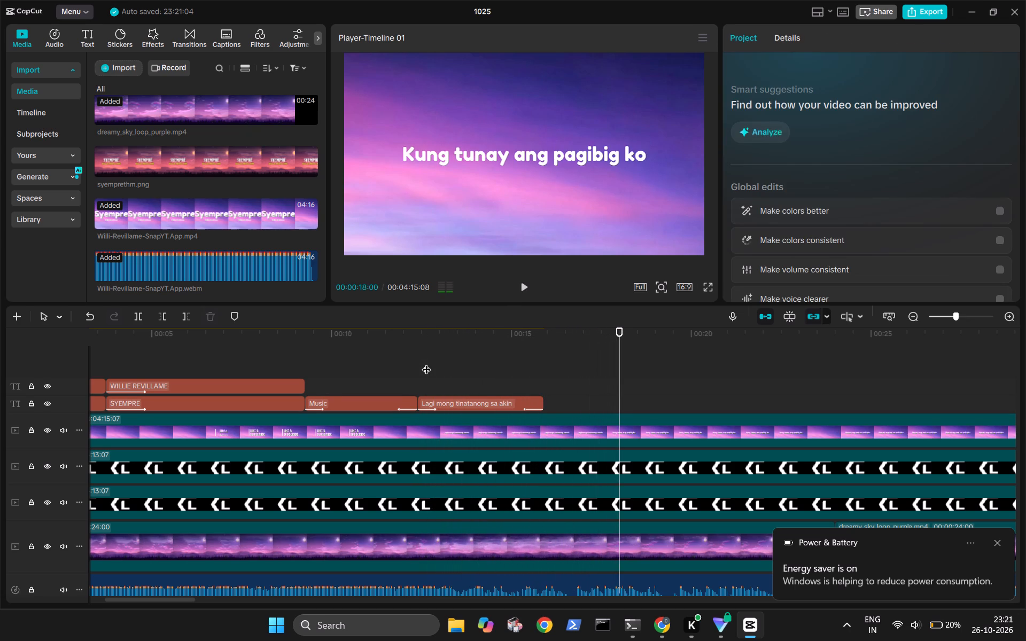
left_click(491, 401)
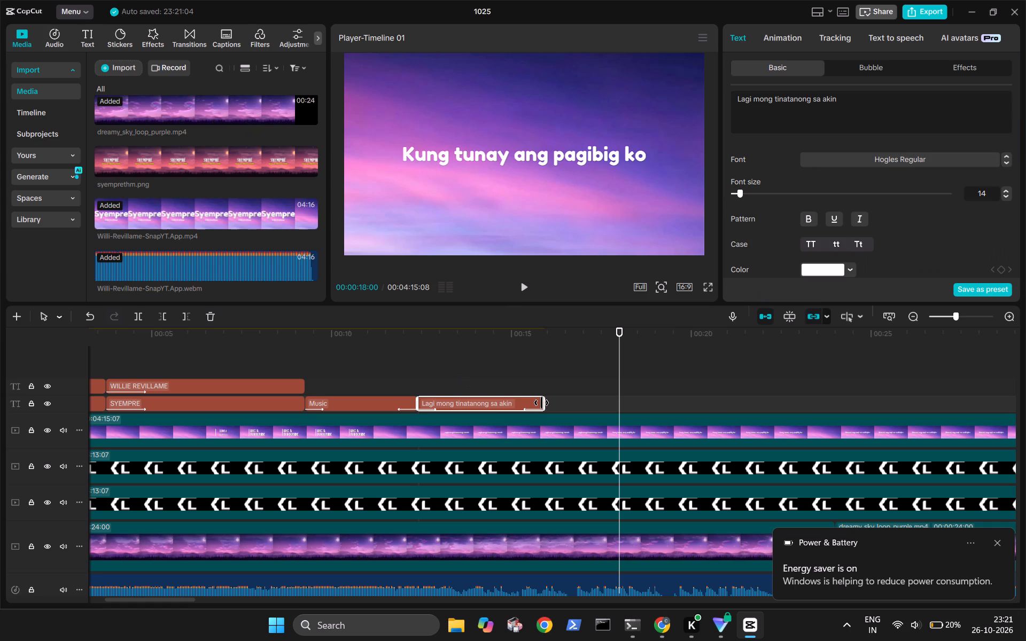
left_click_drag(541, 403, 643, 406)
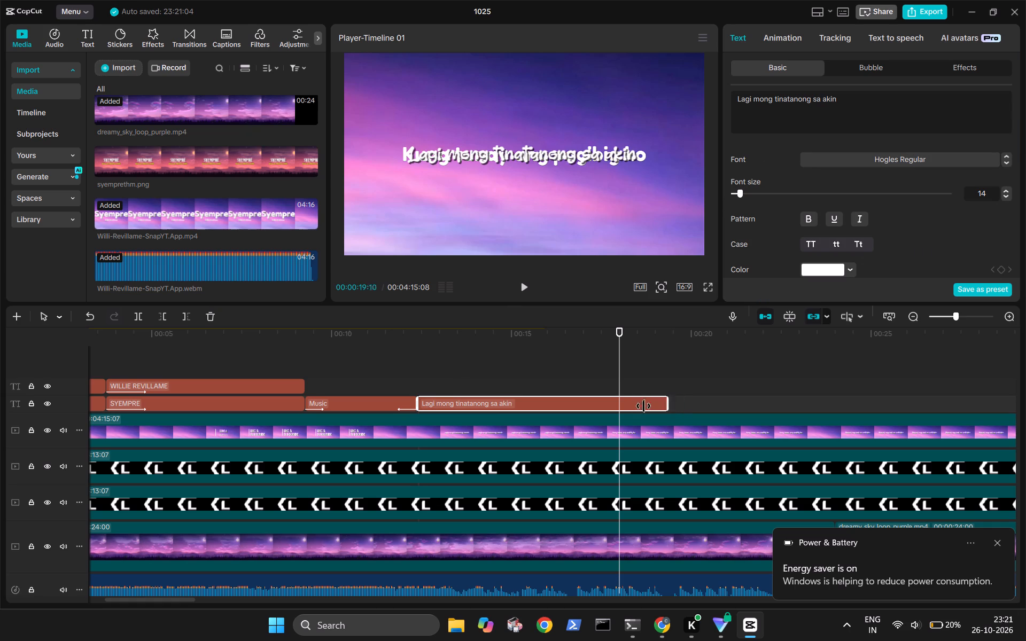
left_click_drag(643, 406, 620, 405)
Add a timeline marker at 00:00:17:06, where the reference video changes to "Kung tunay ang pagibig ko".
left_click(501, 370)
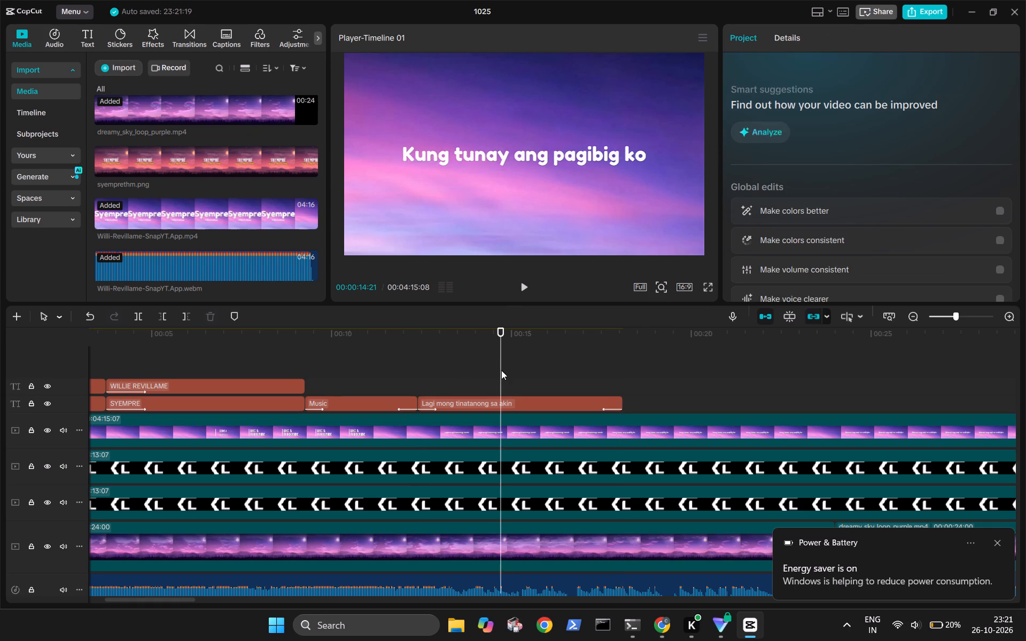
key("space")
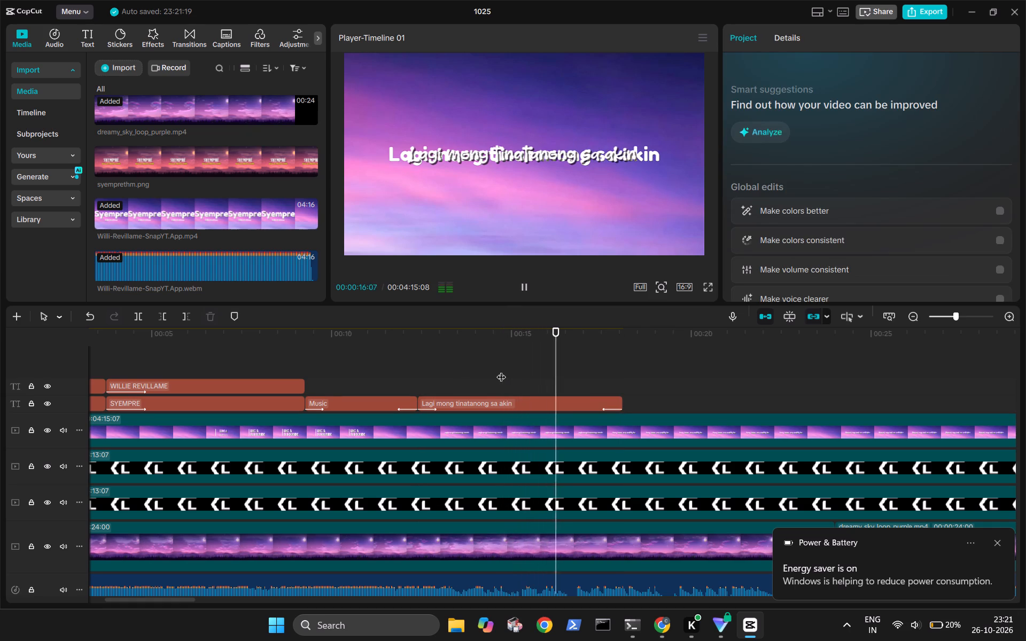
key("space")
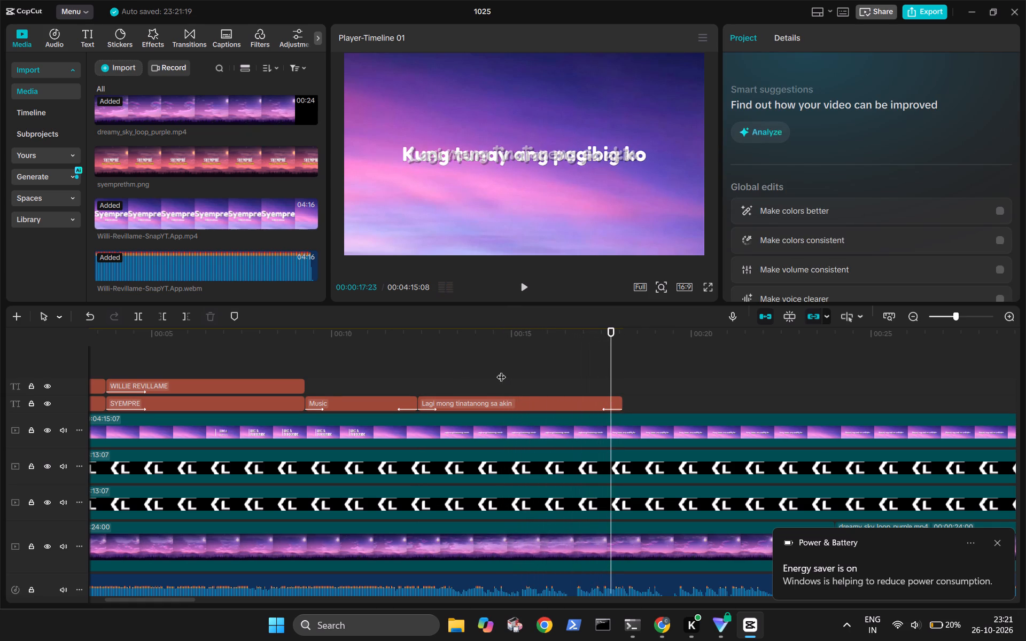
key("Left")
key("Left")
key("Left")
key("Left")
key("Left")
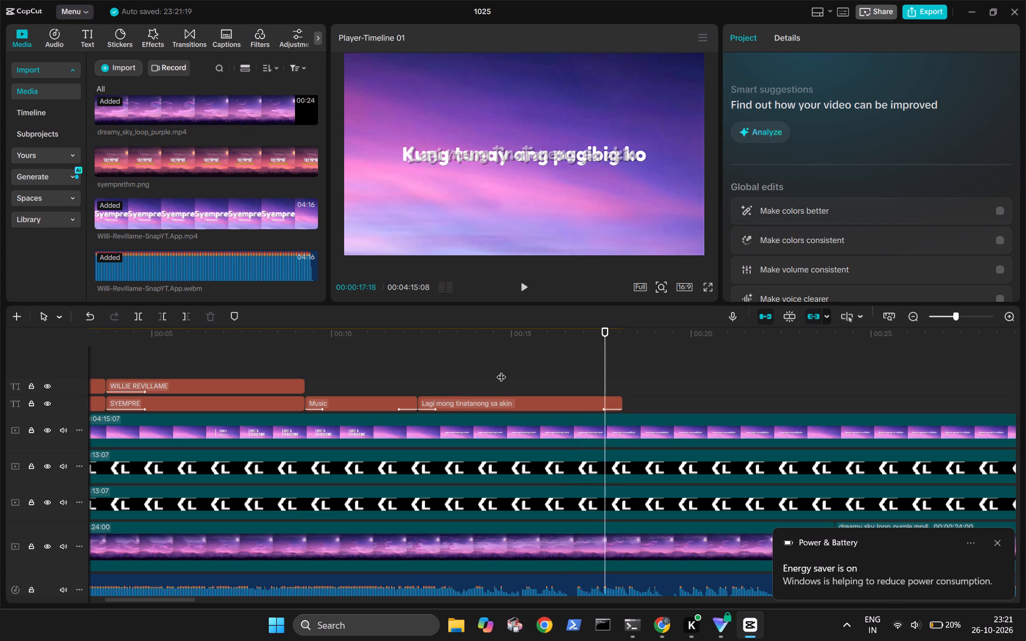
key("Left")
key("Left")
key("Left")
key("Left")
key("Left")
key("Left")
key("Left")
key("Left")
key("Left")
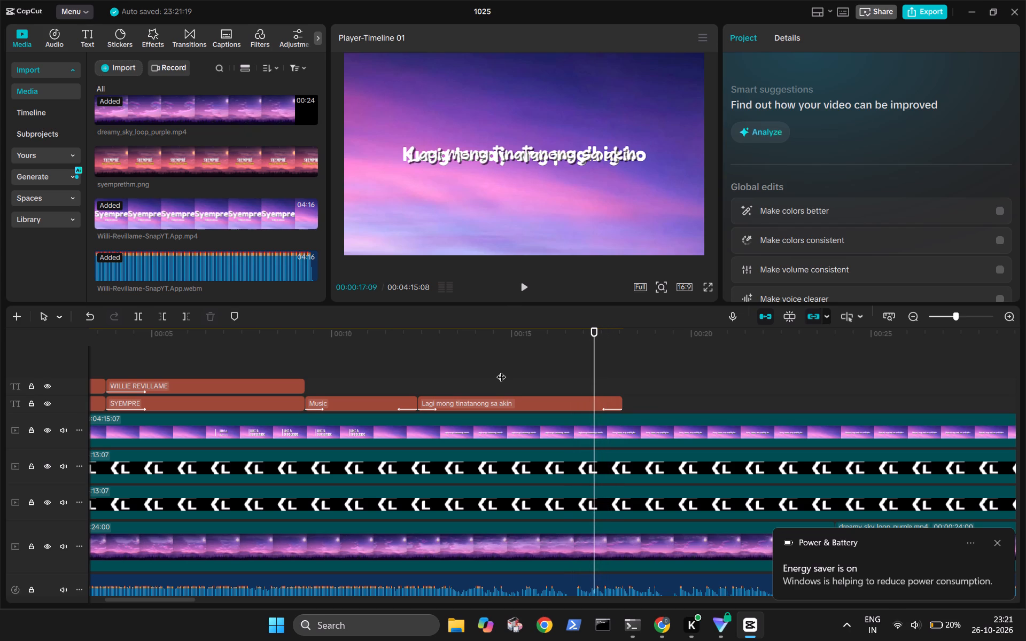
key("Left")
key("Left")
key("Left")
key("Left")
key("Left")
key("Left")
key("Left")
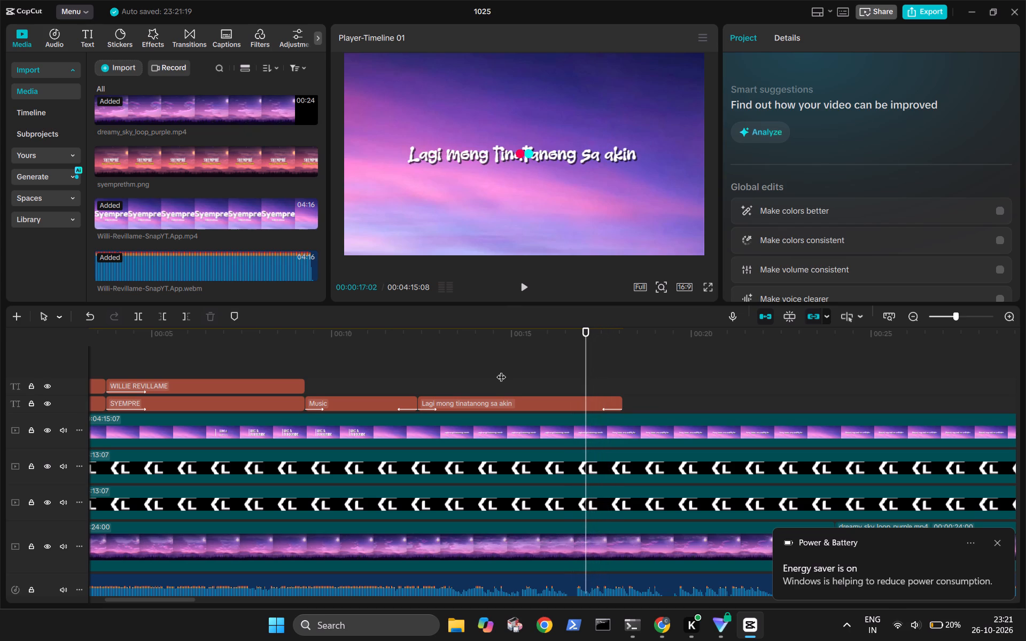
key("Right")
key("Right")
key("Right")
key("Right")
key("Right")
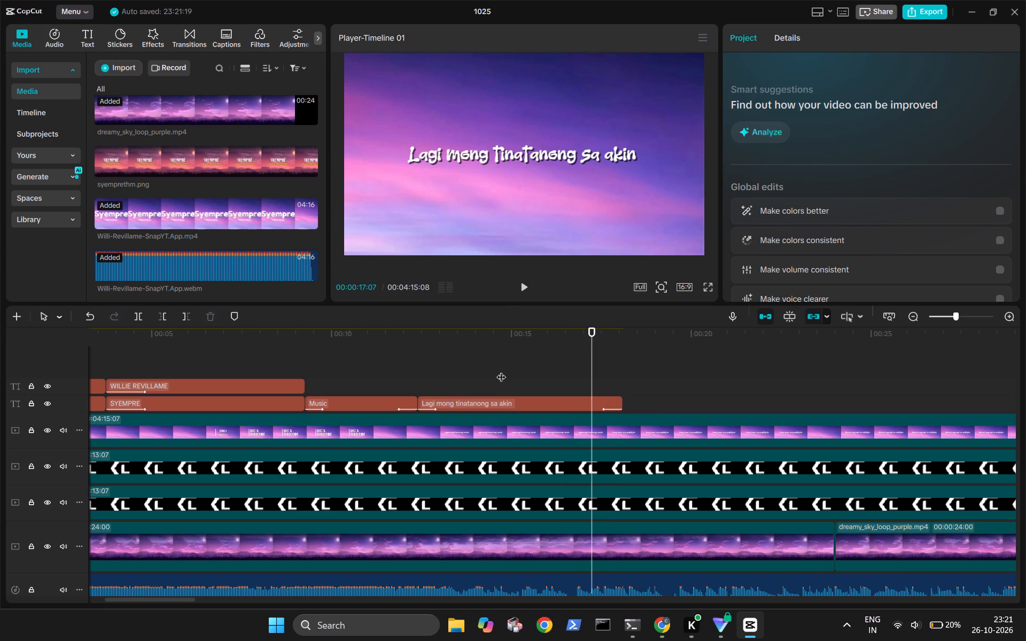
key("Left")
key("m")
Add a timeline marker at 00:00:23:22, where the reference video's line "Basta't ang lagi mo na iisipin" starts.
key("space")
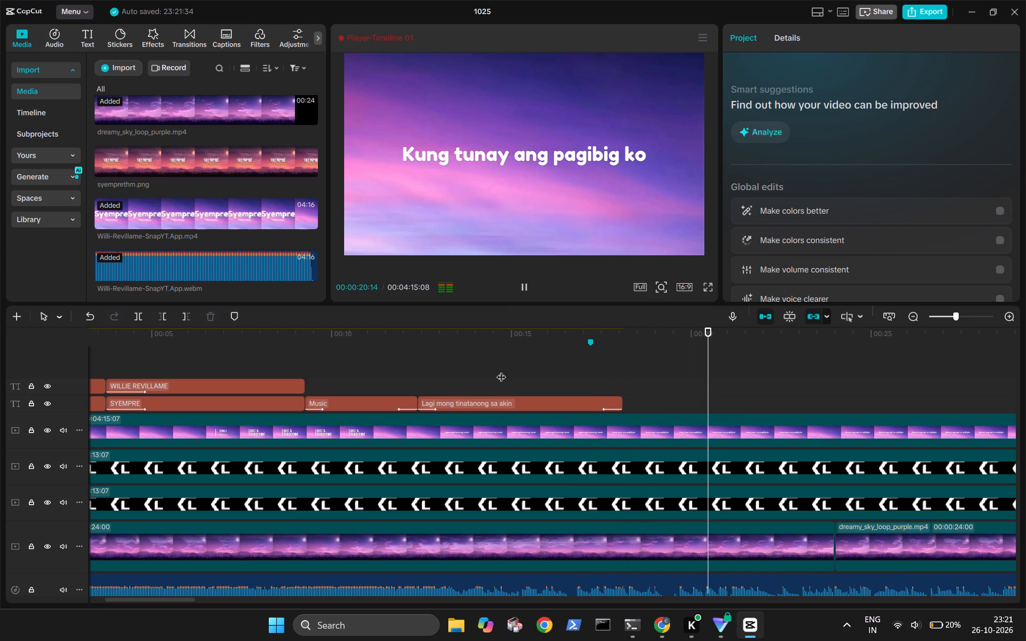
key("space")
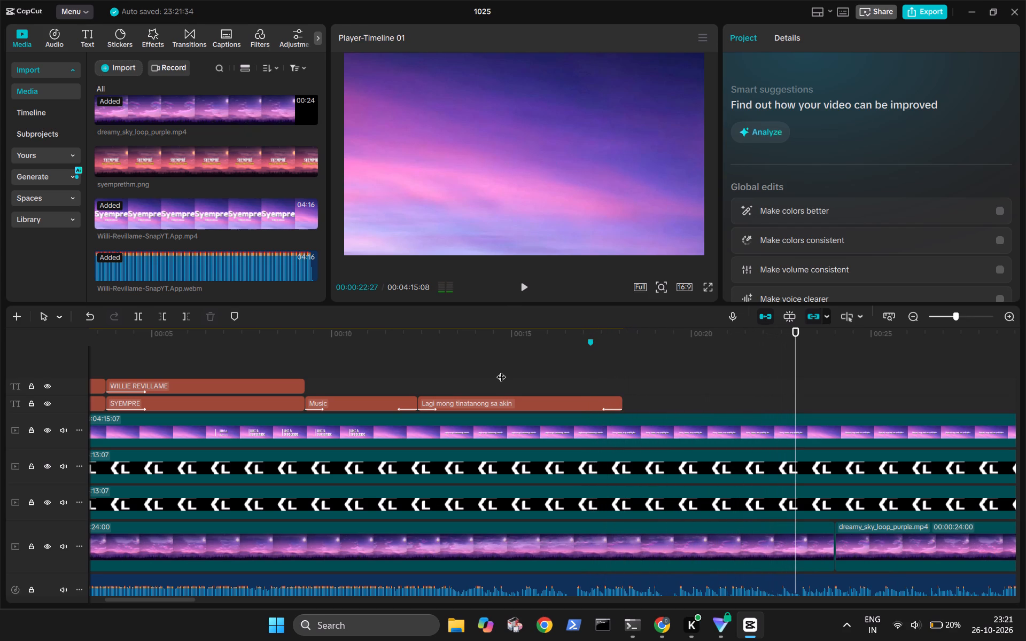
key("space")
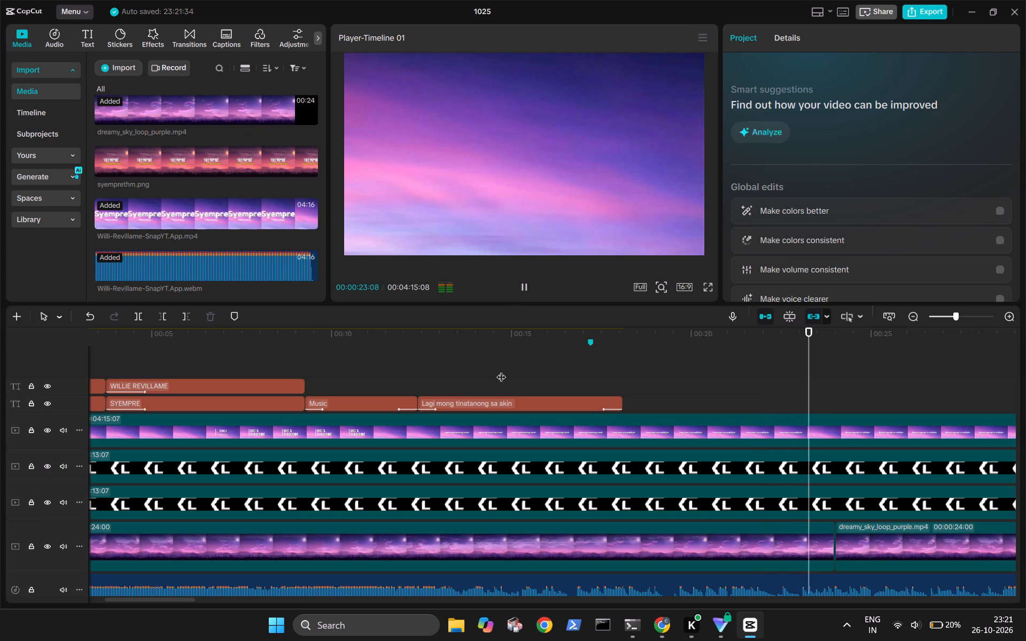
key("space")
key("Left")
key("Left")
key("Left")
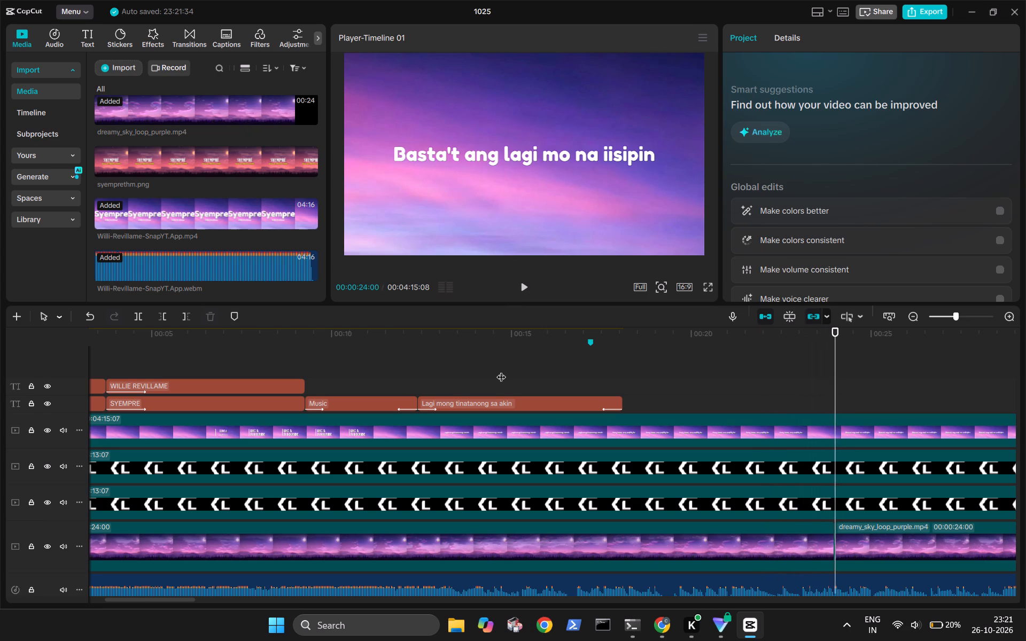
key("Left")
key("Left")
key("Left")
key("Left")
key("Left")
key("Left")
key("Left")
key("Left")
key("Left")
key("Left")
key("Left")
key("Left")
key("Left")
key("Left")
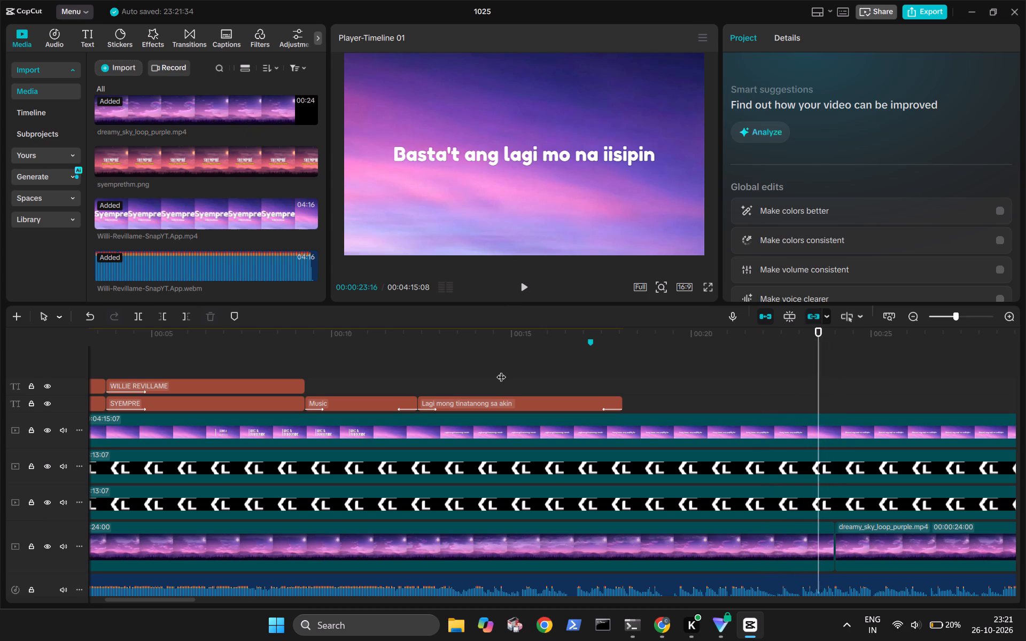
key("Left")
key("Left")
key("Left")
key("Right")
key("Right")
key("Right")
key("Right")
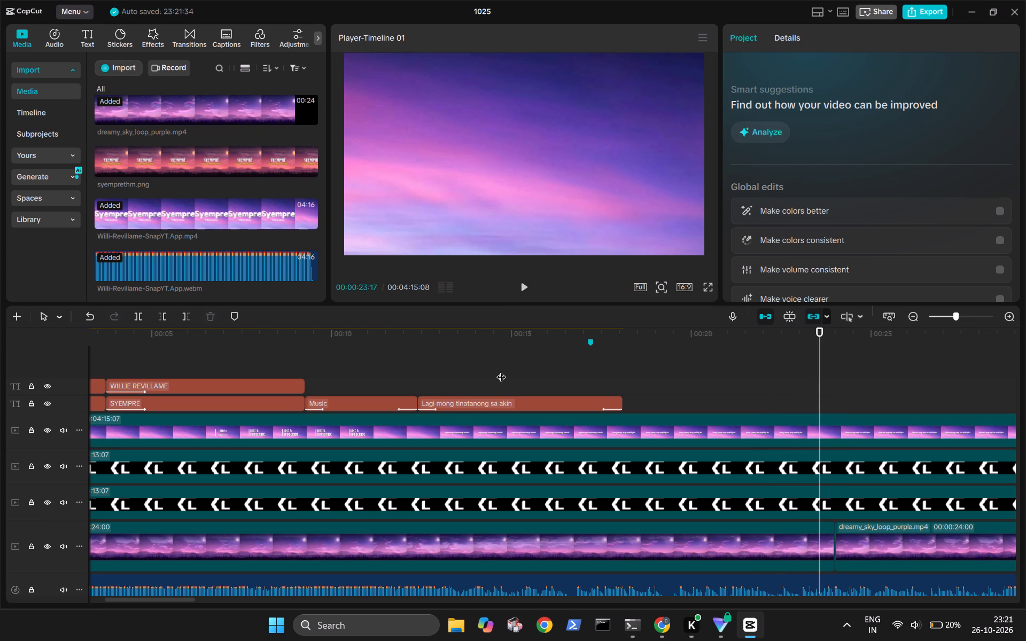
key("Right")
key("Right")
key("Right")
key("Right")
key("Right")
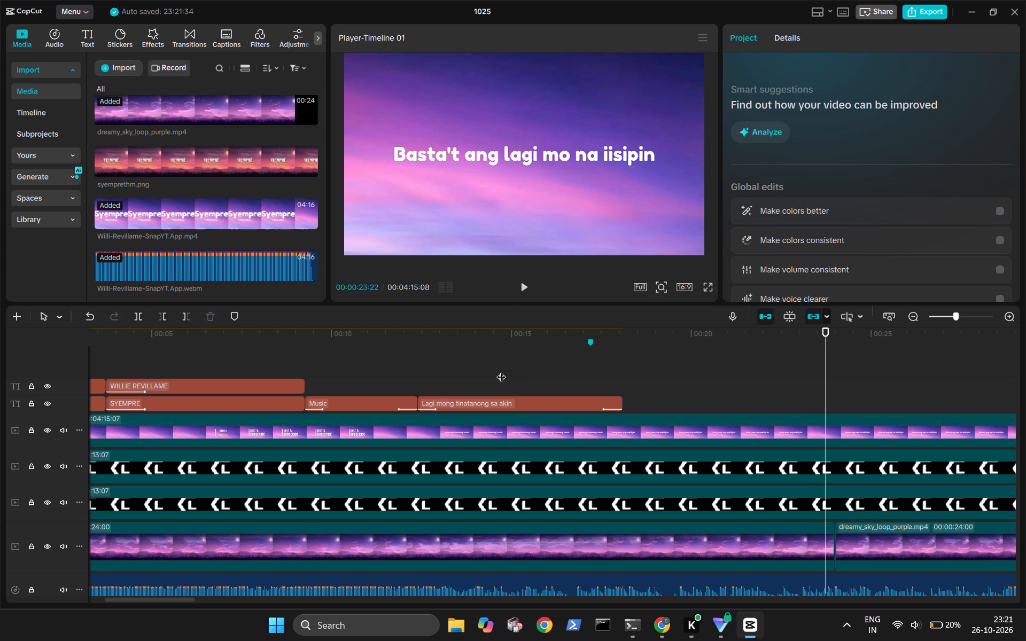
type("m")
Add a timeline marker at 00:00:28:23, where the reference video's line "Tanging ikaw ang siyang lahat sa akin" starts.
key("space")
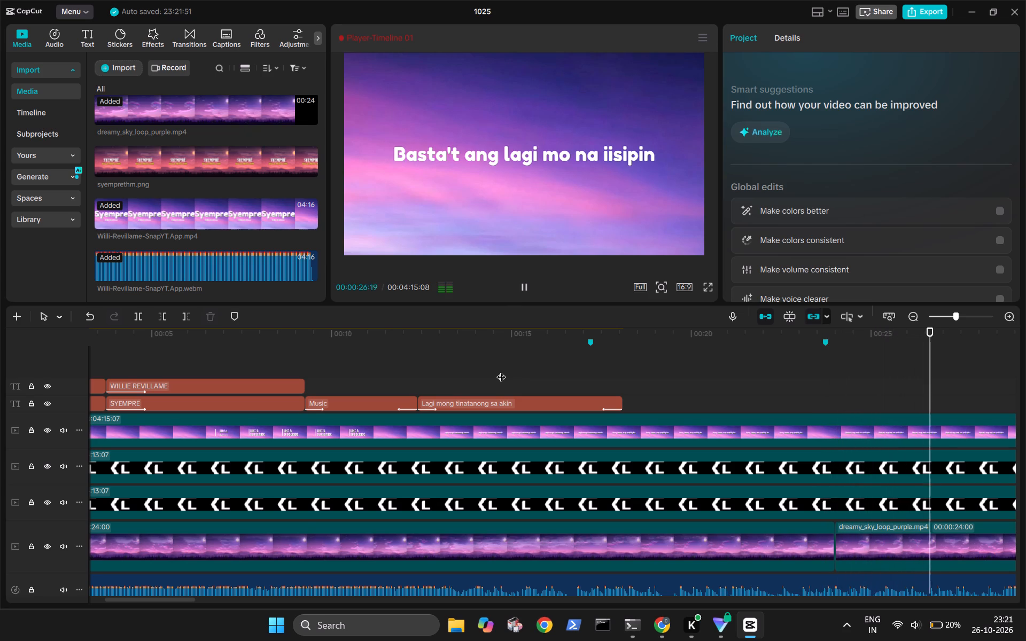
key("space")
key("space")
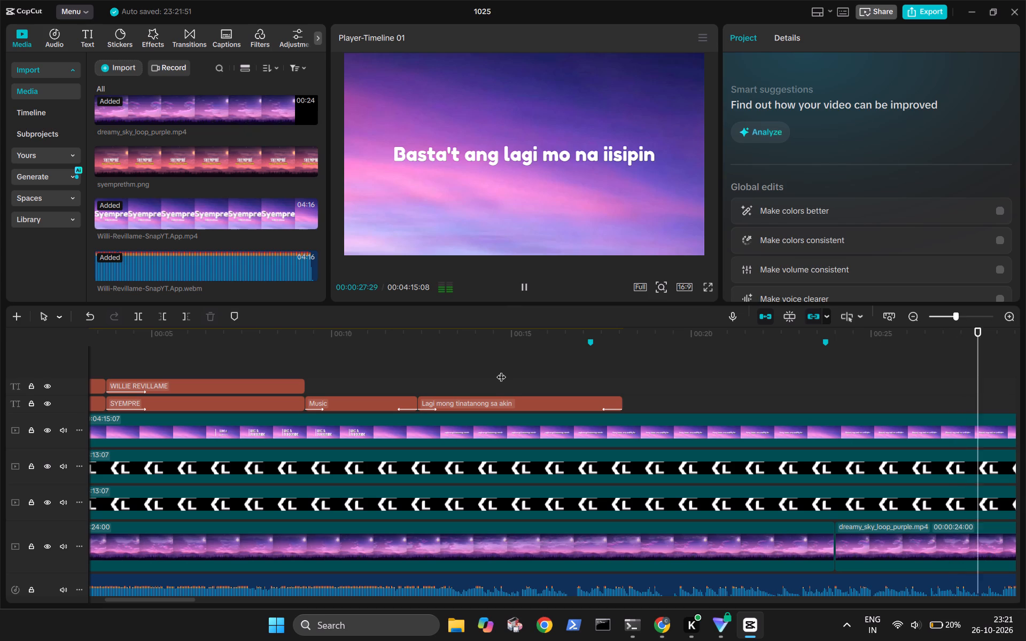
key("space")
key("Left")
key("Left")
key("Left")
key("Left")
key("Left")
key("Left")
key("Left")
key("Left")
key("Left")
key("Left")
key("Left")
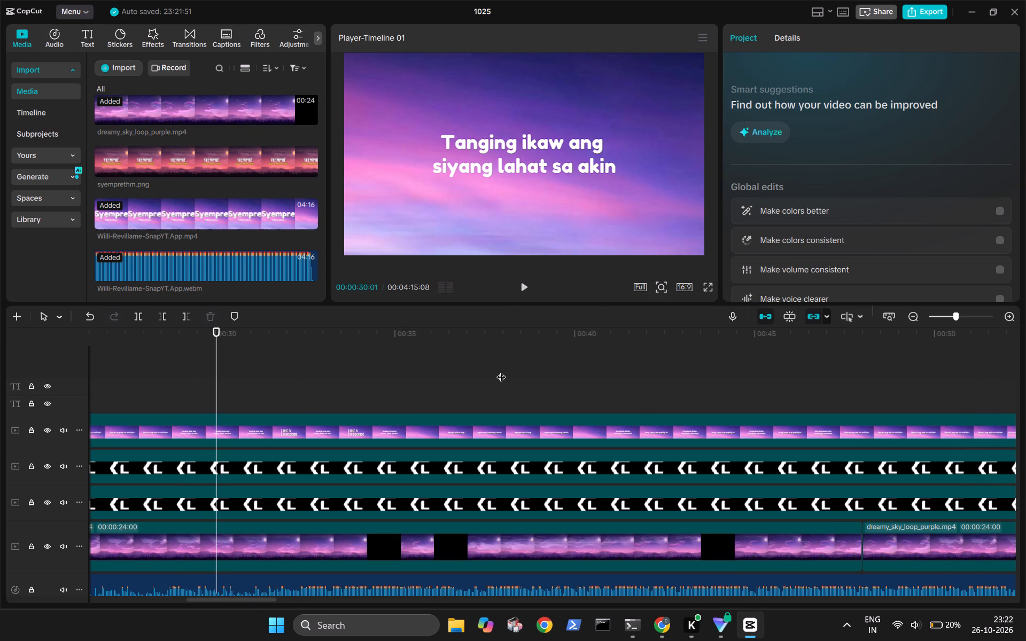
key("Left")
key("Left")
key("Left")
key("Left")
key("Left")
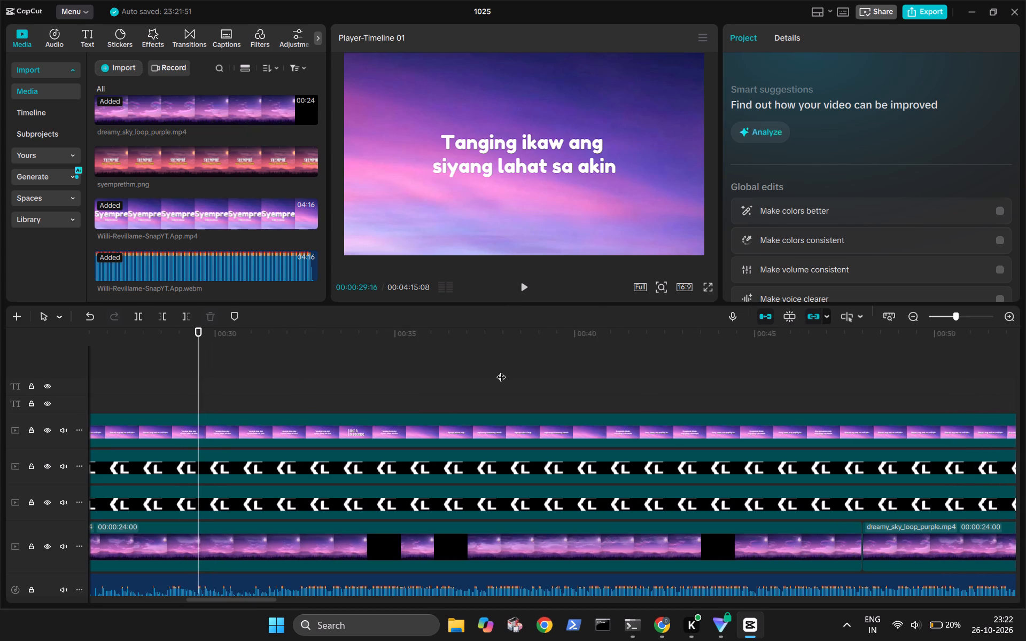
key("Left")
key("Left")
key("Left")
key("Left")
key("Left")
key("Left")
key("Left")
key("Left")
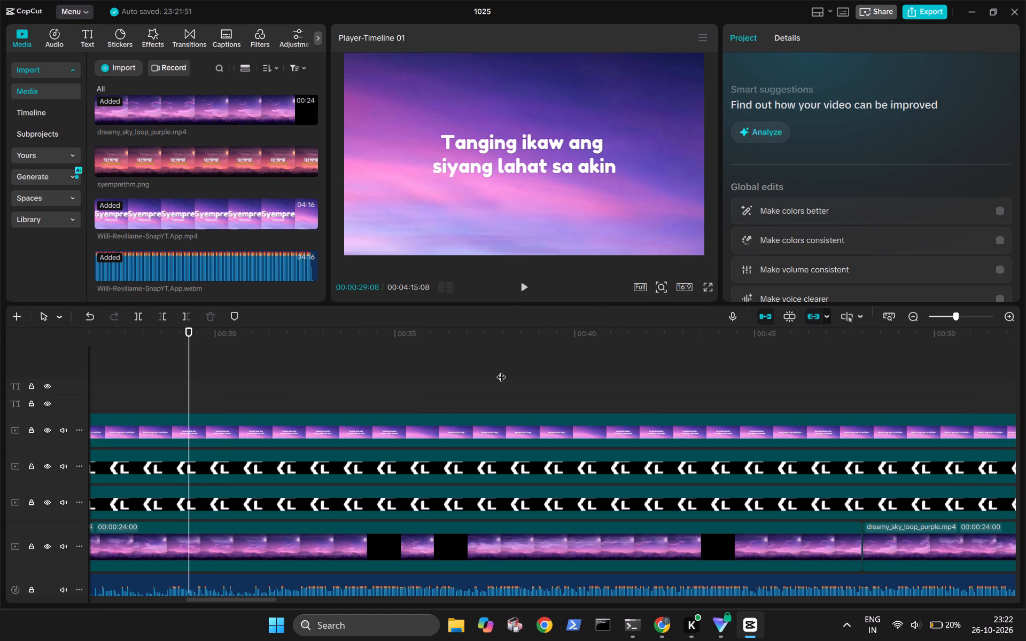
key("Left")
key("Left")
key("Left")
key("Left")
key("Left")
key("Left")
key("Left")
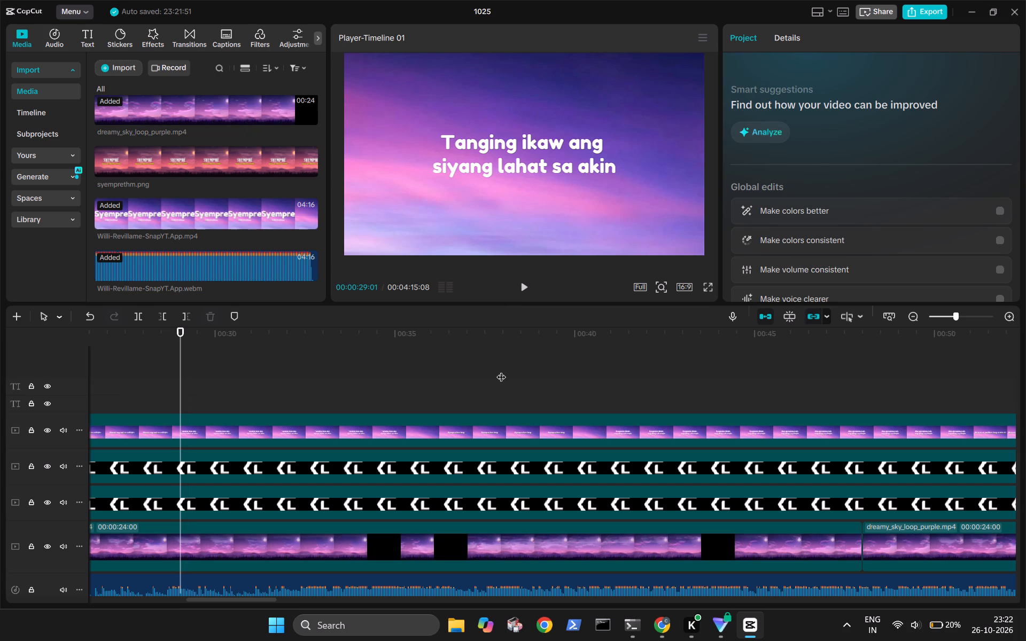
key("Left")
key("Left")
key("Left")
key("Left")
key("Left")
key("Left")
key("Left")
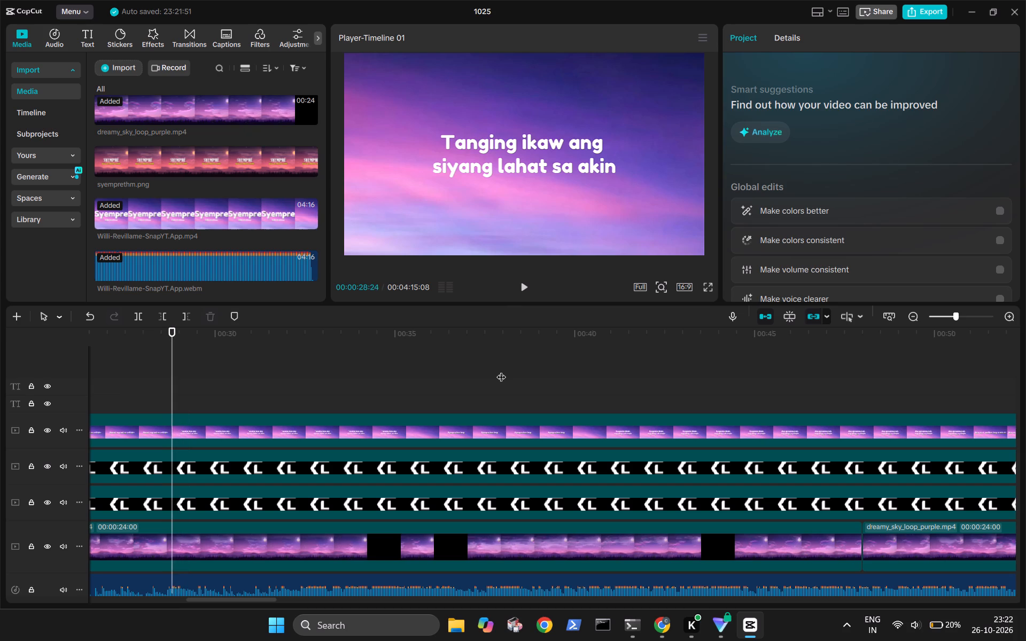
key("Left")
key("Left")
key("Left")
key("Left")
key("Left")
key("Left")
key("Left")
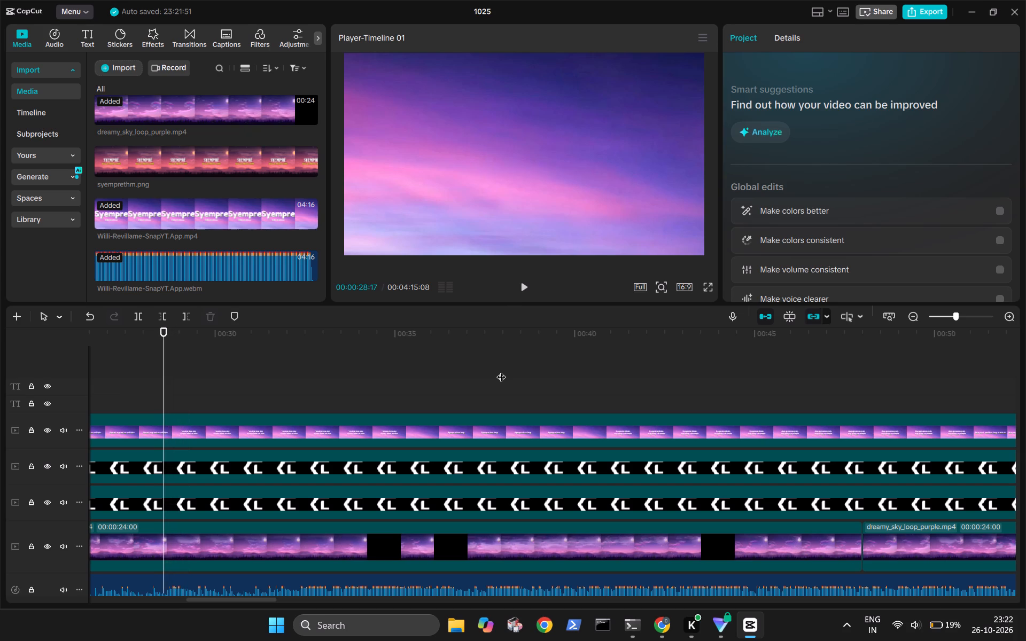
key("Left")
key("Right")
key("Right")
key("Right")
key("Right")
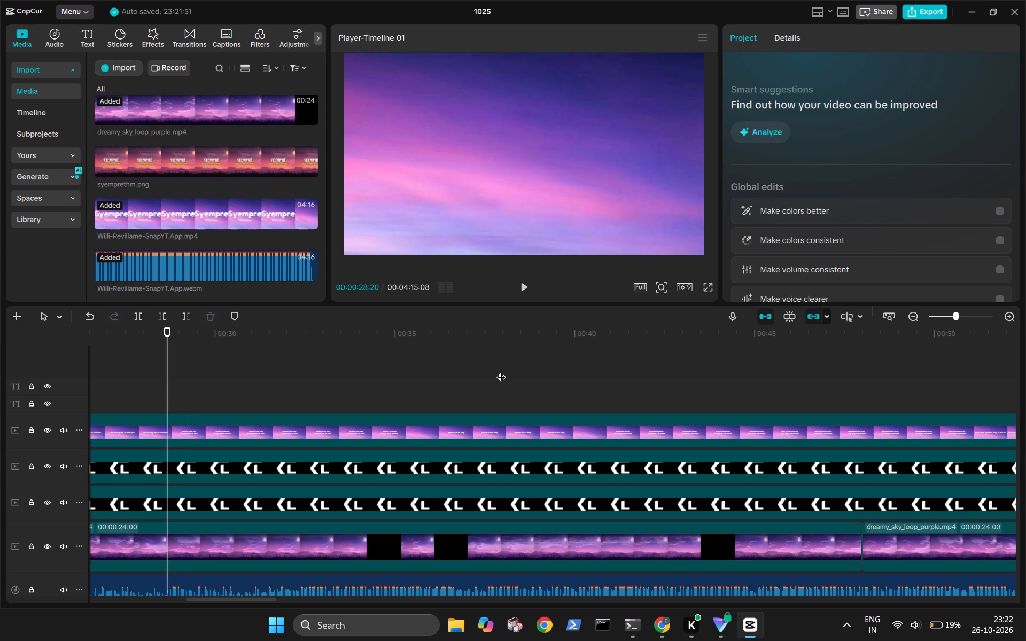
key("Right")
key("Right")
key("Right")
key("Right")
key("Left")
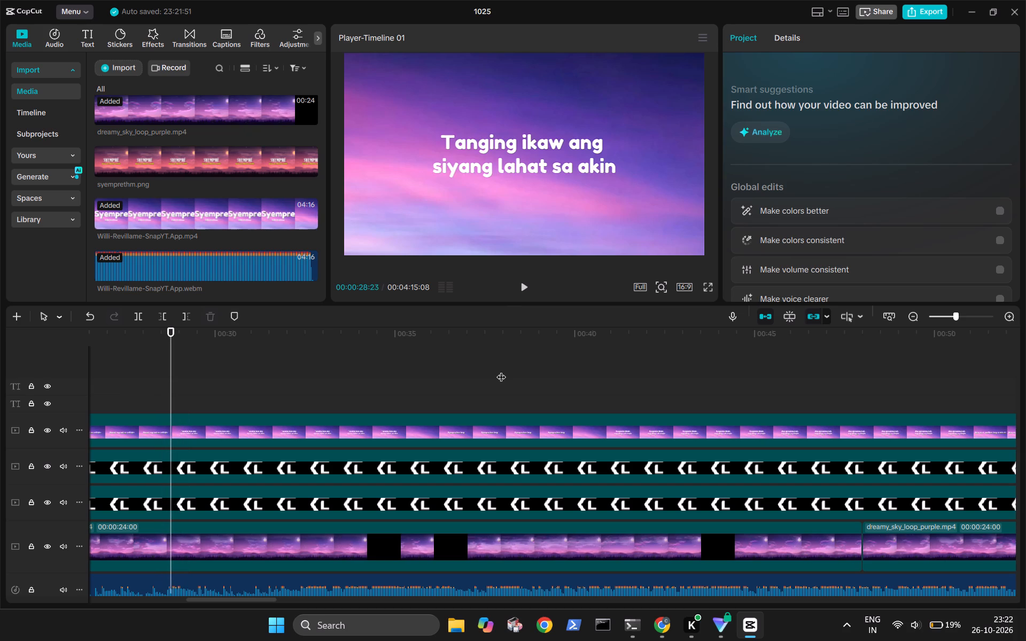
key("Left")
key("Left")
key("Left")
key("Right")
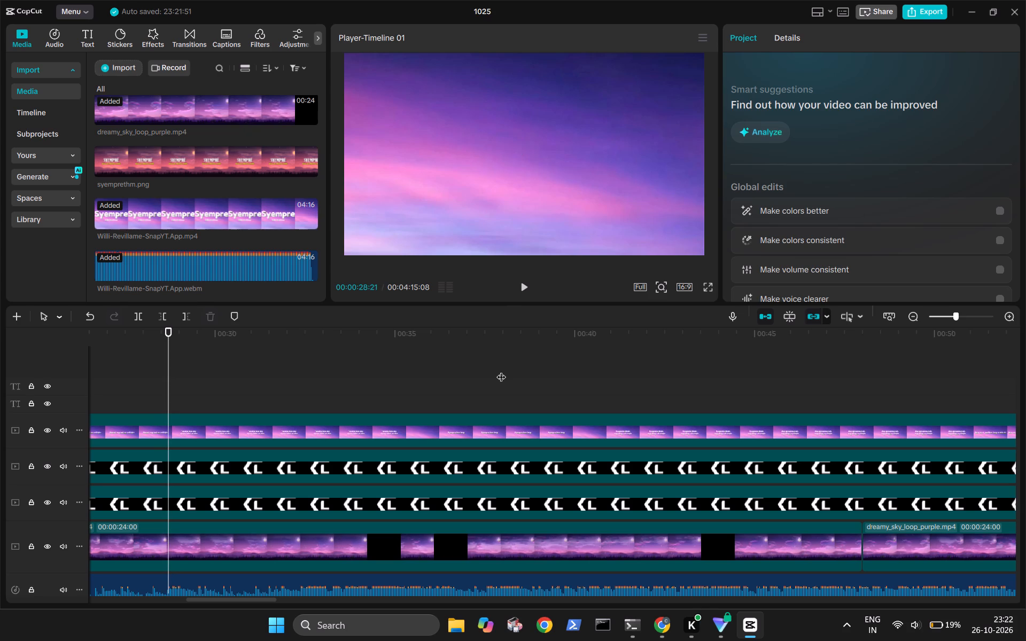
key("Right")
key("Right")
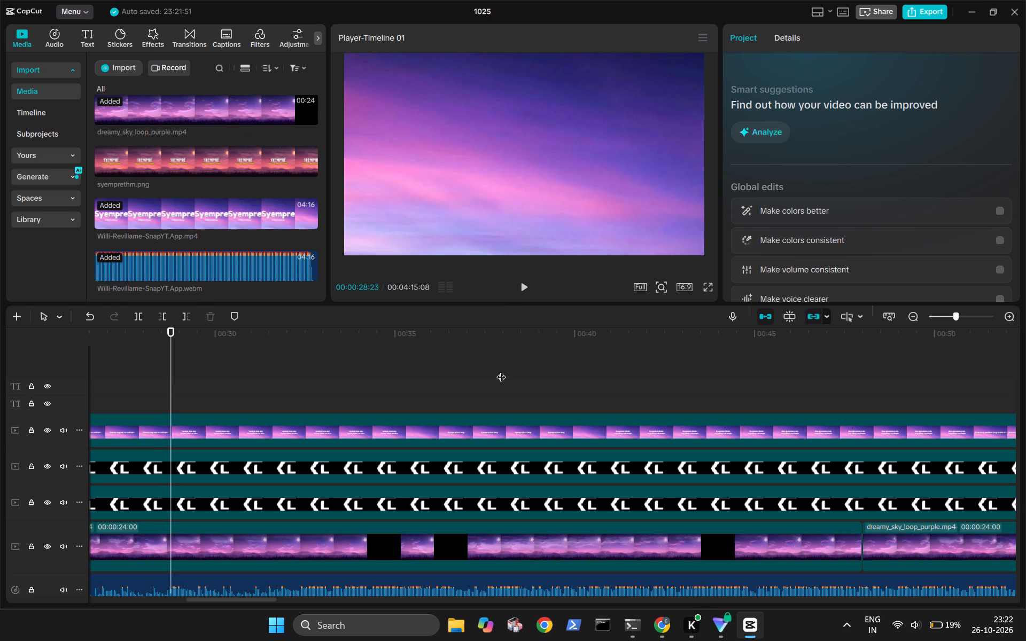
type("m")
Add a timeline marker at 00:00:35:14, where the reference video's line "S'yempre ikaw lang" starts.
key("space")
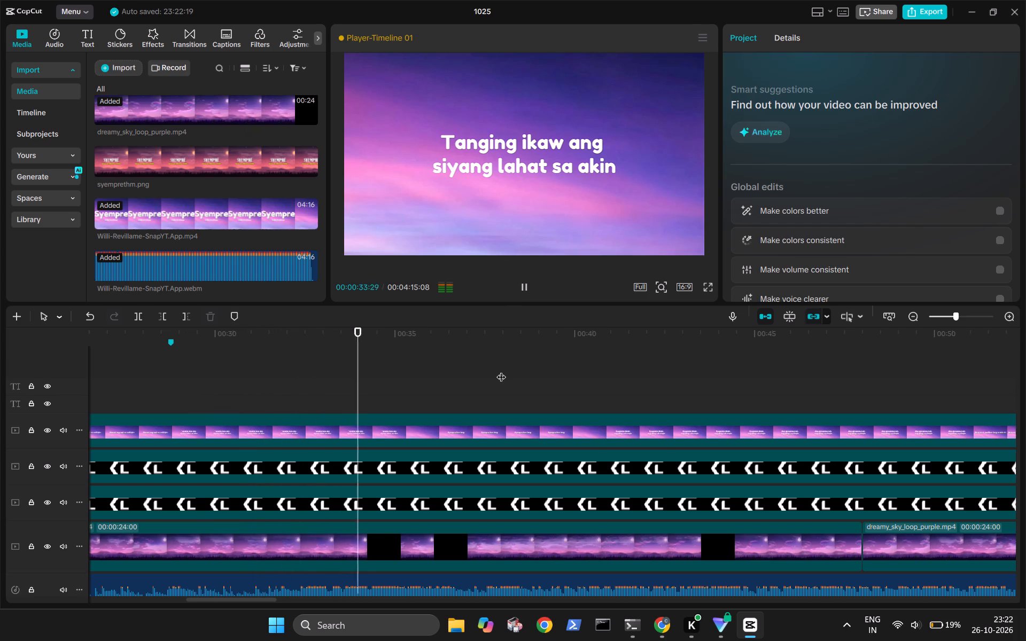
key("space")
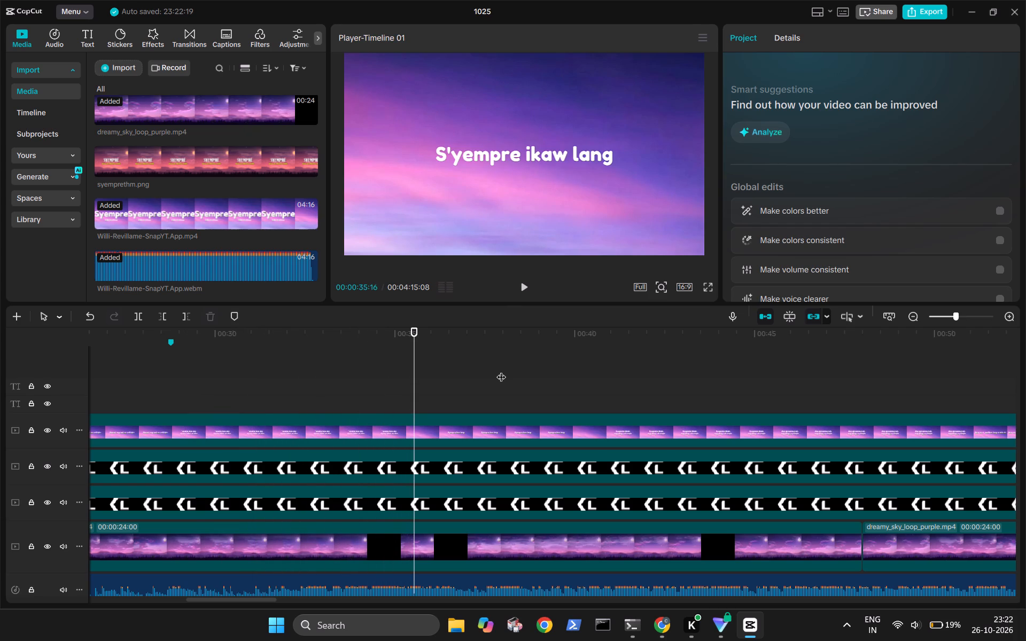
key("Left")
key("Left")
key("Left")
key("Left")
key("Left")
key("Left")
key("Left")
key("Left")
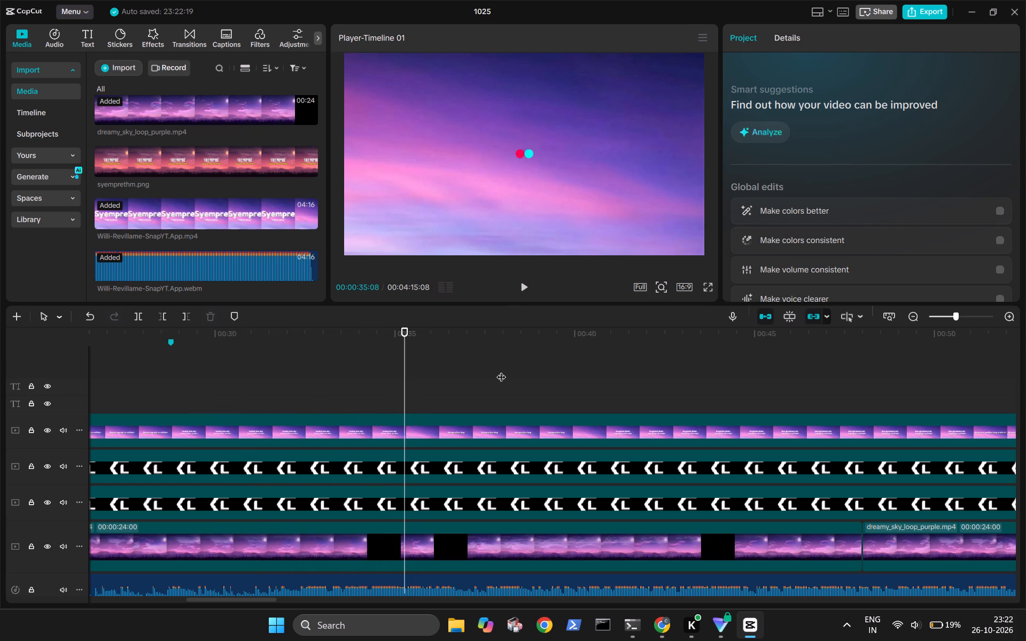
key("Right")
key("Right")
key("Right")
key("Right")
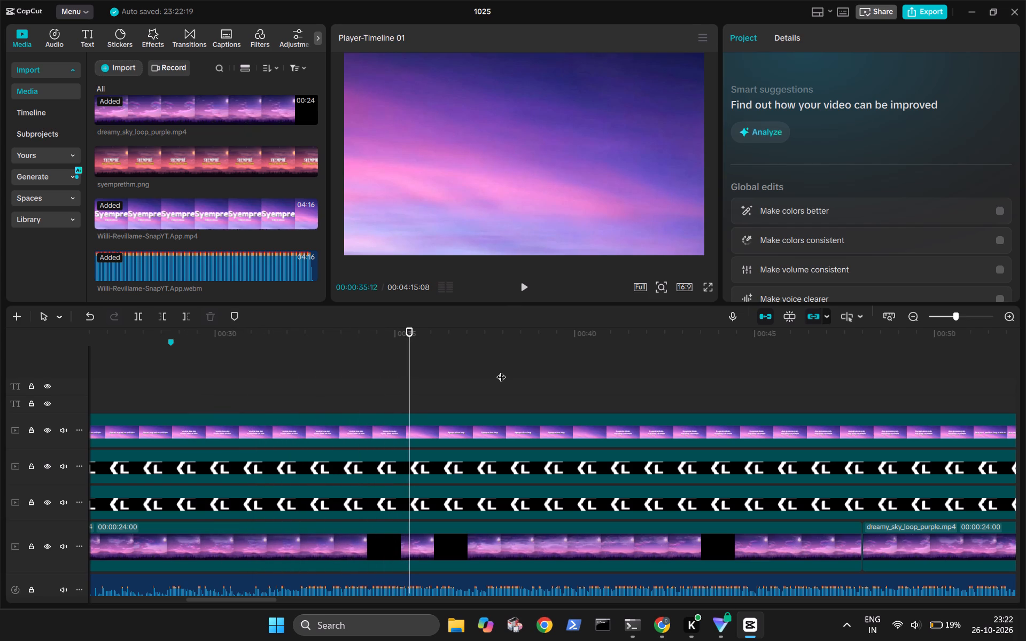
key("Right")
key("Right")
key("Left")
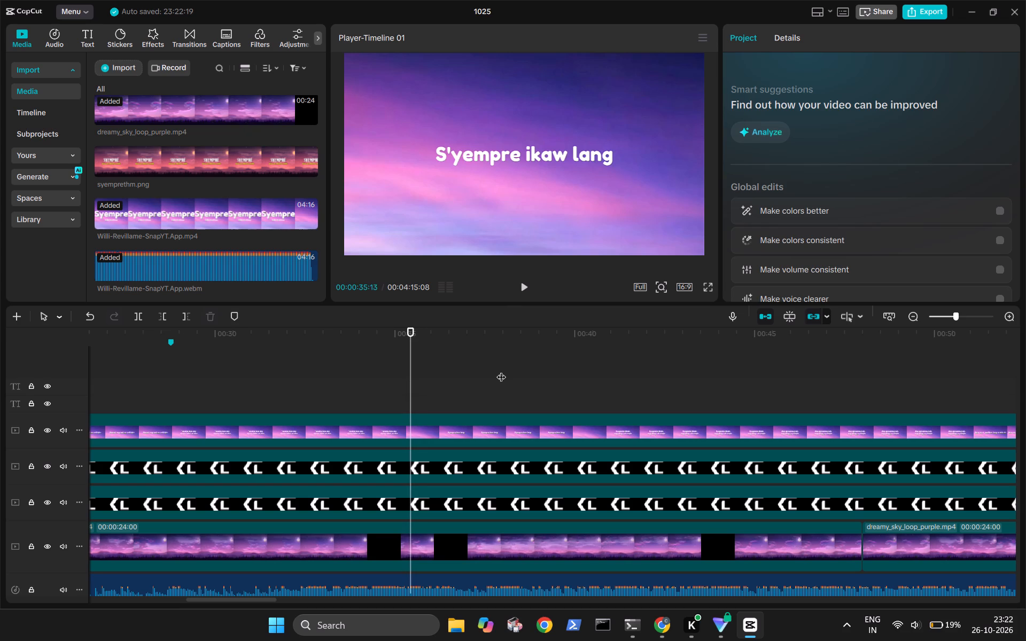
key("Right")
type("m")
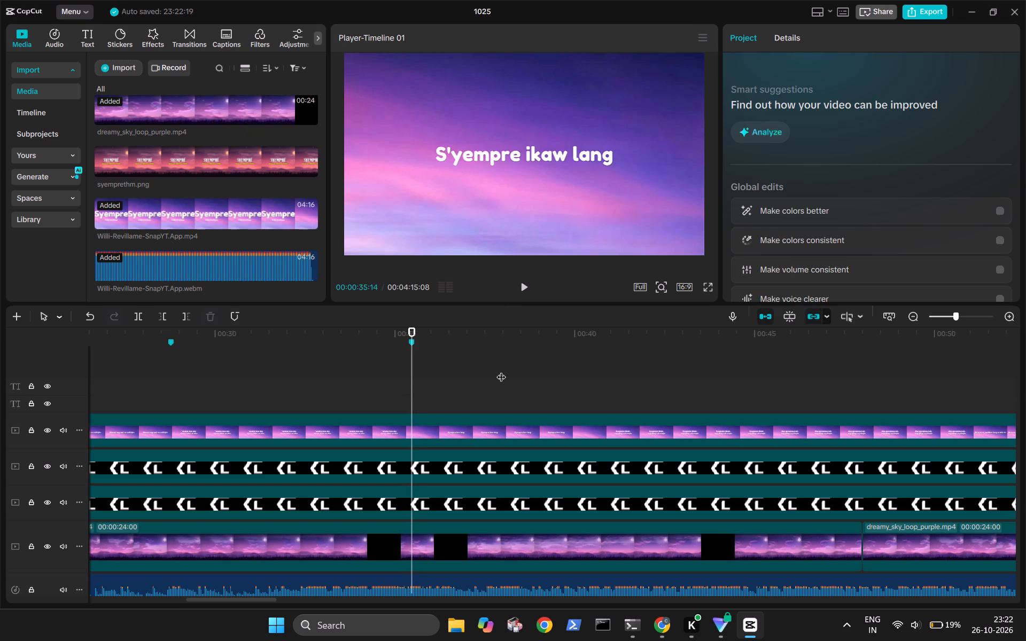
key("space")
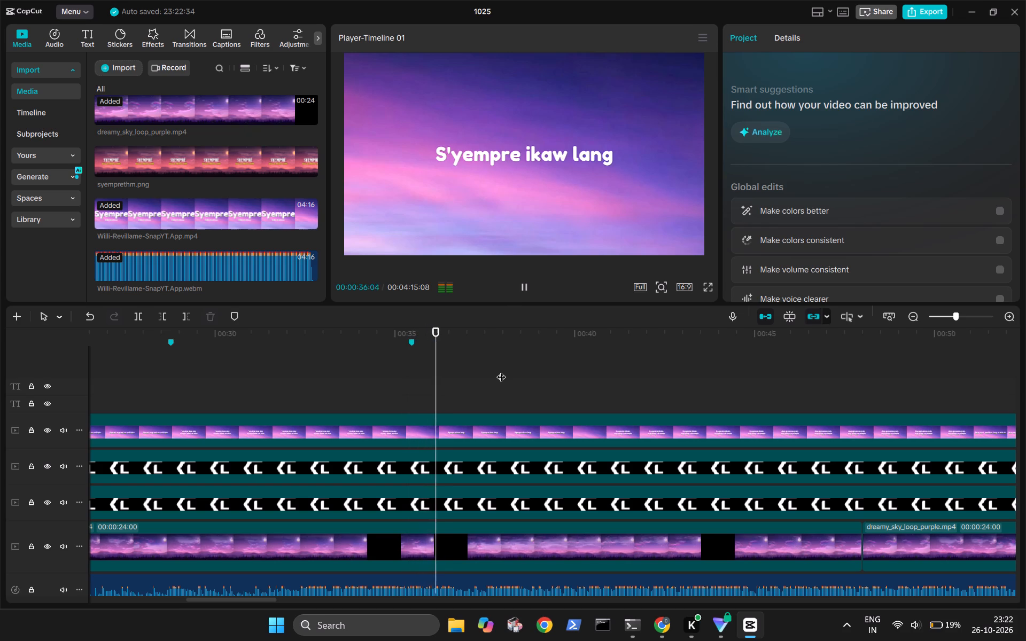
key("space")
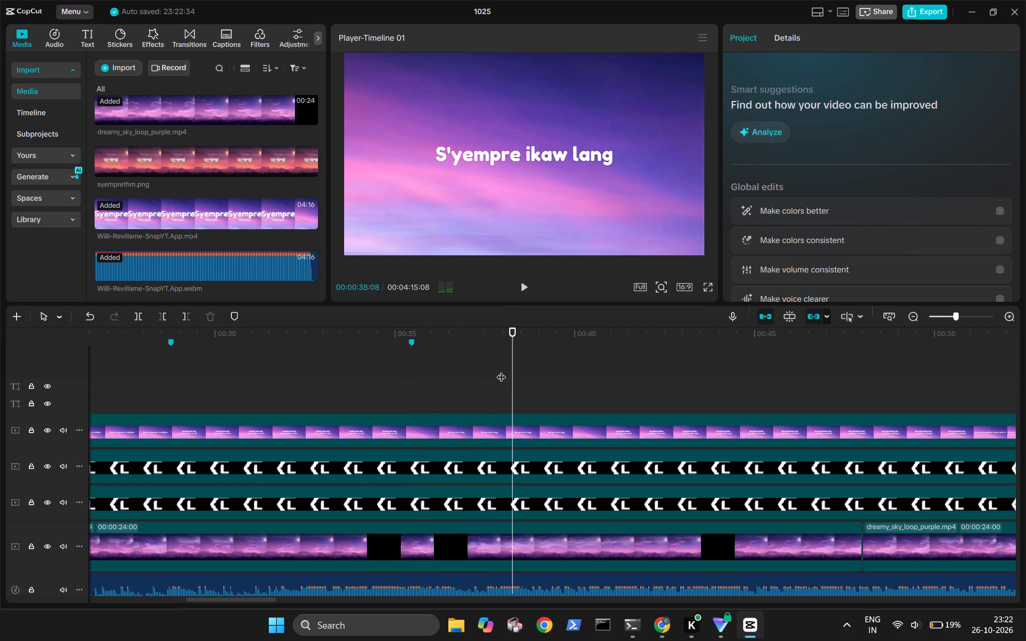
Close the 1025 project and exit CapCut.
left_click(1017, 16)
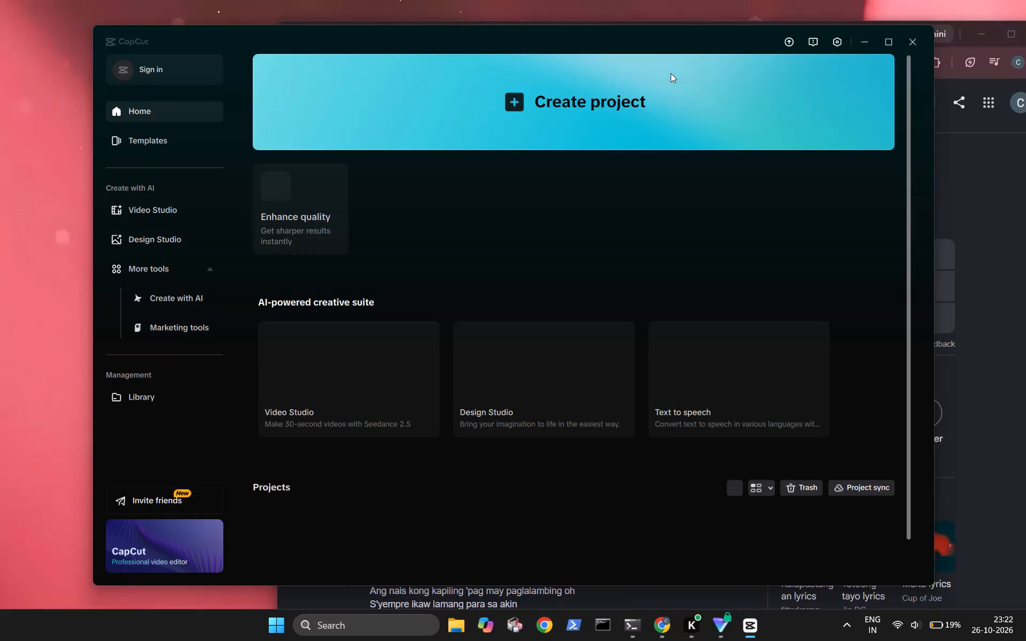
left_click(911, 37)
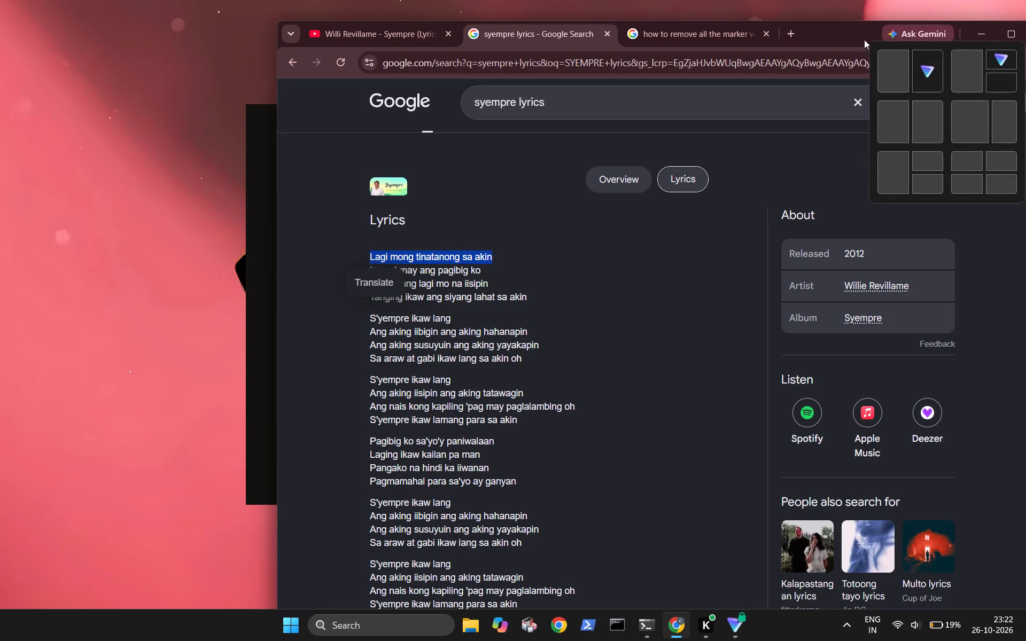
Move the Chrome window with the Syempre lyrics fully onto the screen.
left_click_drag(847, 33, 660, 23)
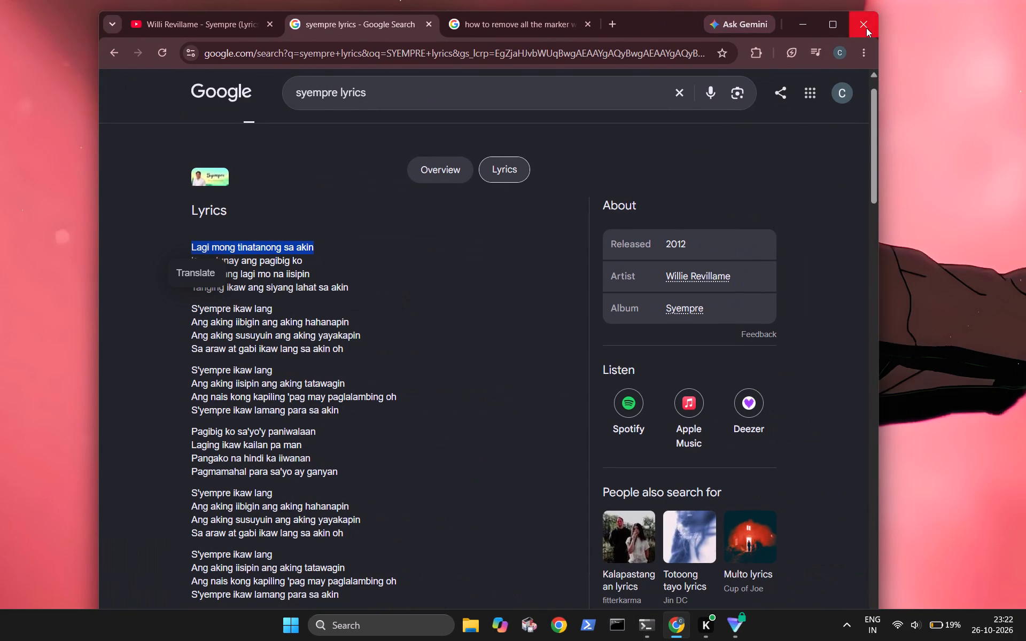